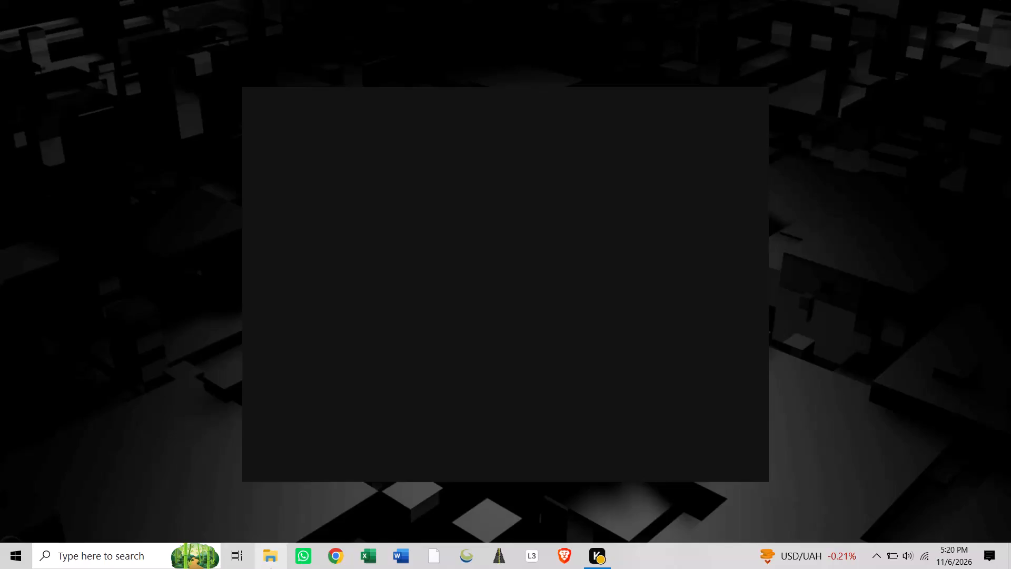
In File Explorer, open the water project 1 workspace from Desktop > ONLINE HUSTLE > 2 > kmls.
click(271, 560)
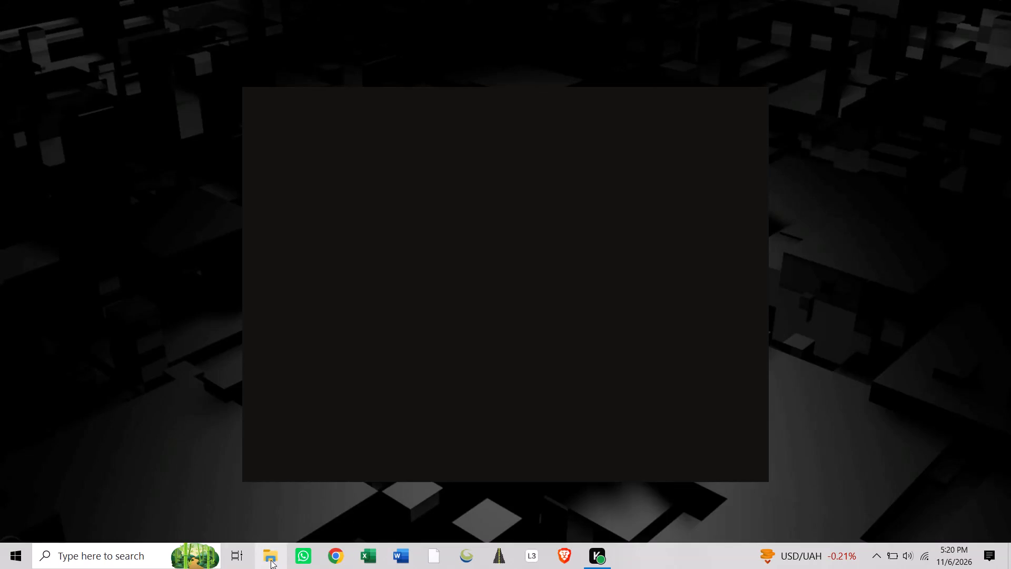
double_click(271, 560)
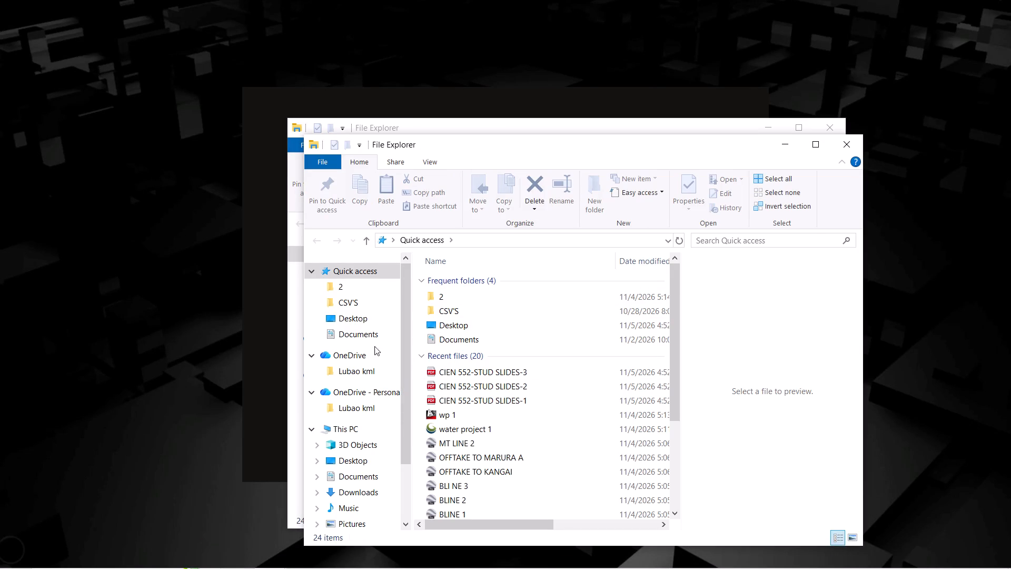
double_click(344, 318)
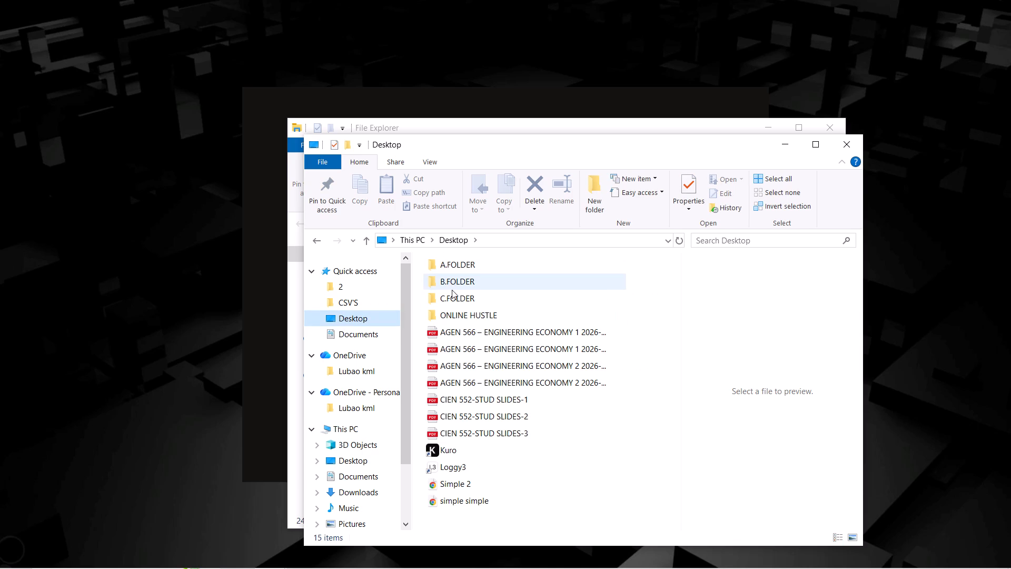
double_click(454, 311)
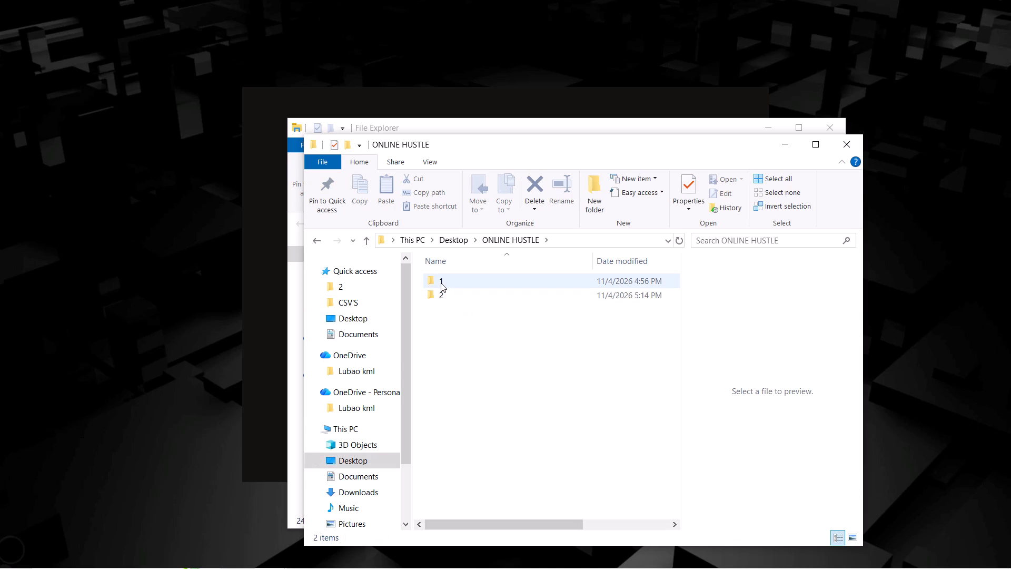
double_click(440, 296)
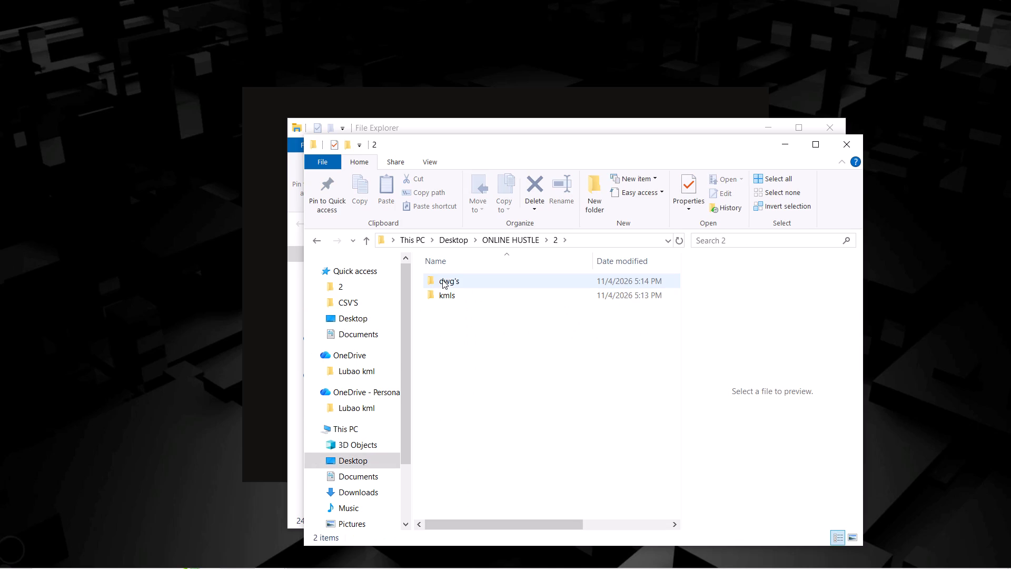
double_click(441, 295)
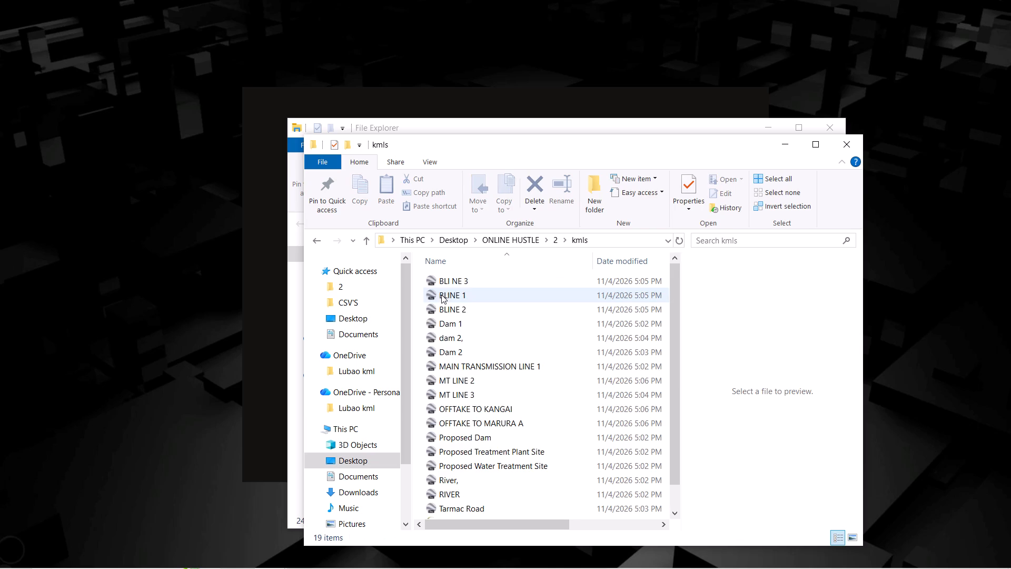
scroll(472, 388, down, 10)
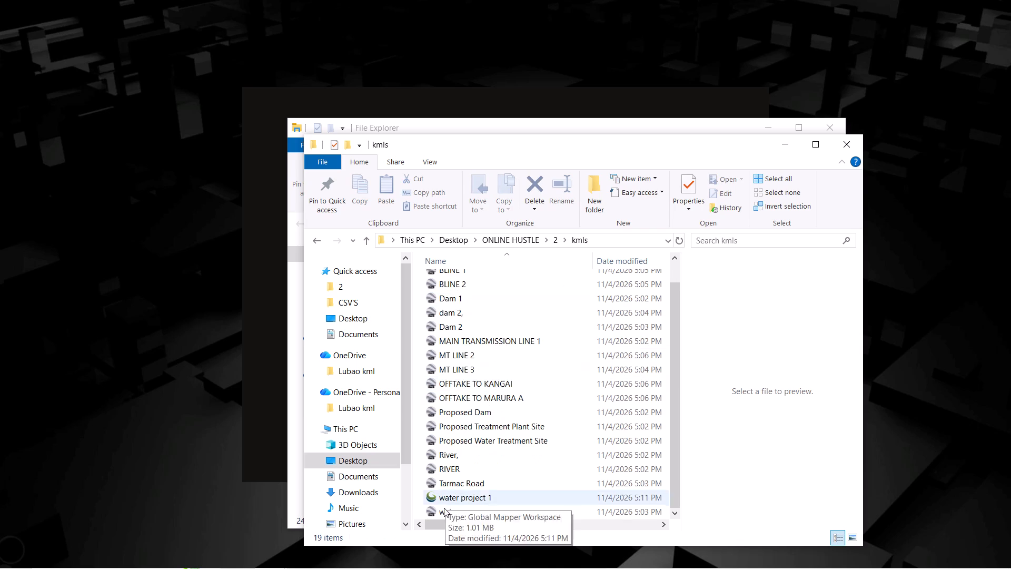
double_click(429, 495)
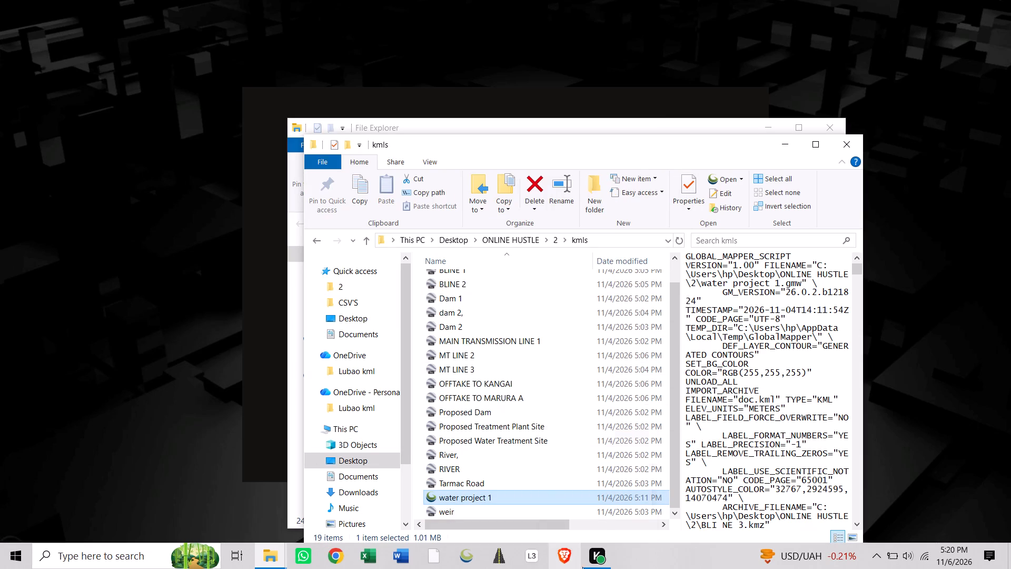
Launch Global Mapper and close the spare File Explorer window.
double_click(474, 555)
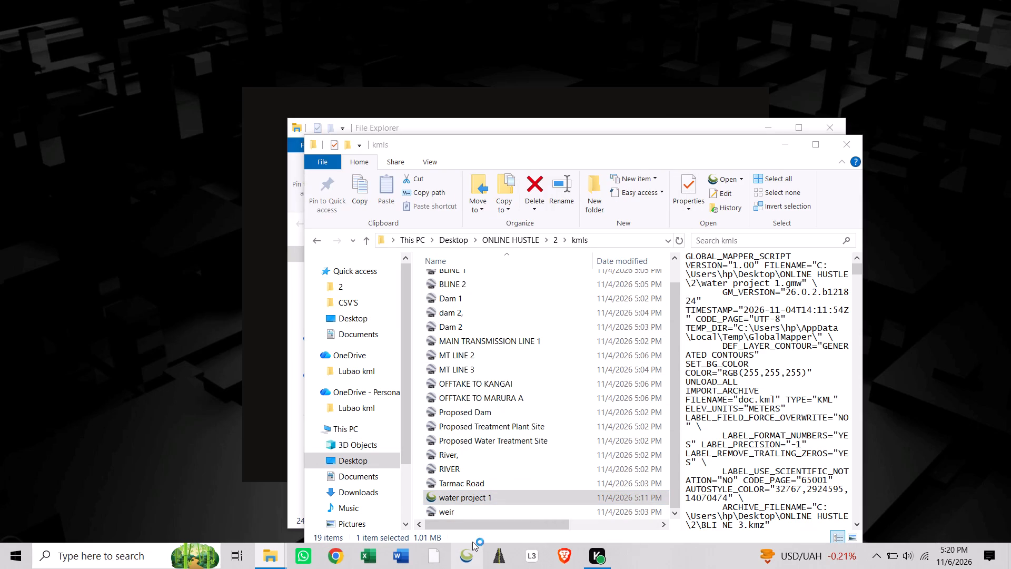
click(835, 123)
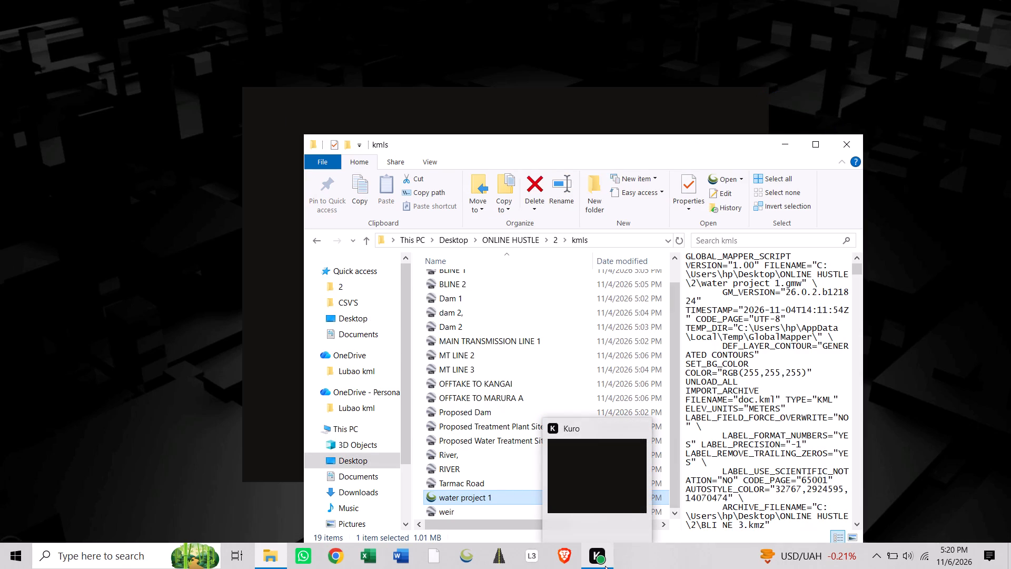
double_click(462, 568)
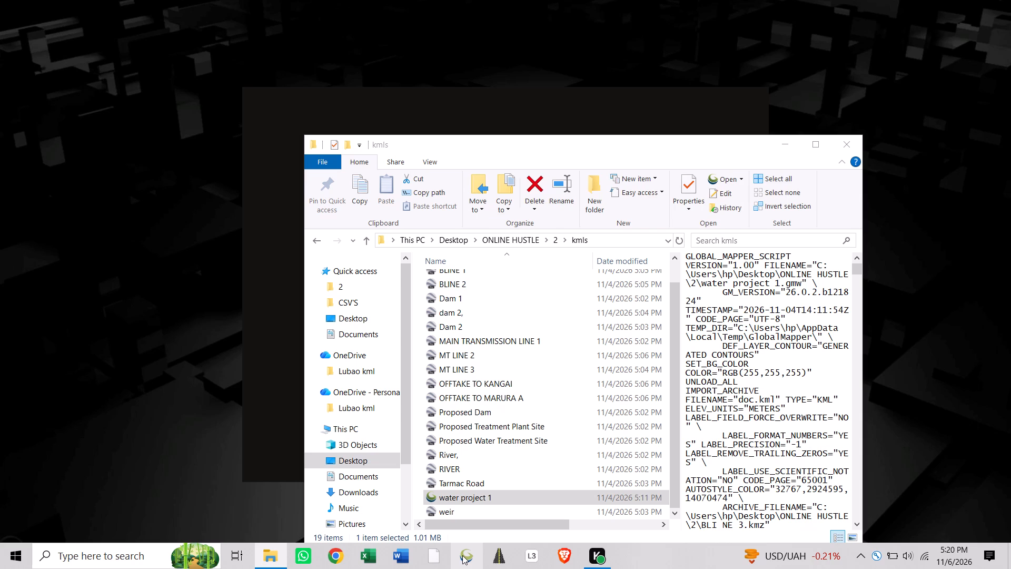
double_click(462, 555)
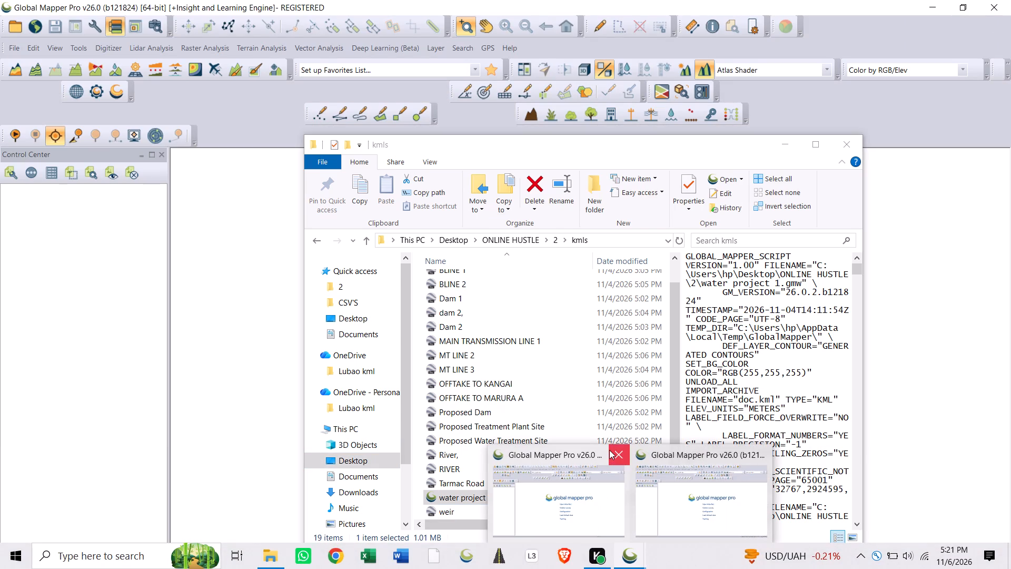
Close the kmls folder window and the surplus Global Mapper instances, force-closing the unresponsive one and keeping one empty session.
click(610, 450)
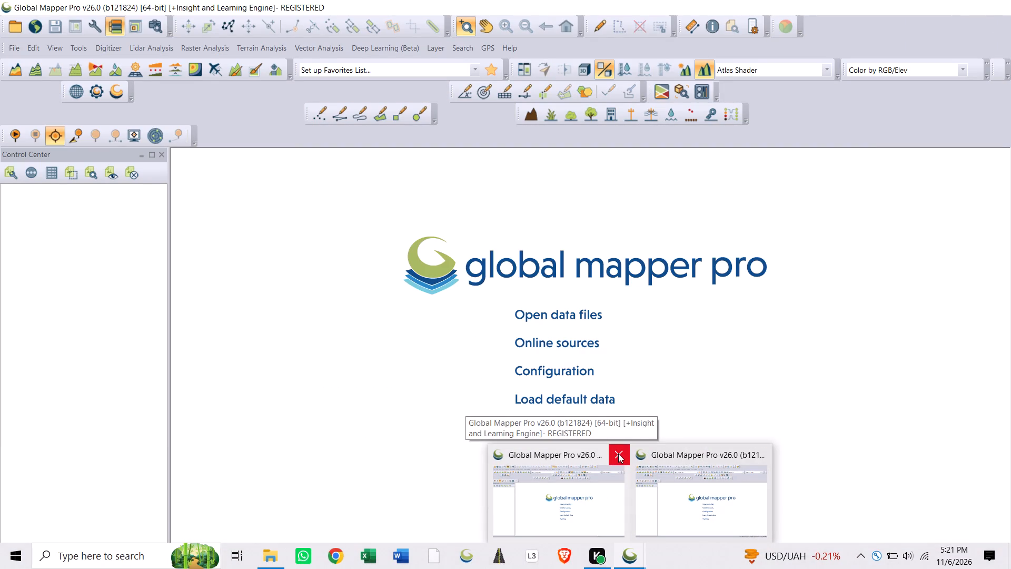
click(619, 454)
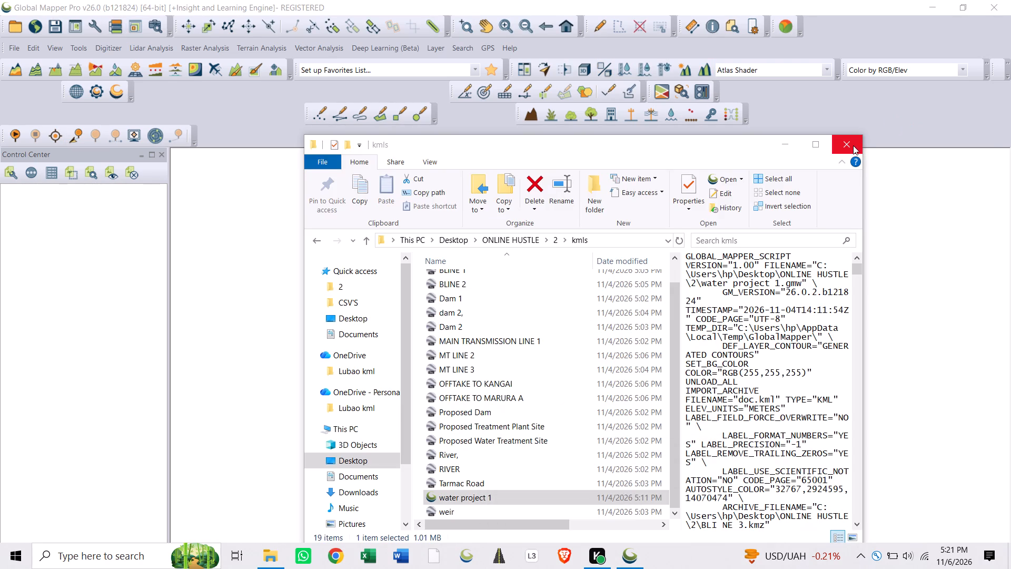
click(853, 145)
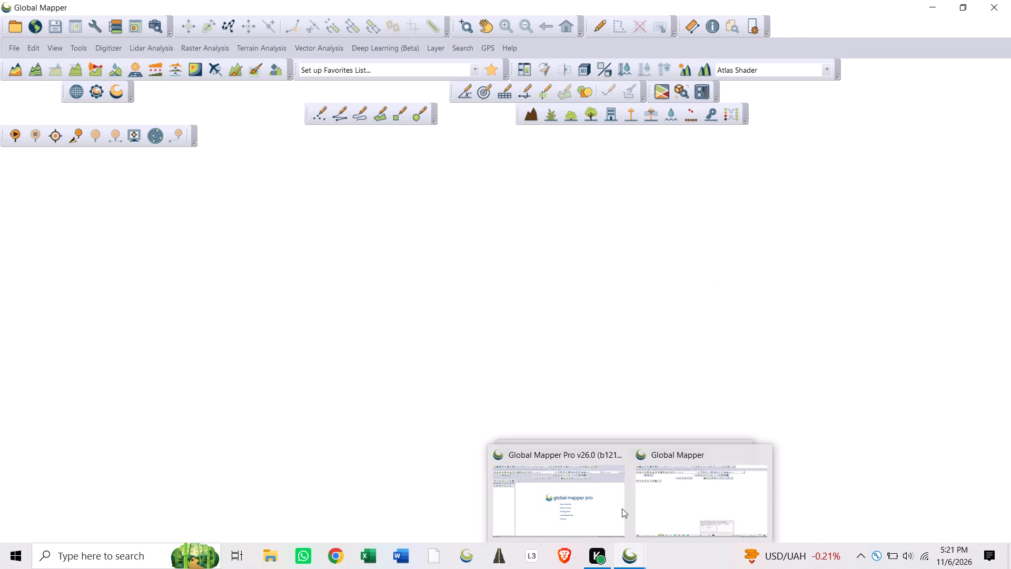
click(768, 457)
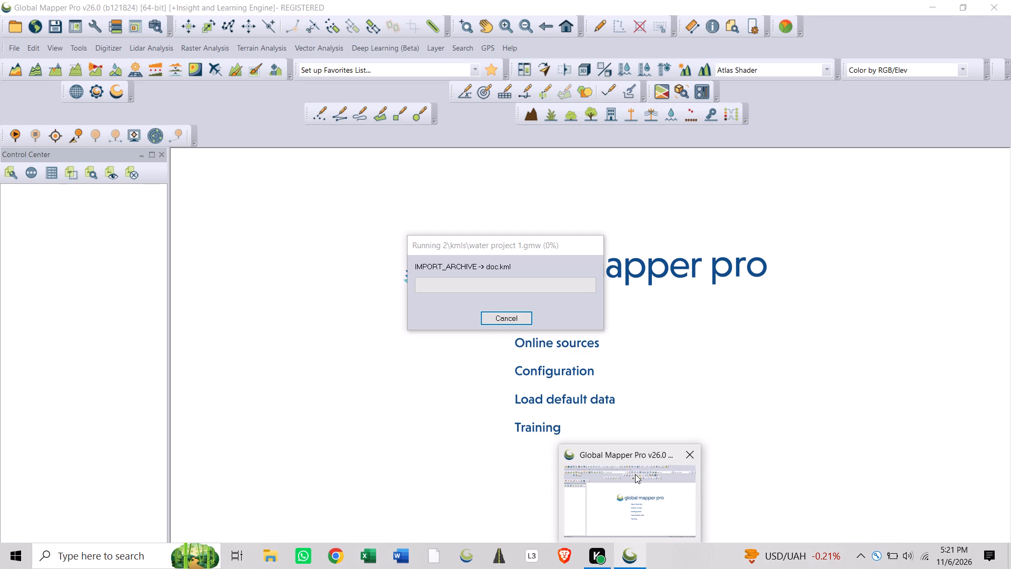
click(633, 489)
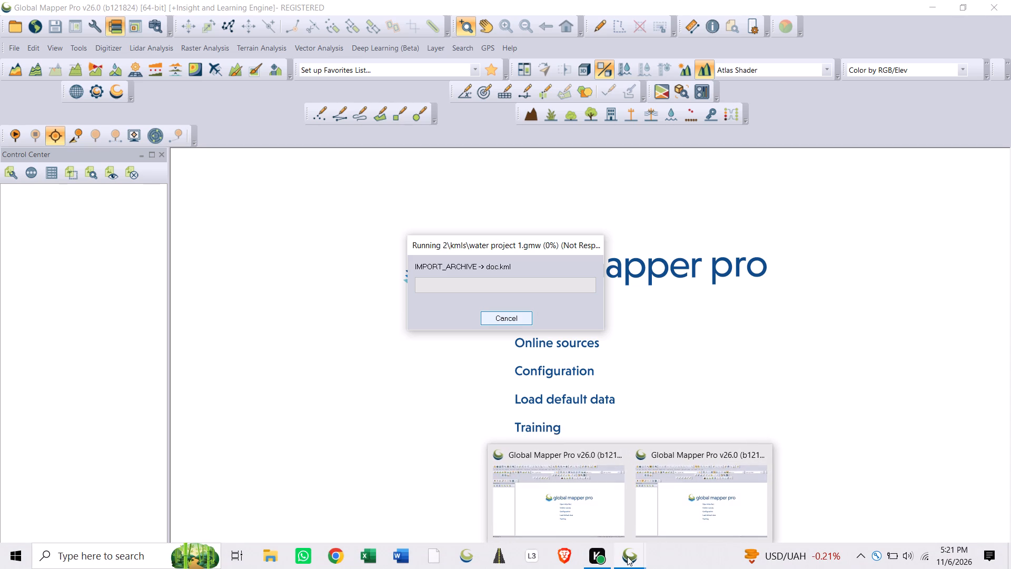
click(613, 458)
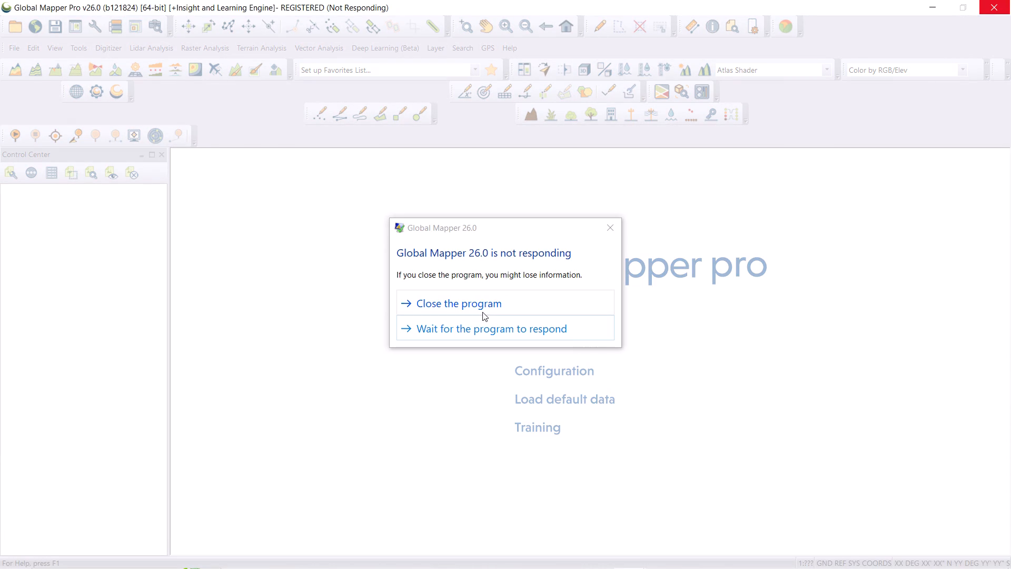
click(479, 297)
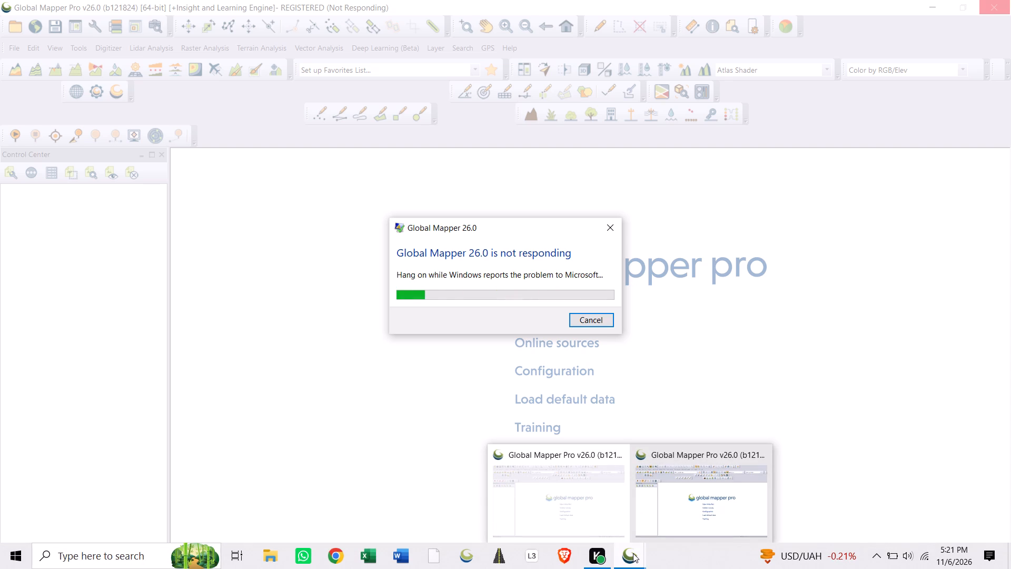
click(707, 512)
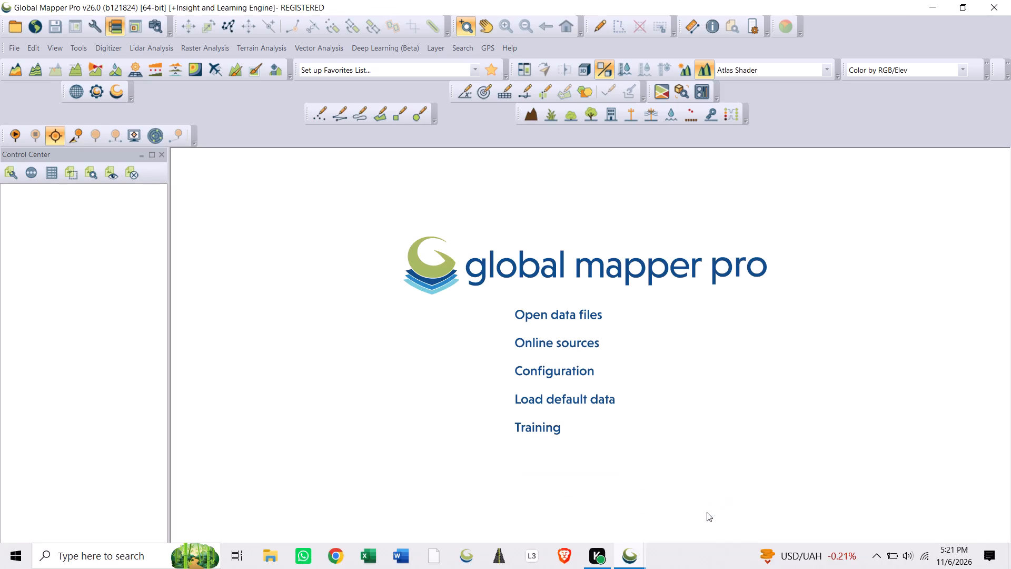
Load the water project 1 workspace from the kmls folder into the empty Global Mapper session.
click(531, 315)
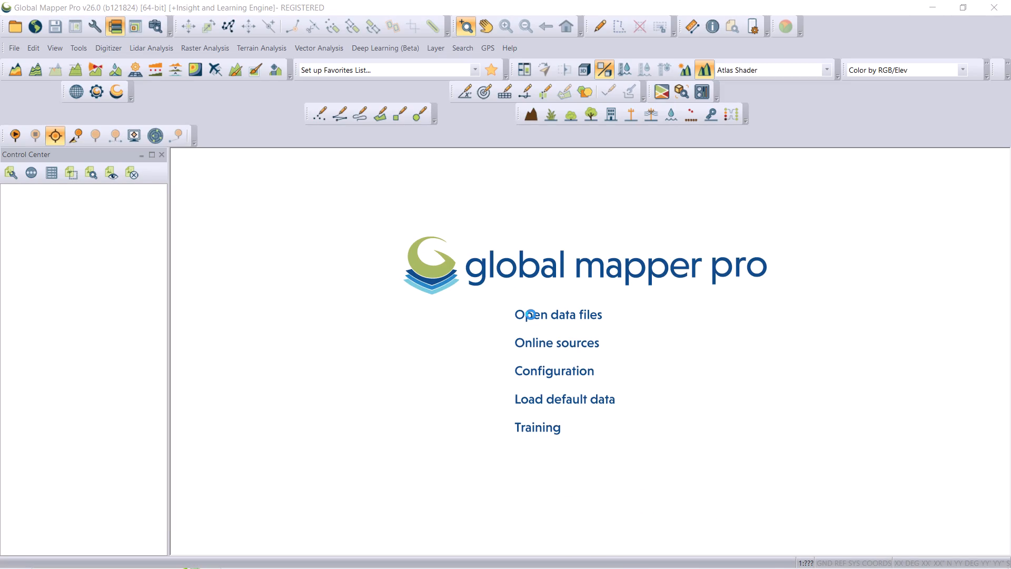
scroll(417, 433, down, 2)
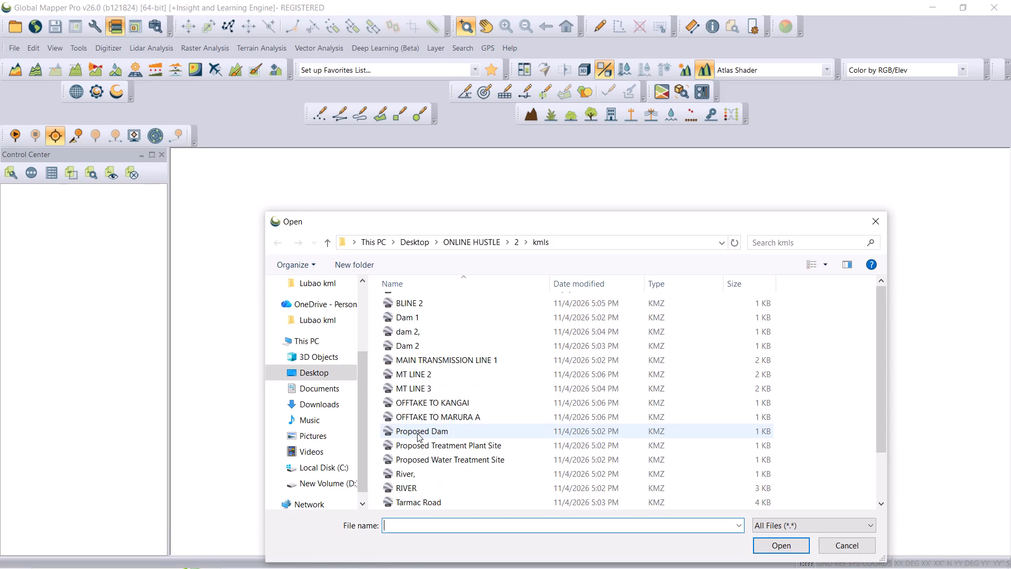
click(405, 486)
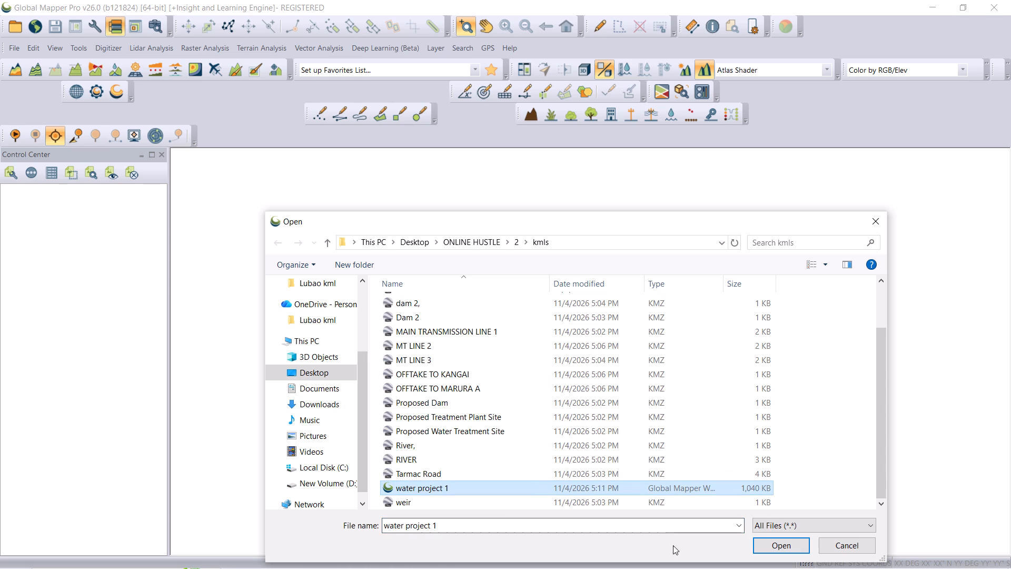
click(780, 544)
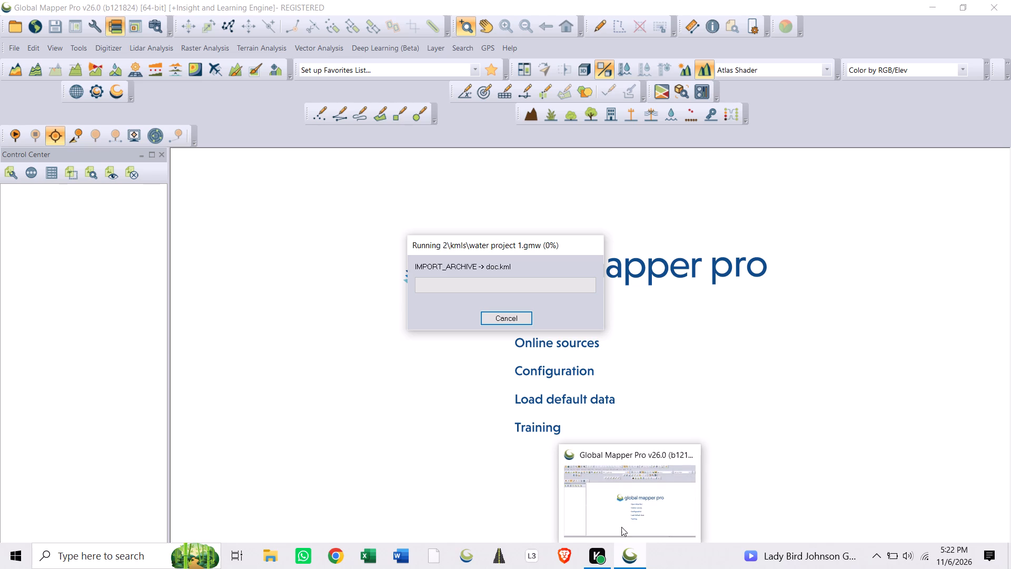
click(627, 496)
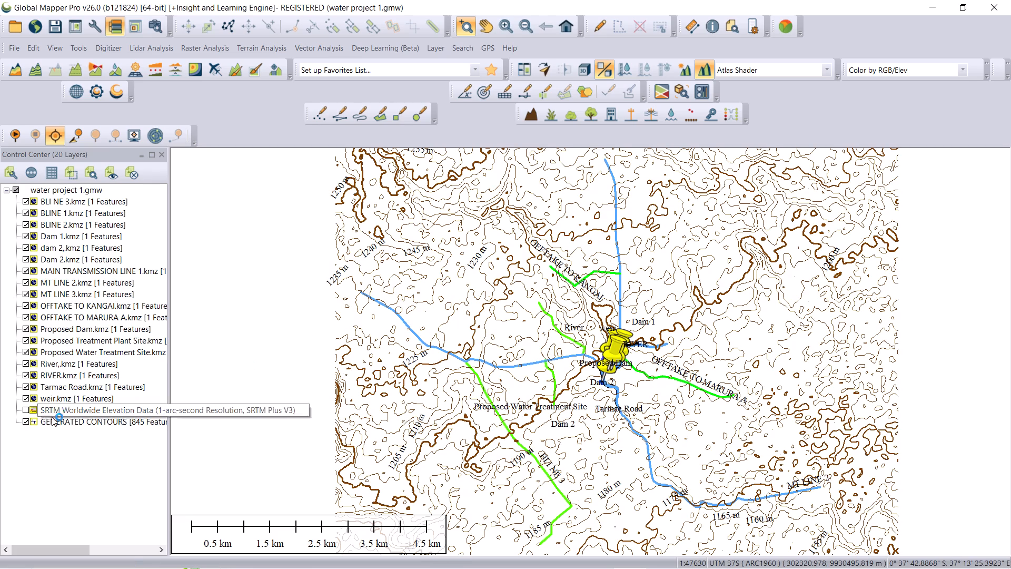
Show the SRTM Worldwide Elevation Data layer and hide the GENERATED CONTOURS layer.
click(24, 410)
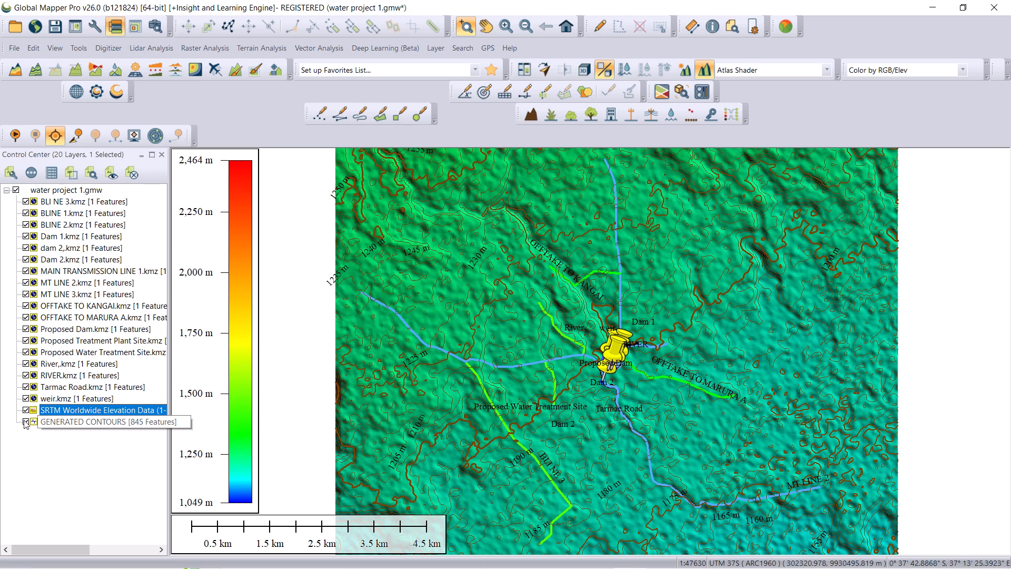
click(24, 420)
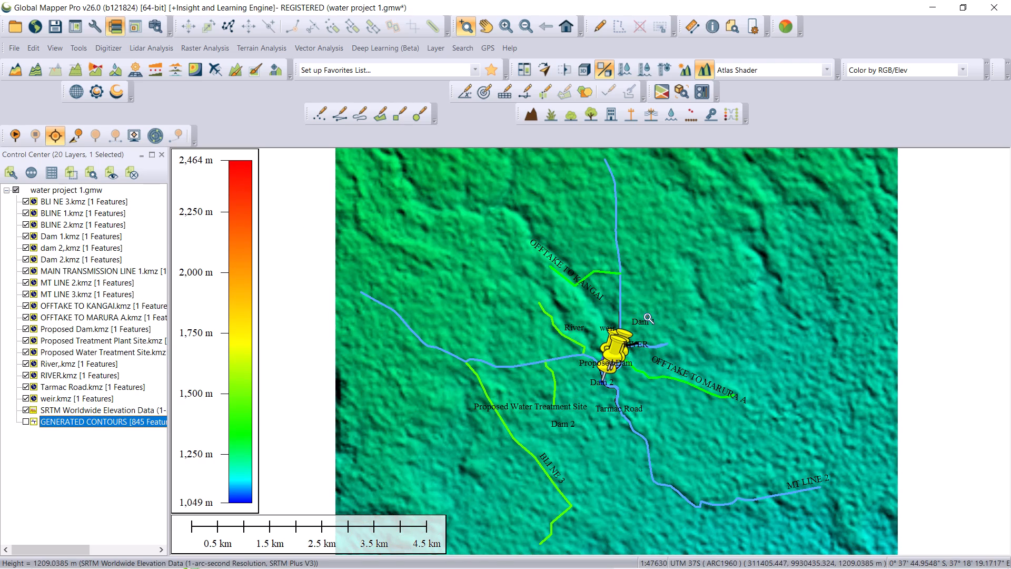
Activate the Digitizer, select the MAIN TRANSMISSION LINE 1 feature and generate its path profile.
scroll(643, 365, up, 2)
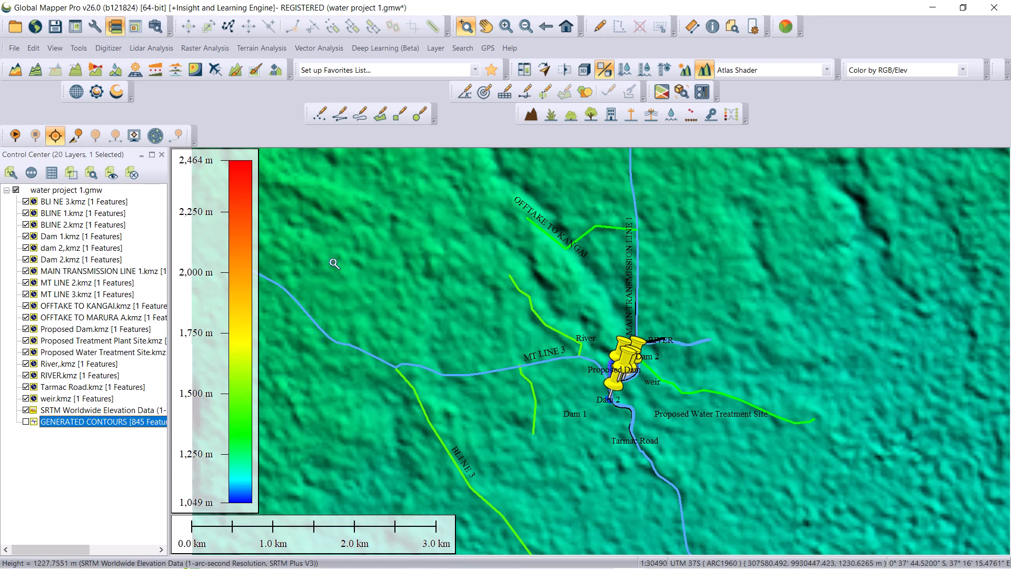
click(366, 117)
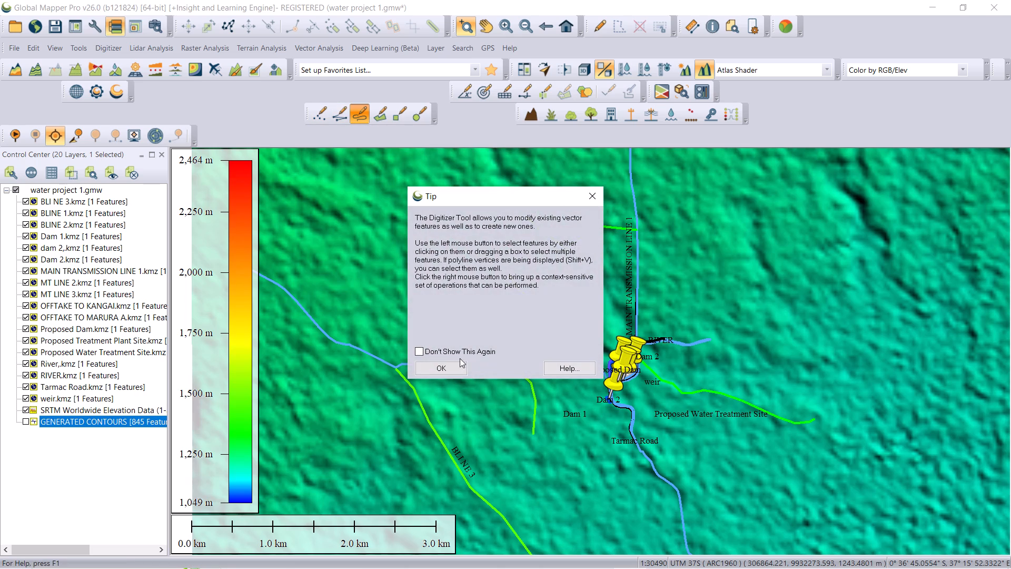
click(447, 367)
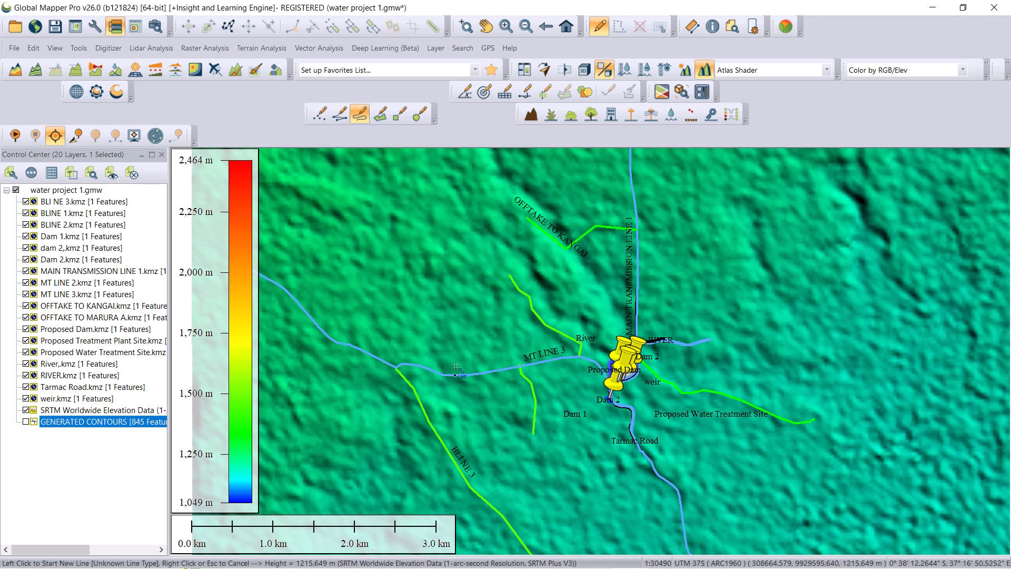
key(Escape)
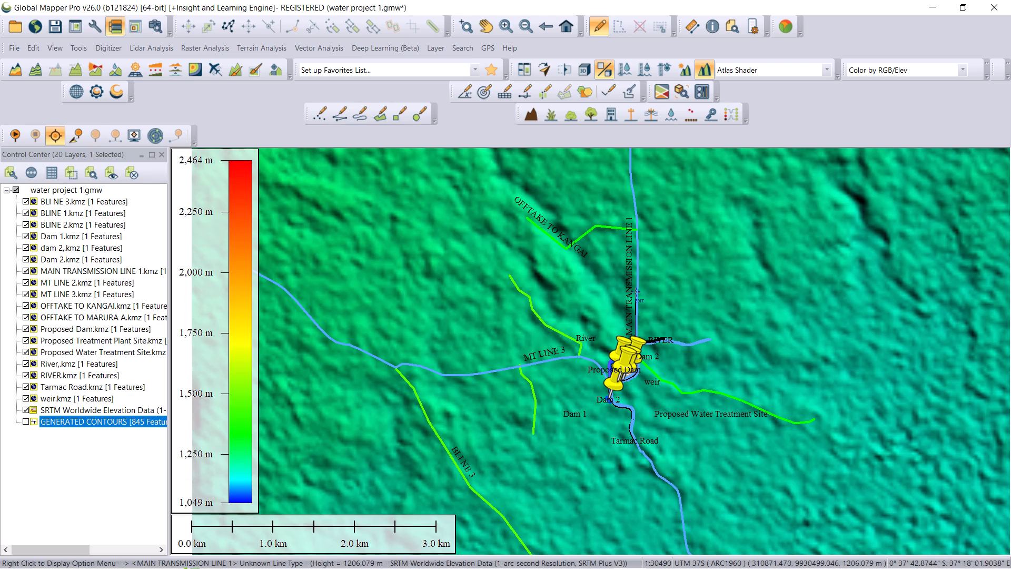
click(633, 201)
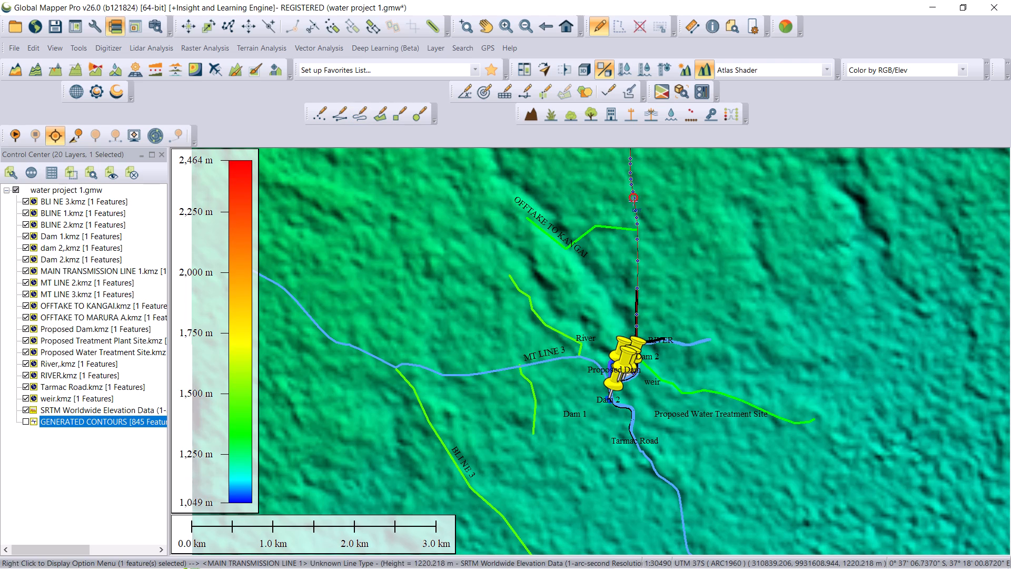
right_click(633, 201)
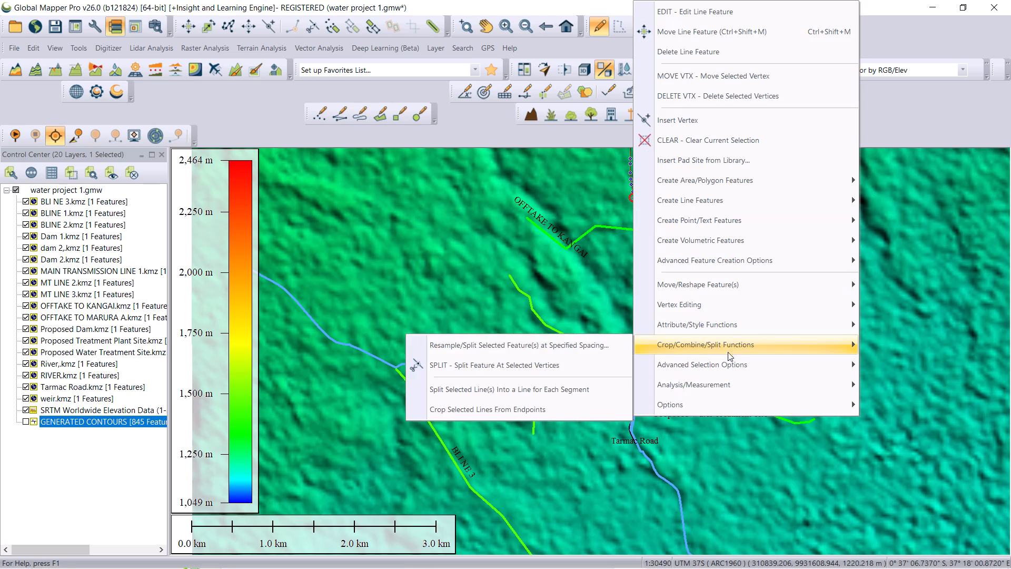
click(706, 381)
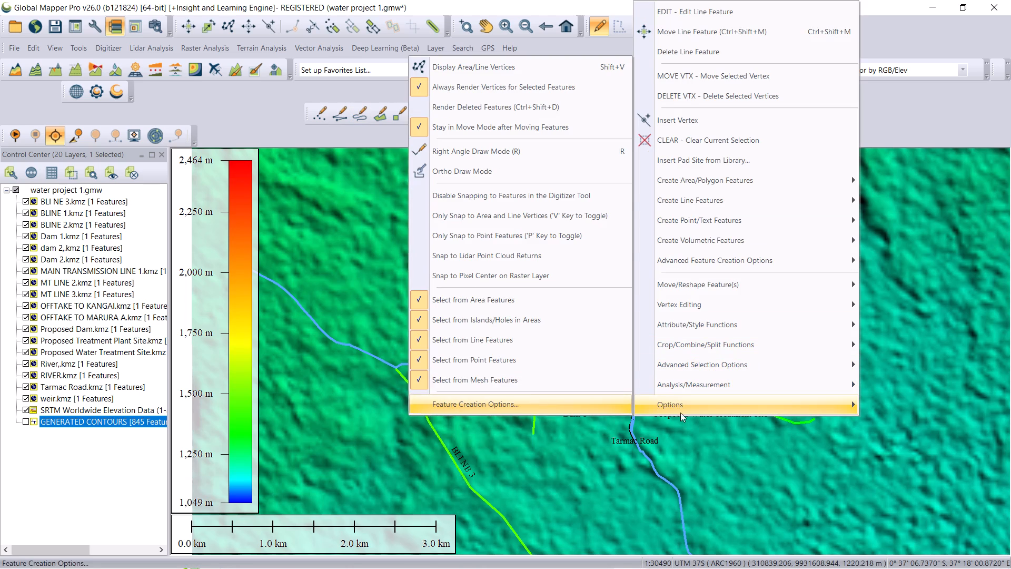
click(572, 387)
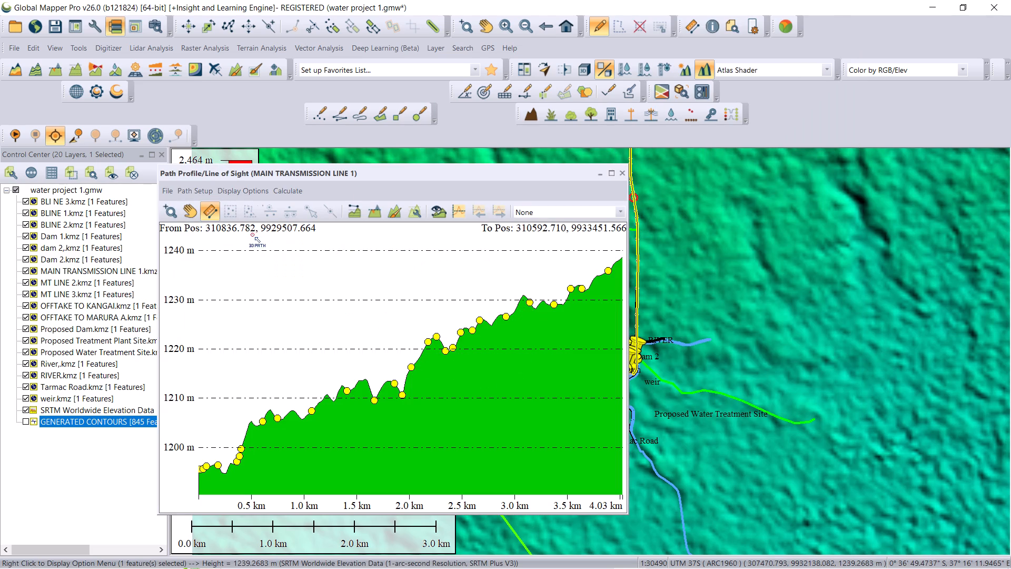
Review the path details of the MAIN TRANSMISSION LINE 1 profile.
click(197, 188)
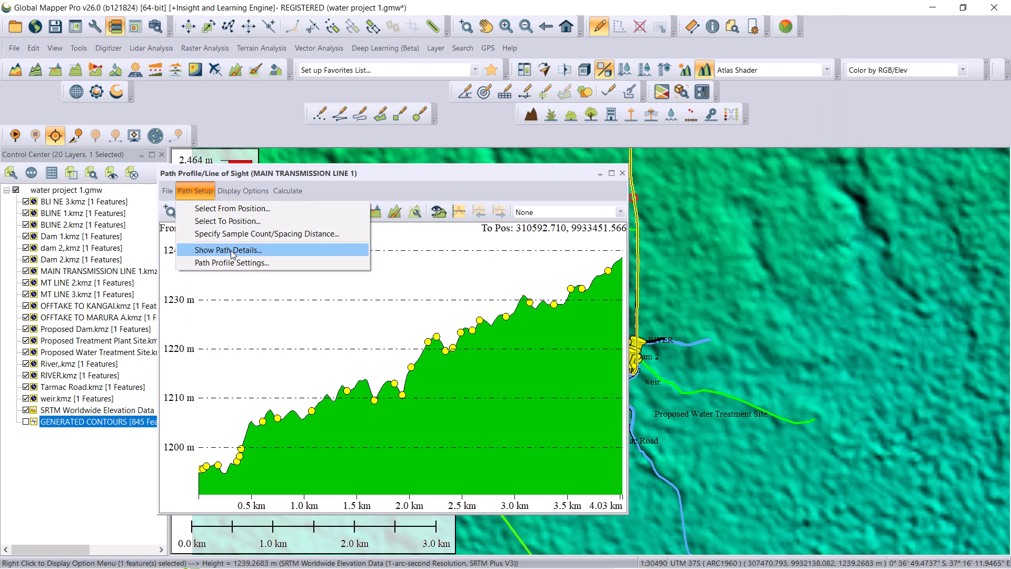
click(232, 252)
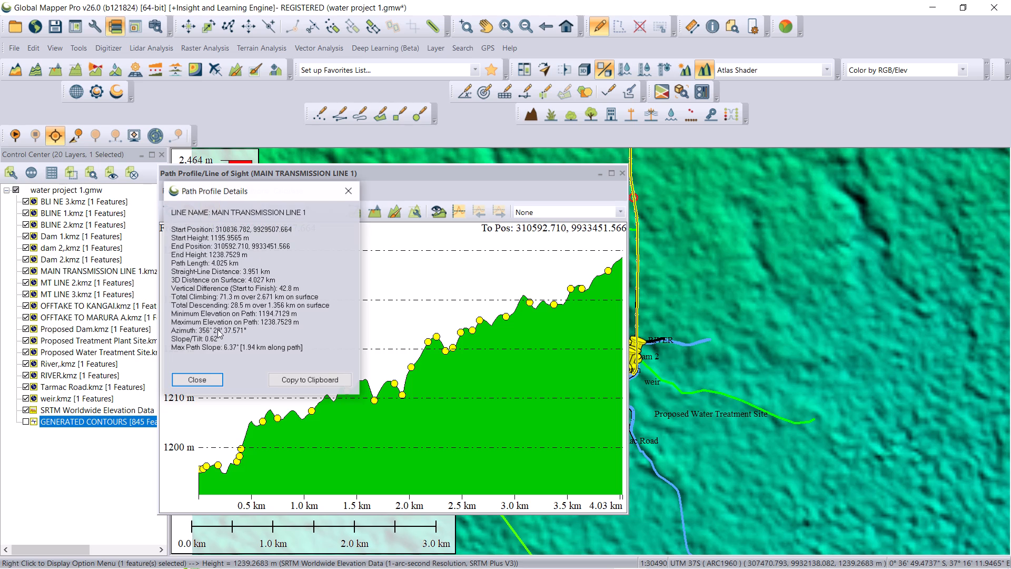
click(190, 378)
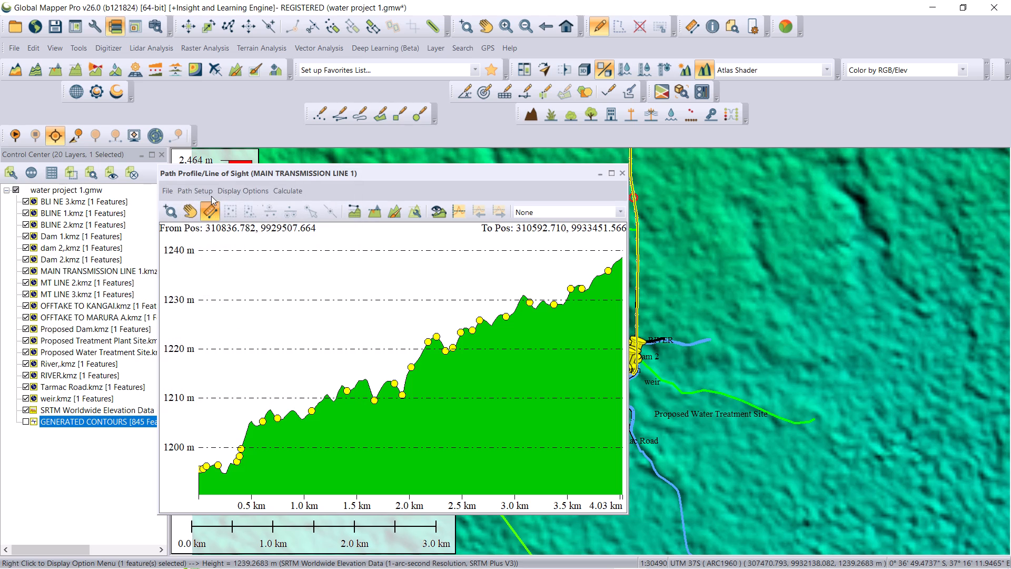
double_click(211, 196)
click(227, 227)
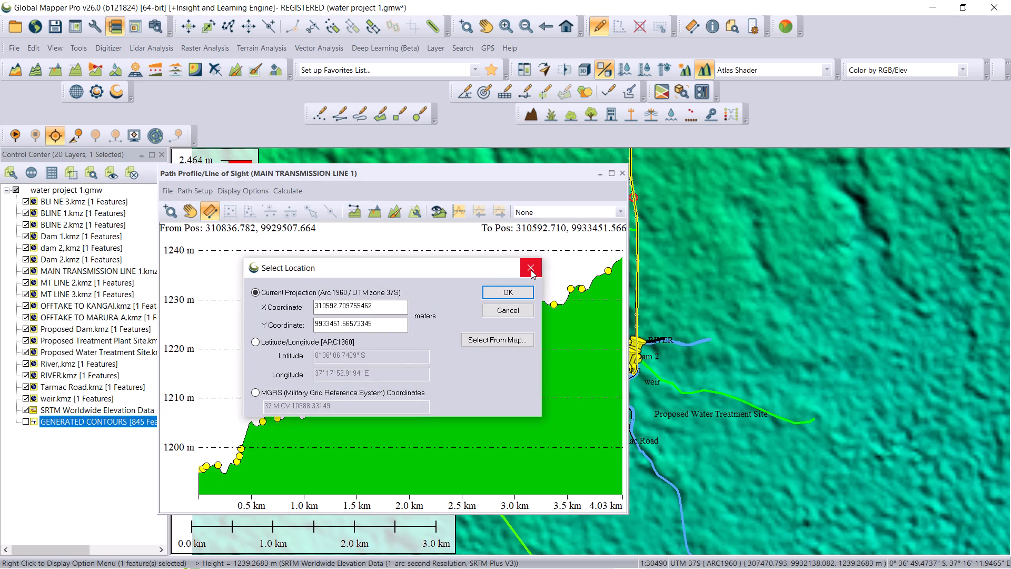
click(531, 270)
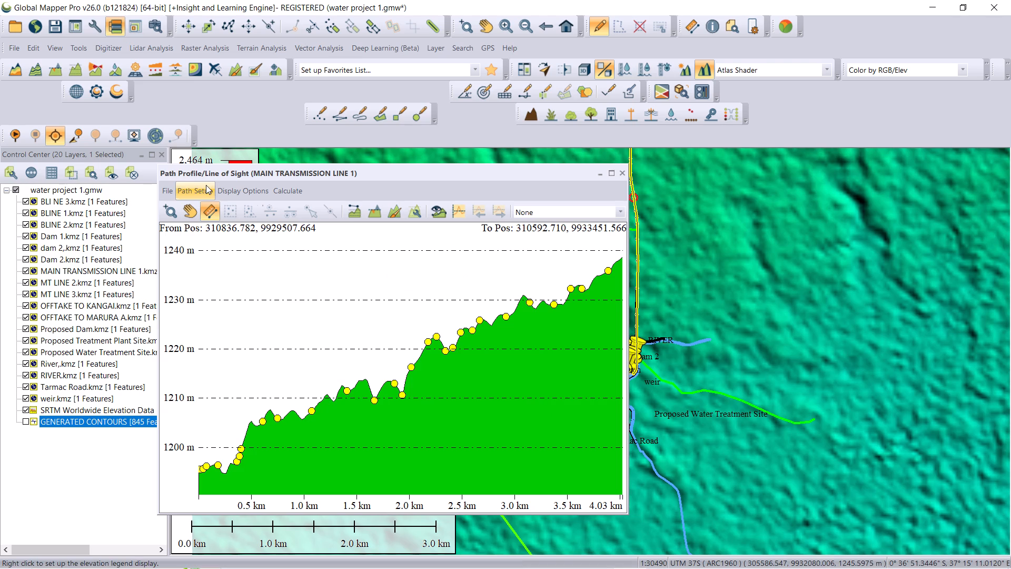
Apply elevation sampling at a fixed 20-meter interval to the MAIN TRANSMISSION LINE 1 profile, keeping all original vertices.
click(206, 185)
click(234, 234)
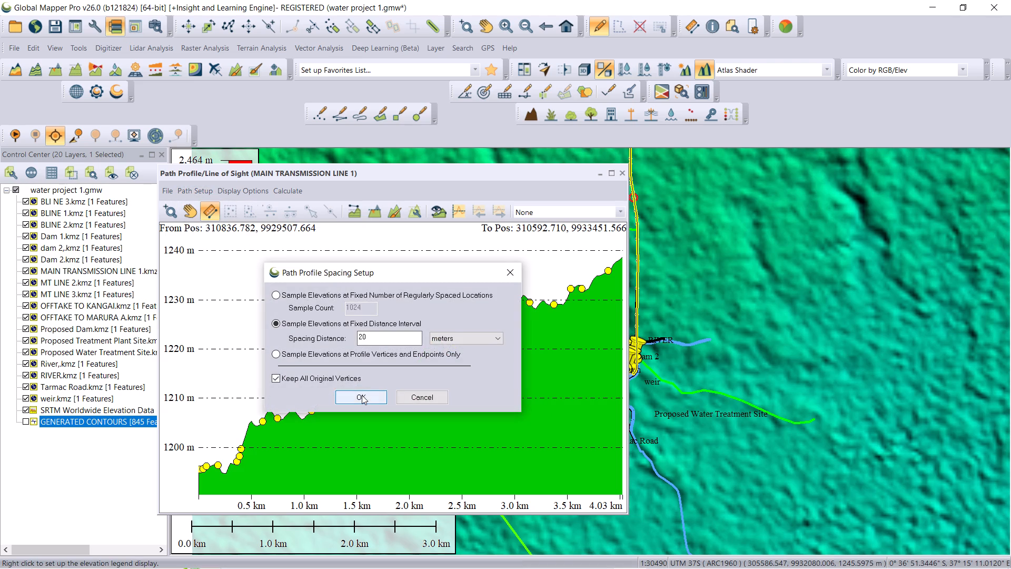
click(362, 395)
Save the path to a CSV file (XYZ, distance, slope) named 1...MAIN TRANSMISSION LINE 1 in folder 2, and close the profile.
click(167, 188)
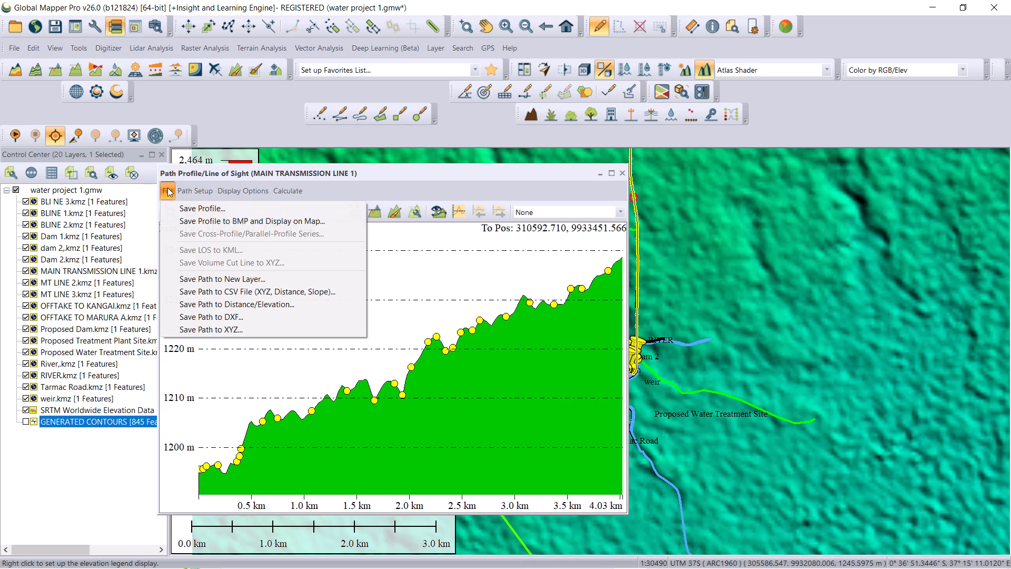
click(236, 293)
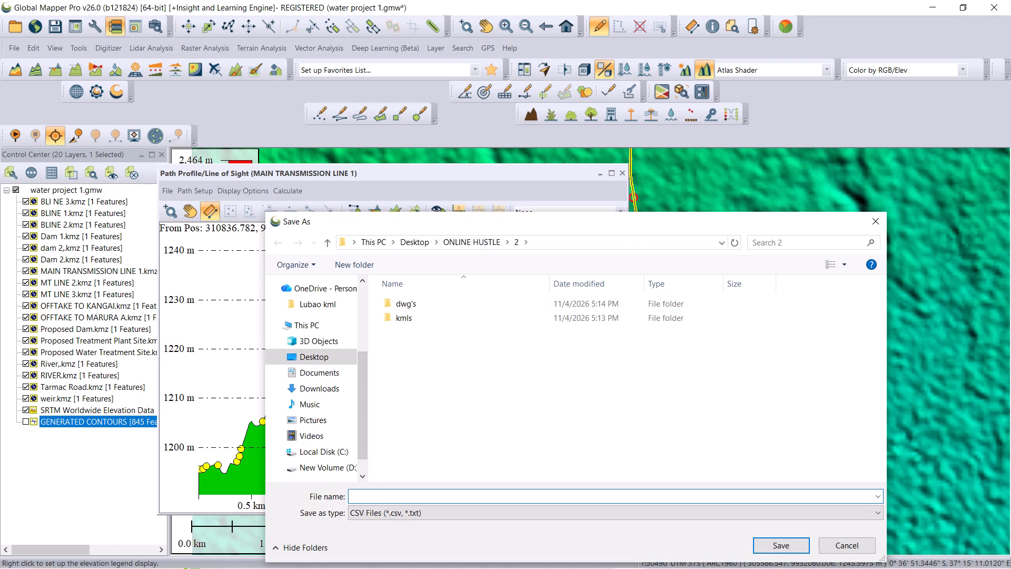
key(1)
text(...)
text(MAIN)
key(space)
text(TRANSMISSION)
key(space)
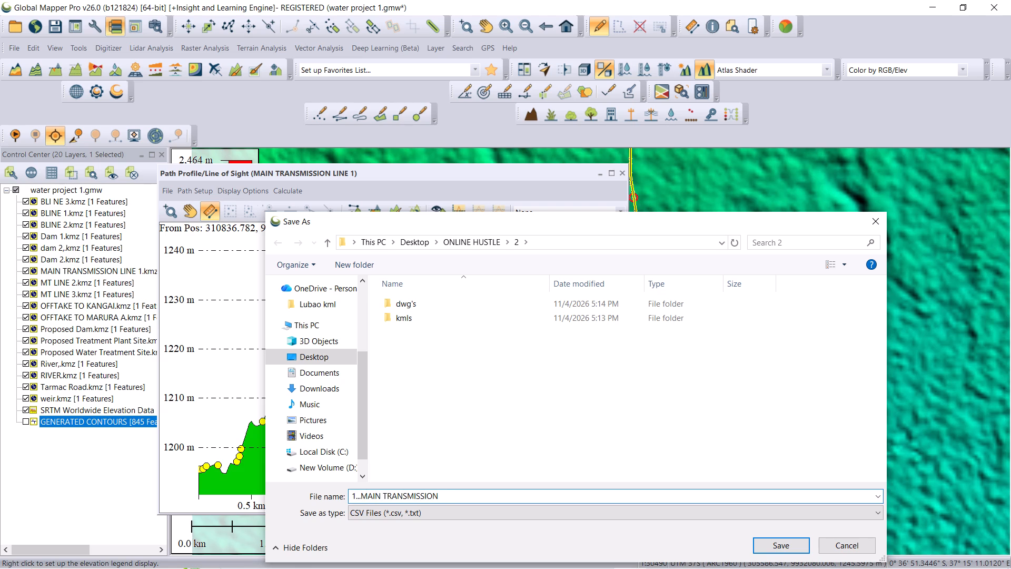
text(LINE)
key(space)
text(1)
click(776, 543)
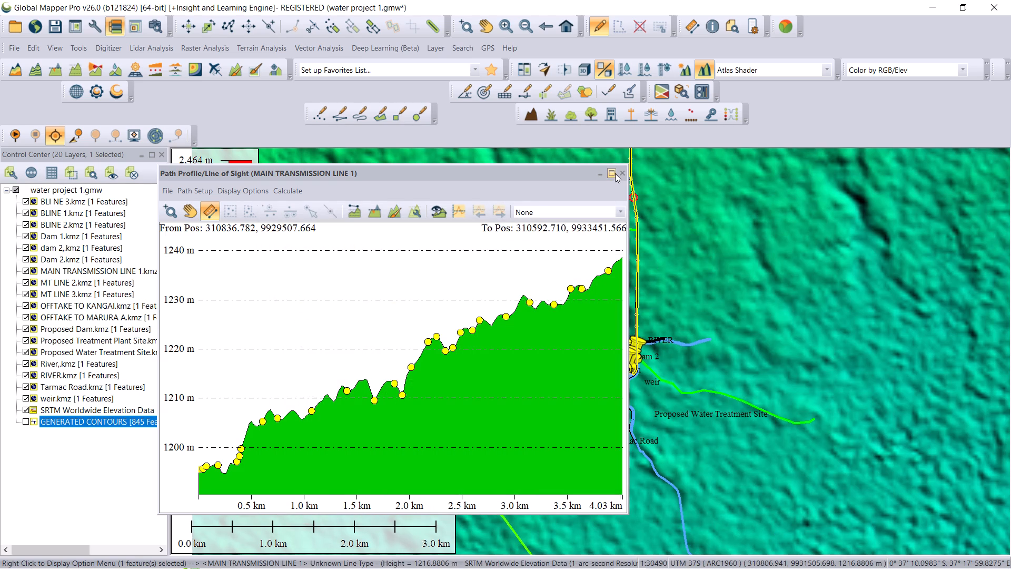
click(620, 172)
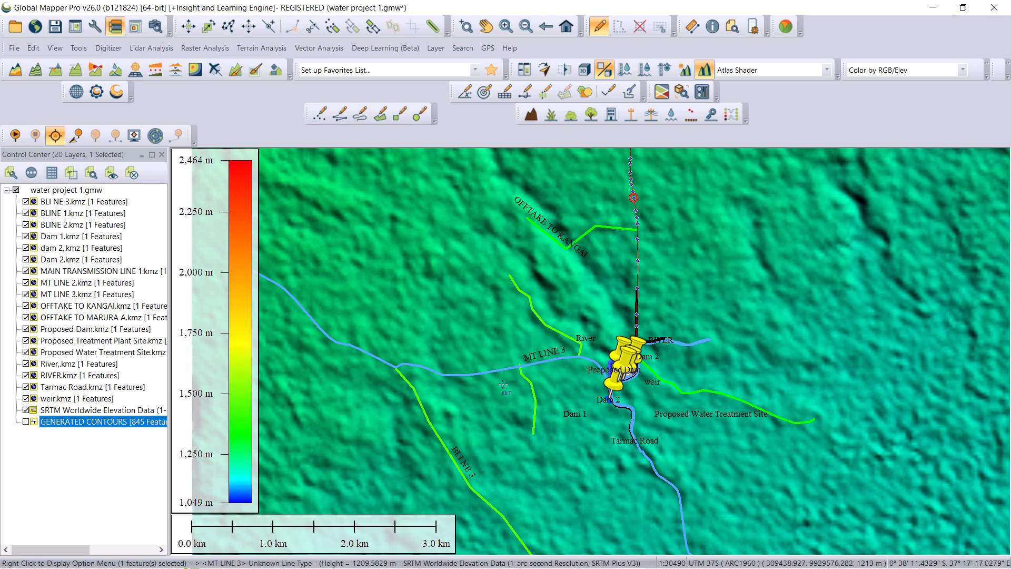
Select the MT LINE 3 feature on the map and generate its path profile.
click(554, 357)
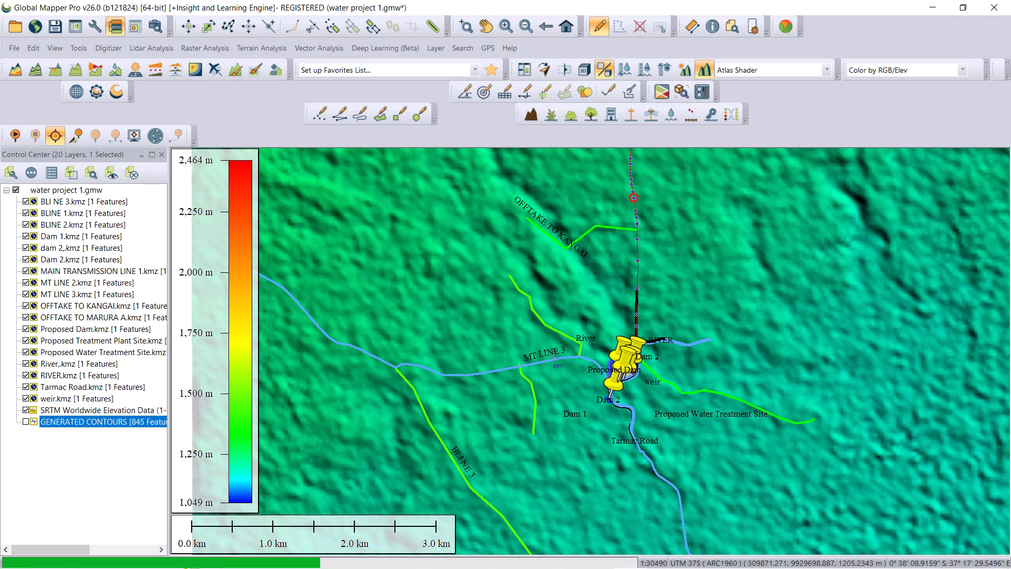
right_click(565, 365)
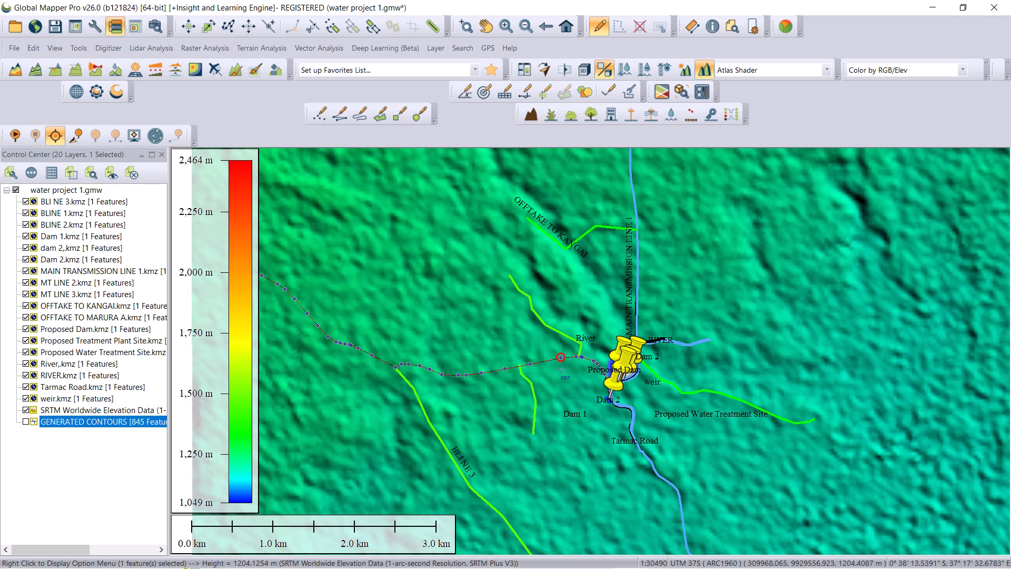
click(562, 369)
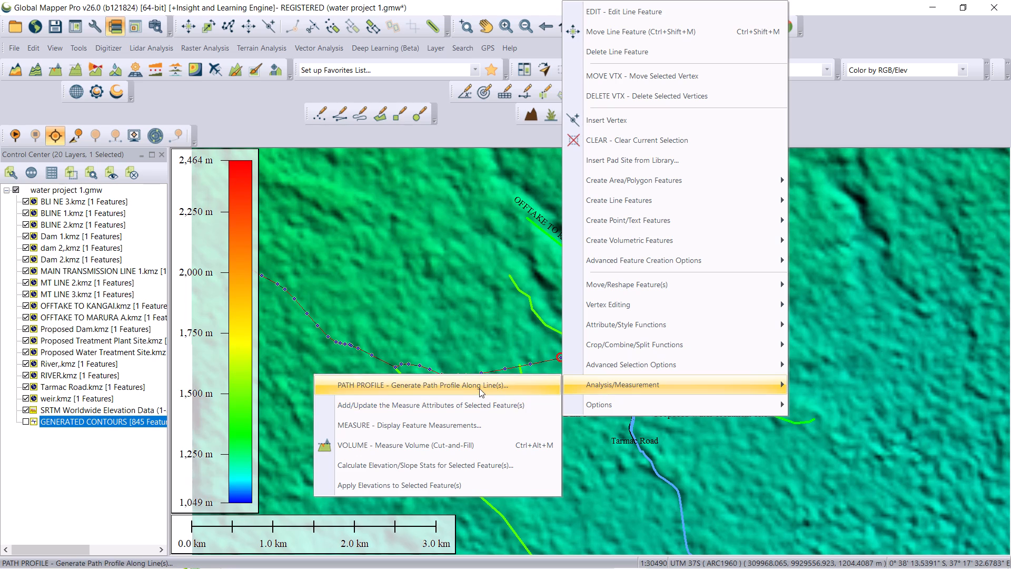
click(479, 388)
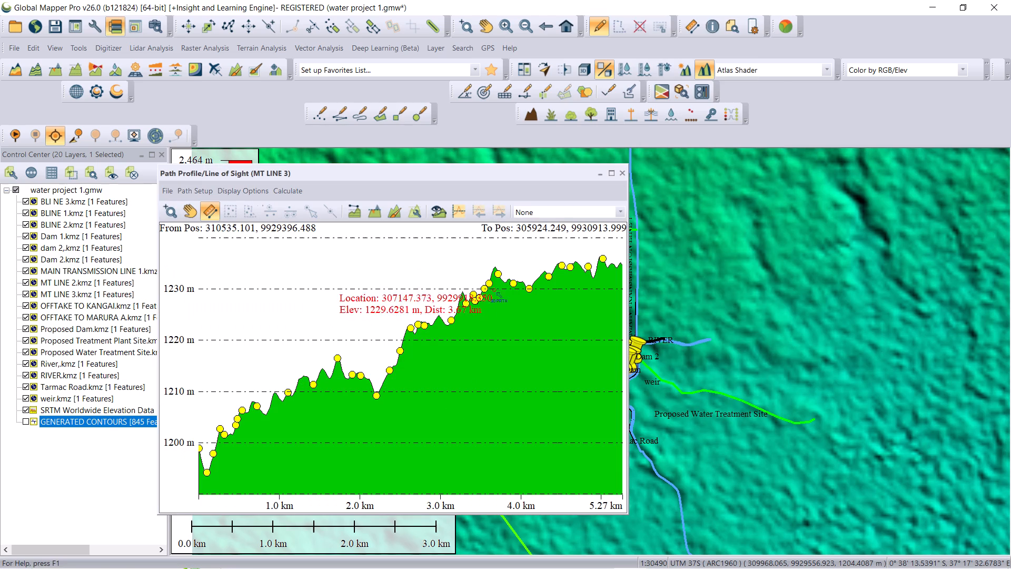
Apply the existing sample spacing setup to the MT LINE 3 profile.
click(167, 187)
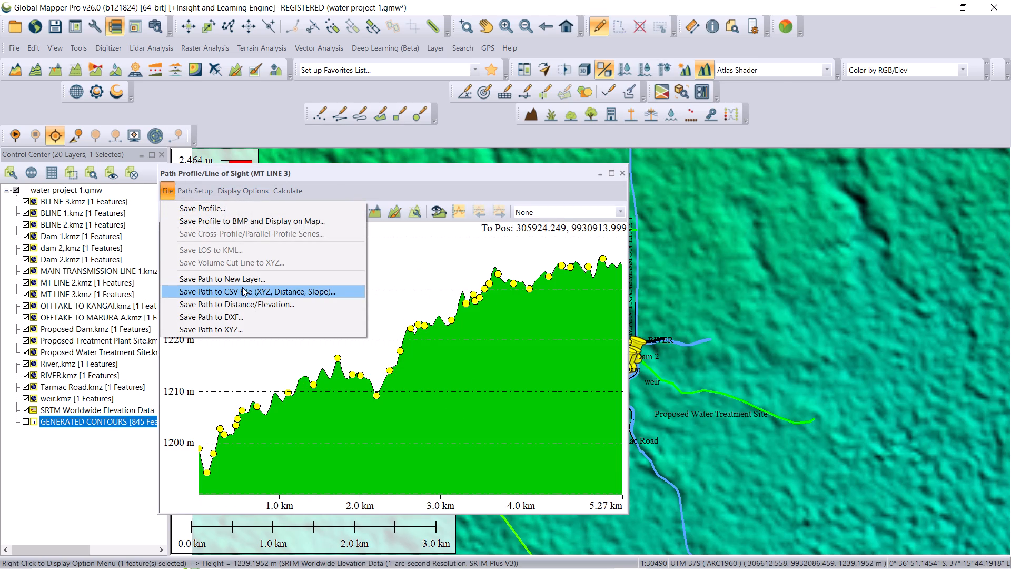
click(200, 197)
click(237, 229)
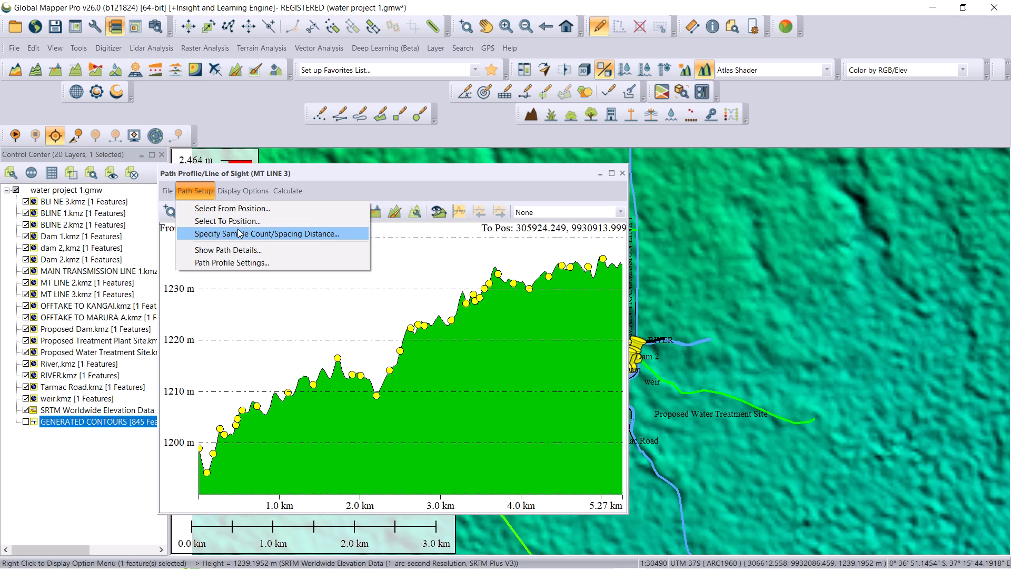
click(366, 397)
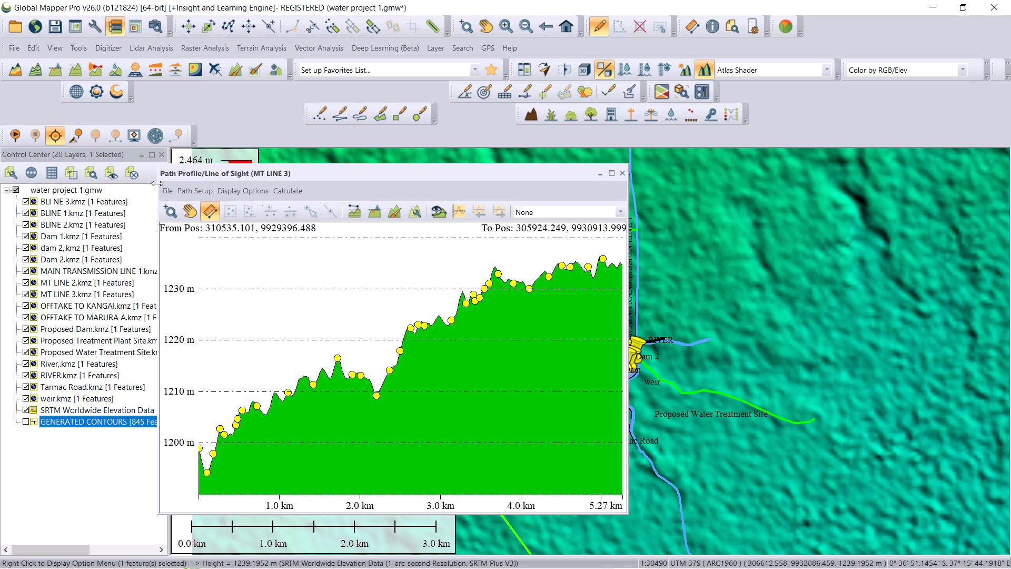
Save the MT LINE 3 path to a CSV file (XYZ, distance, slope) named 2...MT LINE 3 in folder 2, and close the profile.
click(172, 189)
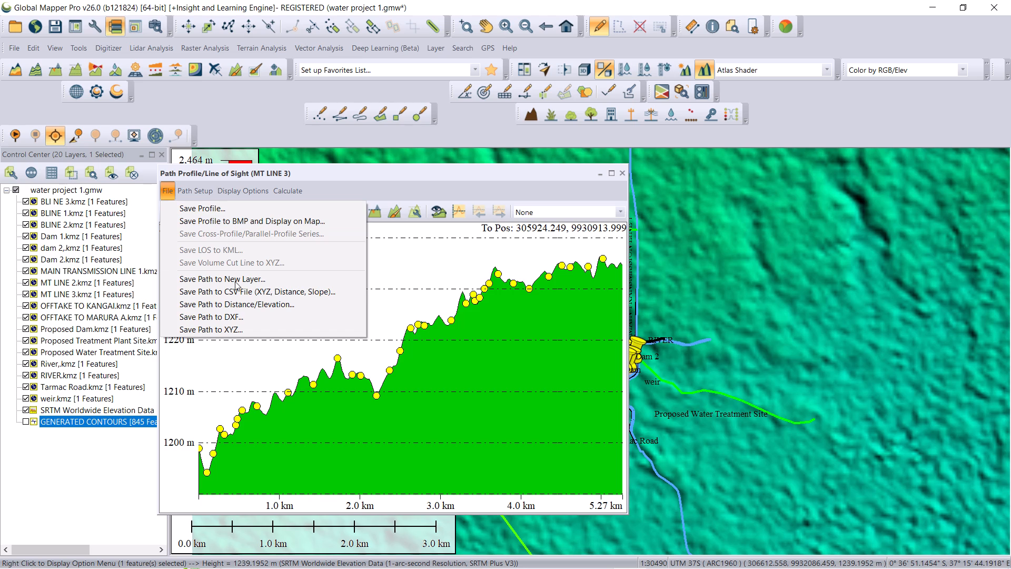
click(240, 288)
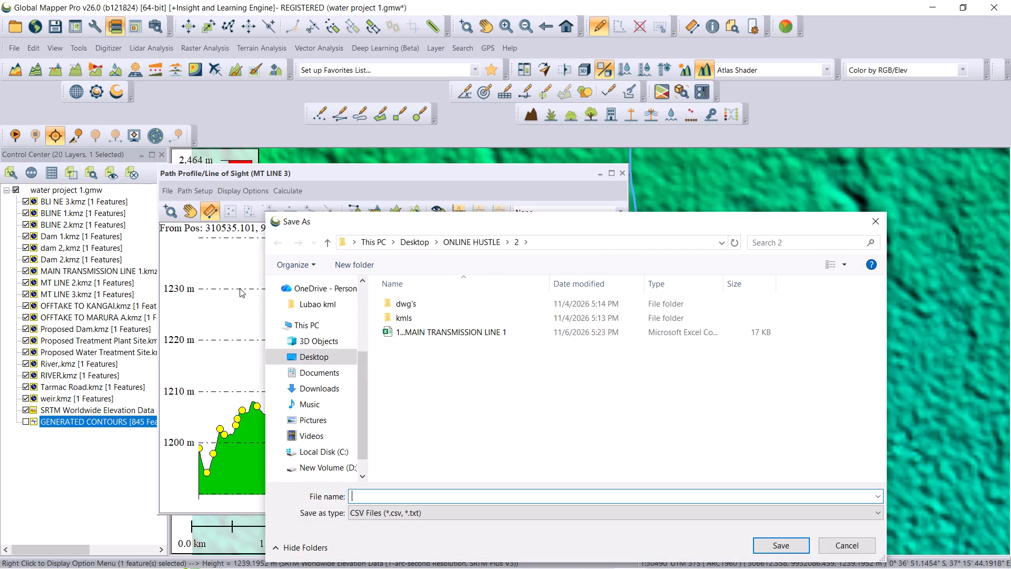
key(2)
text(...)
text(MT LINE 3)
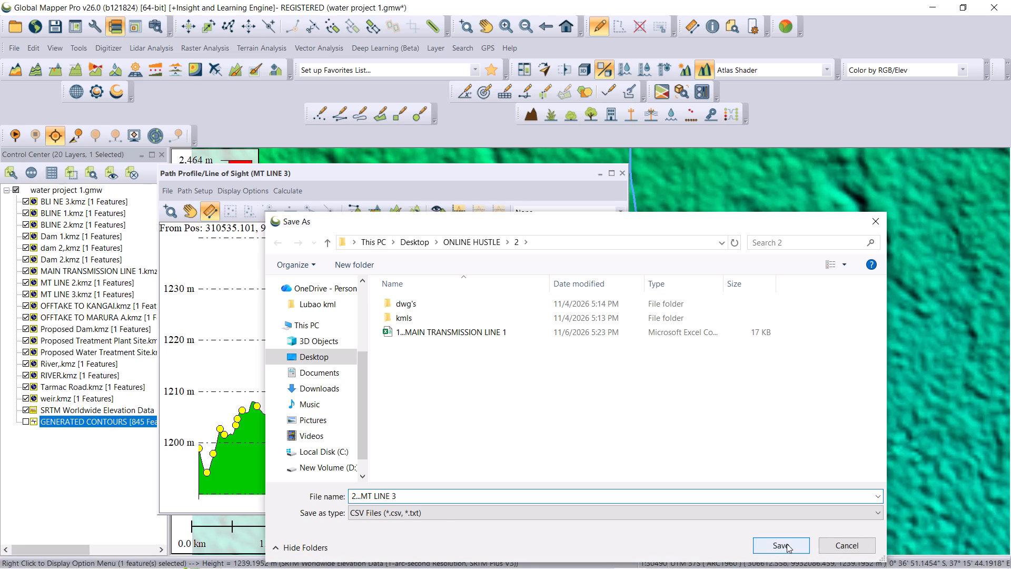
click(787, 544)
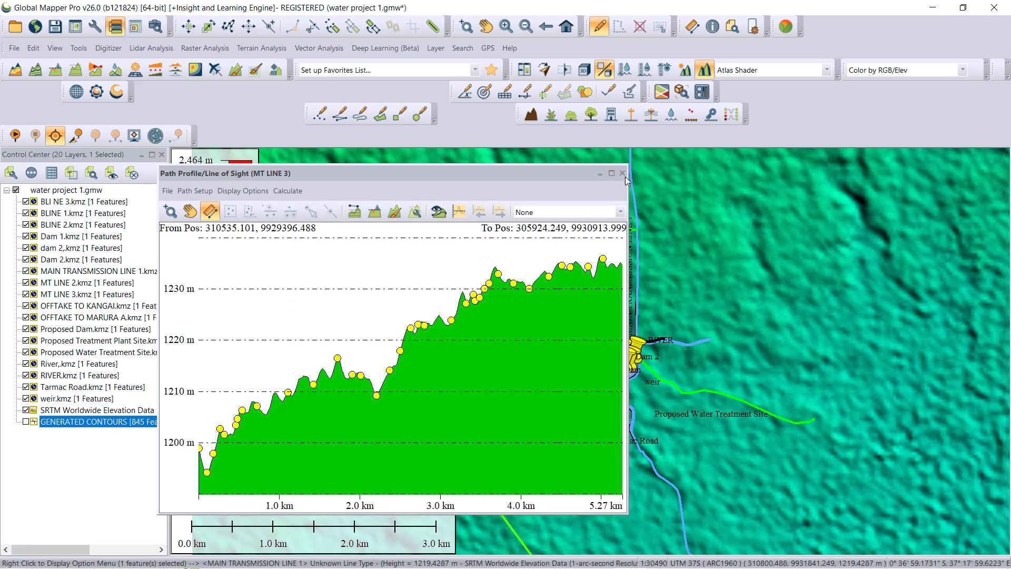
click(622, 171)
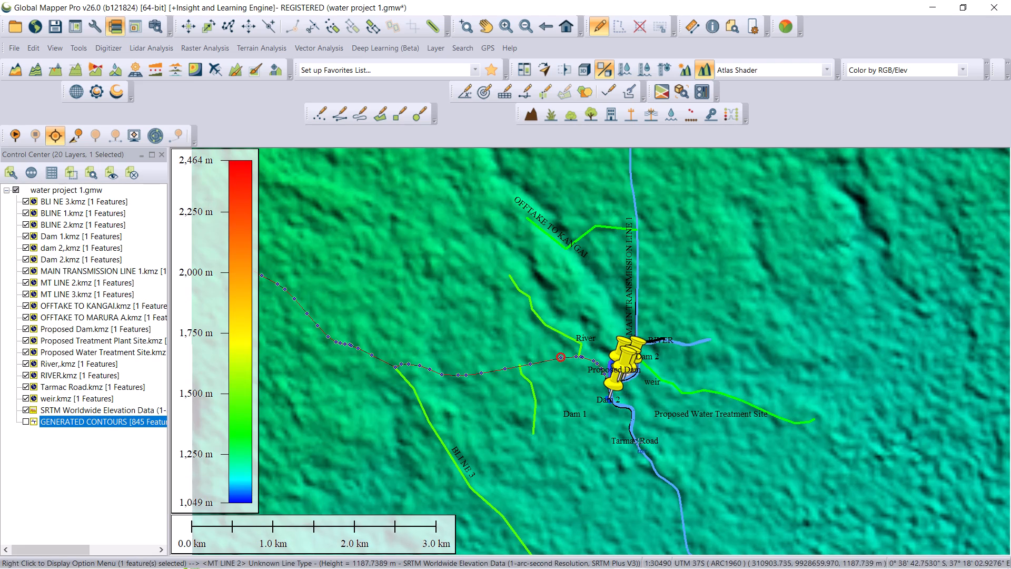
Select the MT LINE 2 feature on the map and generate its path profile.
click(682, 501)
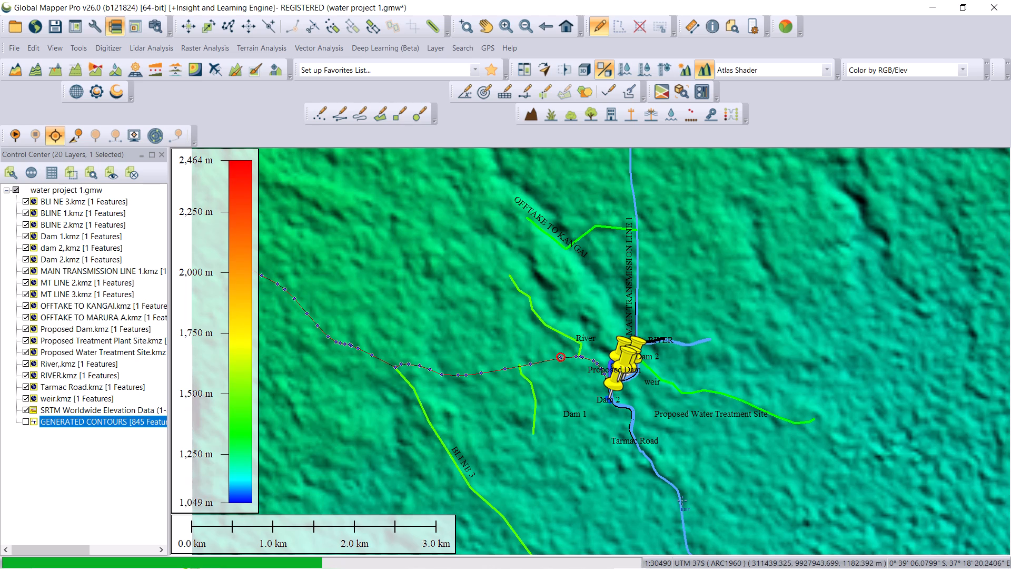
right_click(652, 475)
click(652, 475)
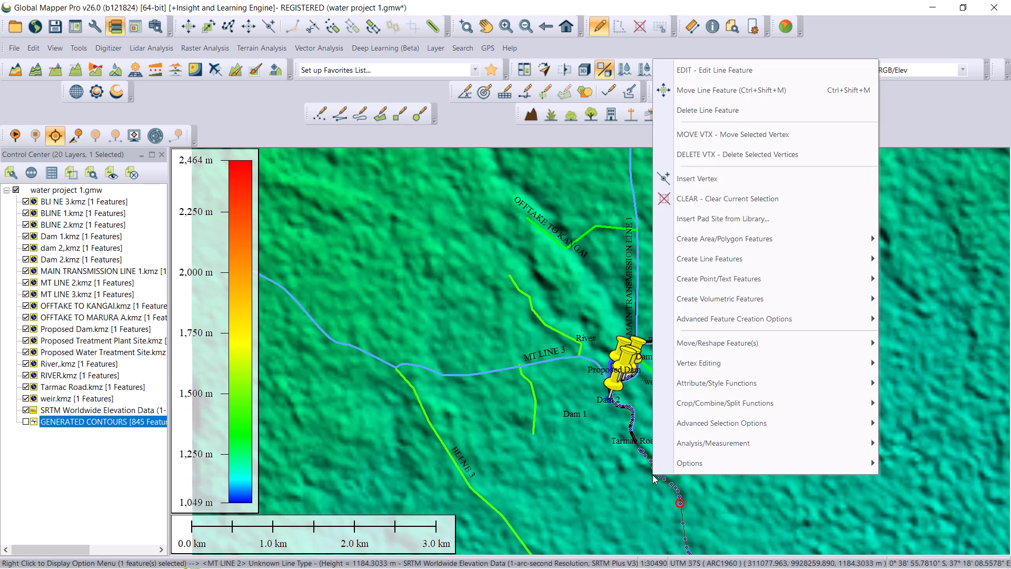
click(725, 442)
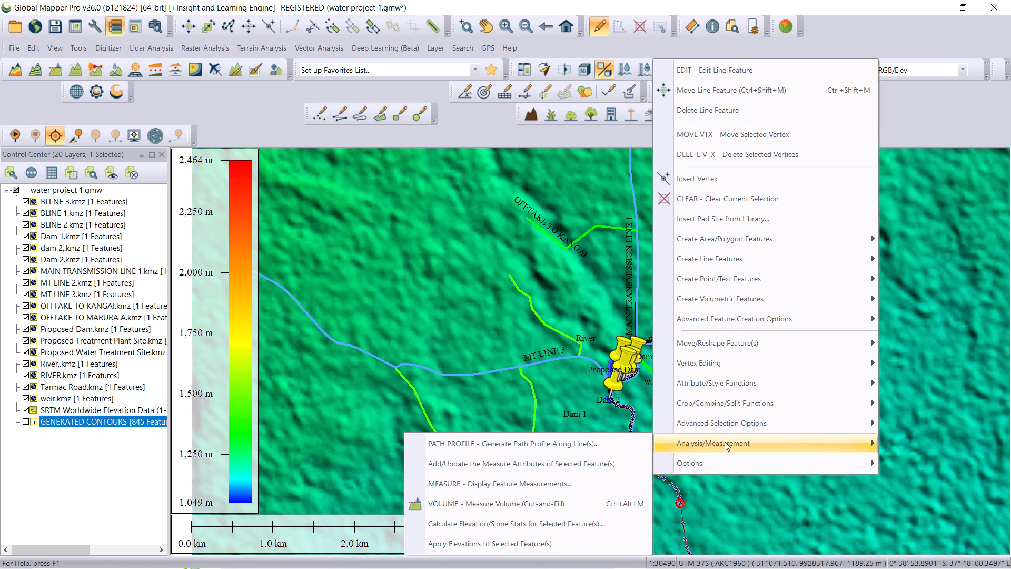
click(591, 441)
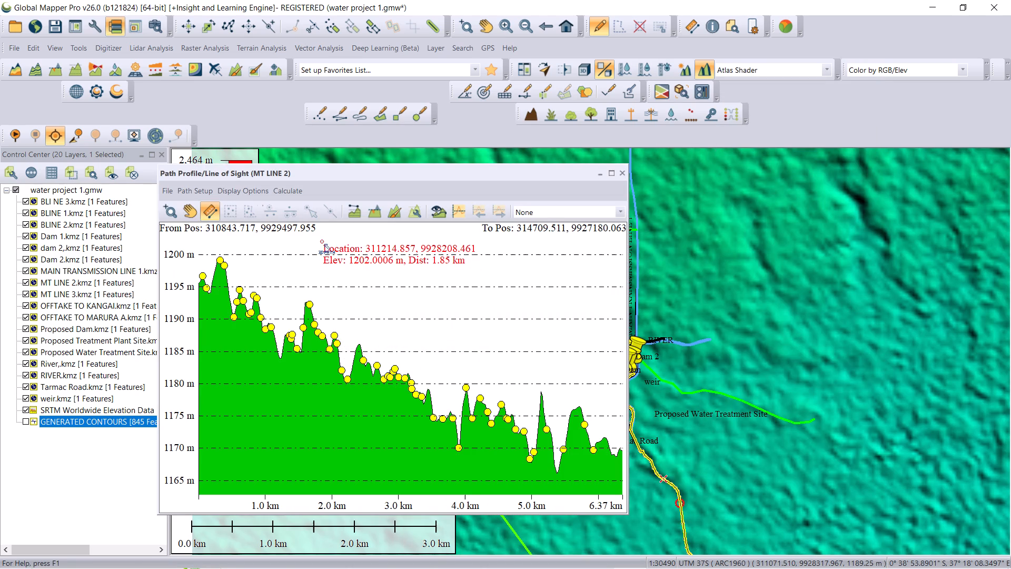
Apply elevation sampling at a fixed 20-meter interval to the MT LINE 2 profile, keeping all original vertices.
click(204, 190)
click(232, 230)
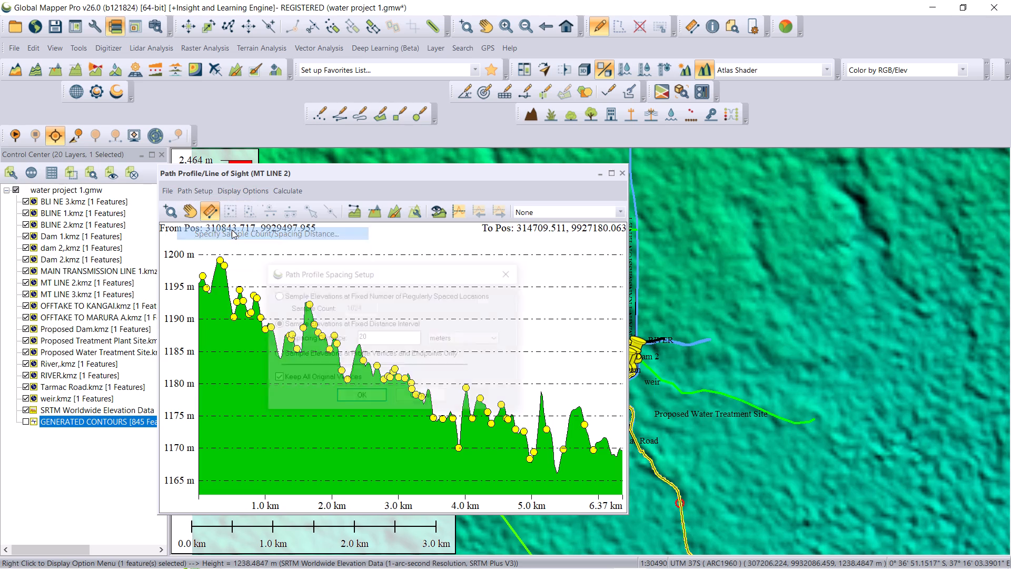
click(362, 403)
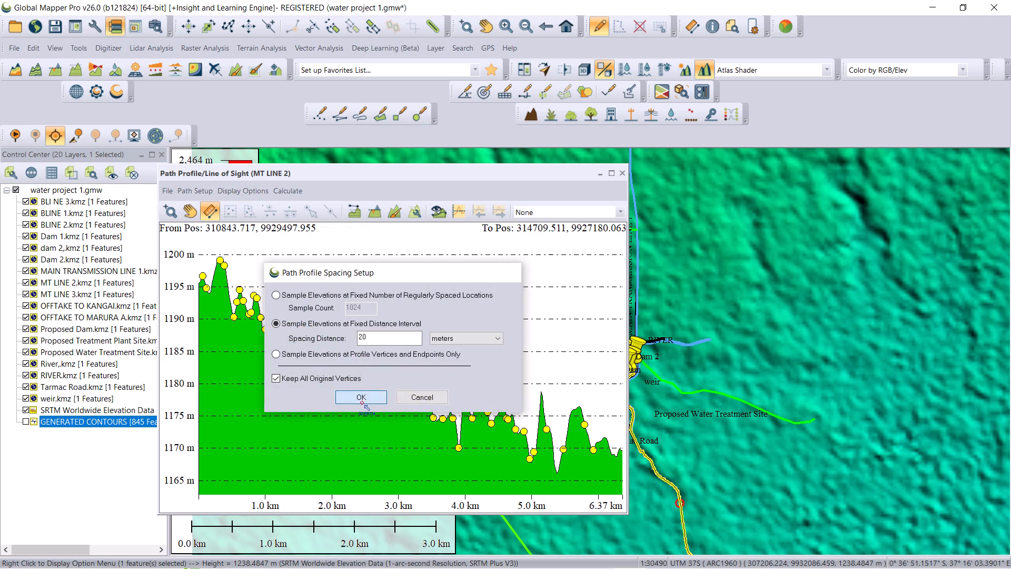
Save the MT LINE 2 path to a CSV file (XYZ, distance, slope) named 3...MT LINE 2 in folder 2, and close the profile.
click(169, 193)
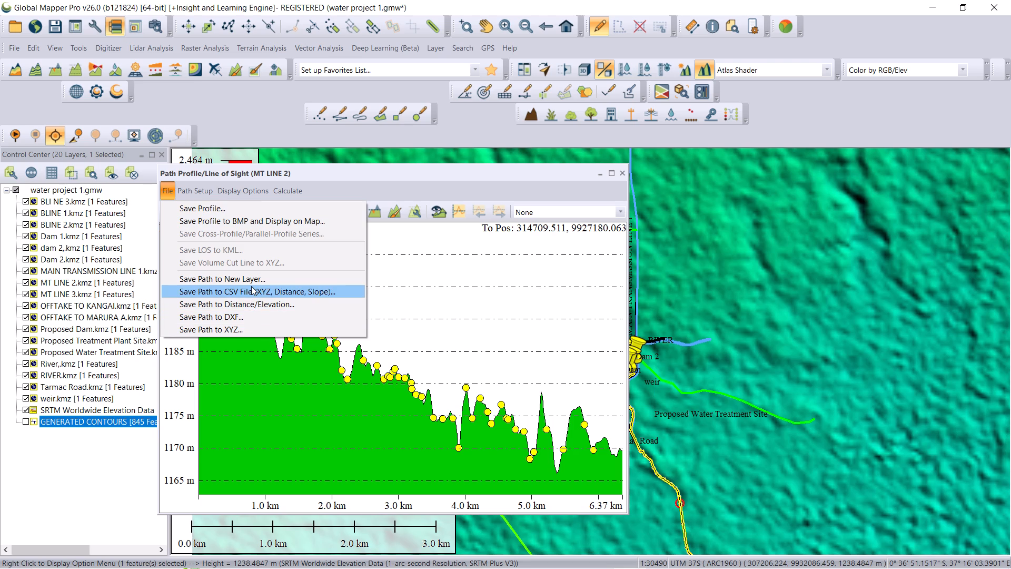
click(251, 286)
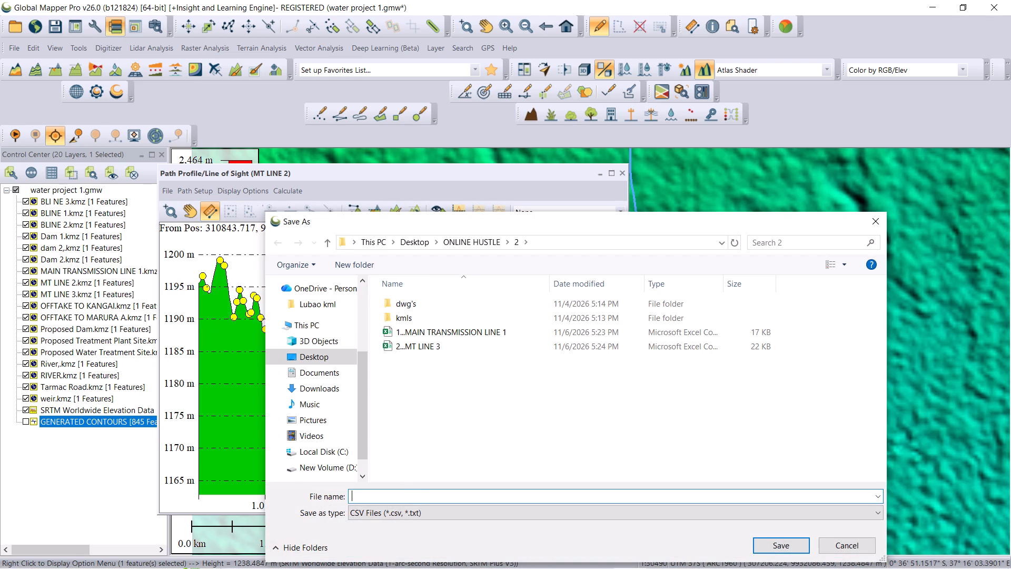
text(3...)
key(m)
key(t)
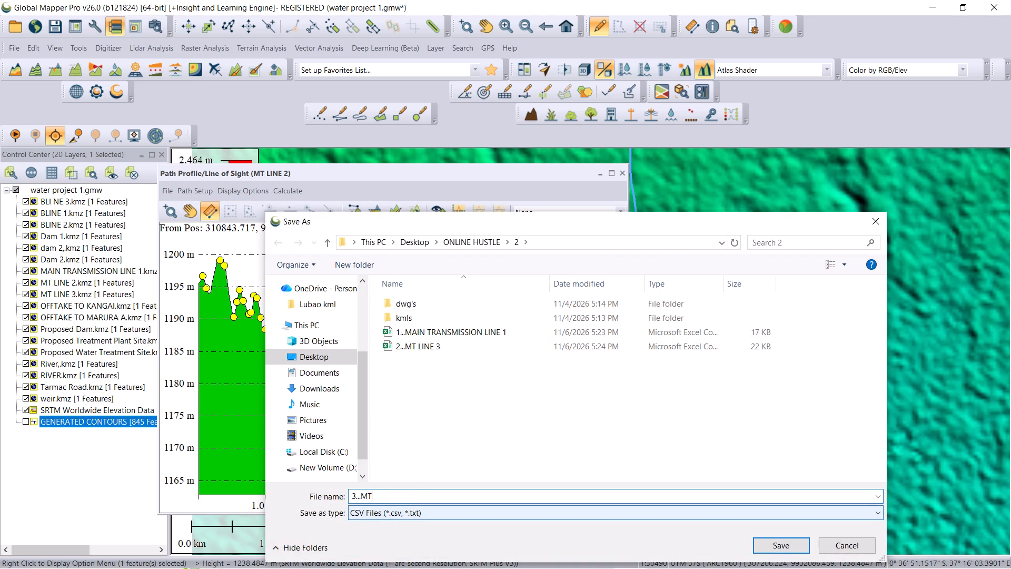
key(space)
text(LINE 2)
click(795, 539)
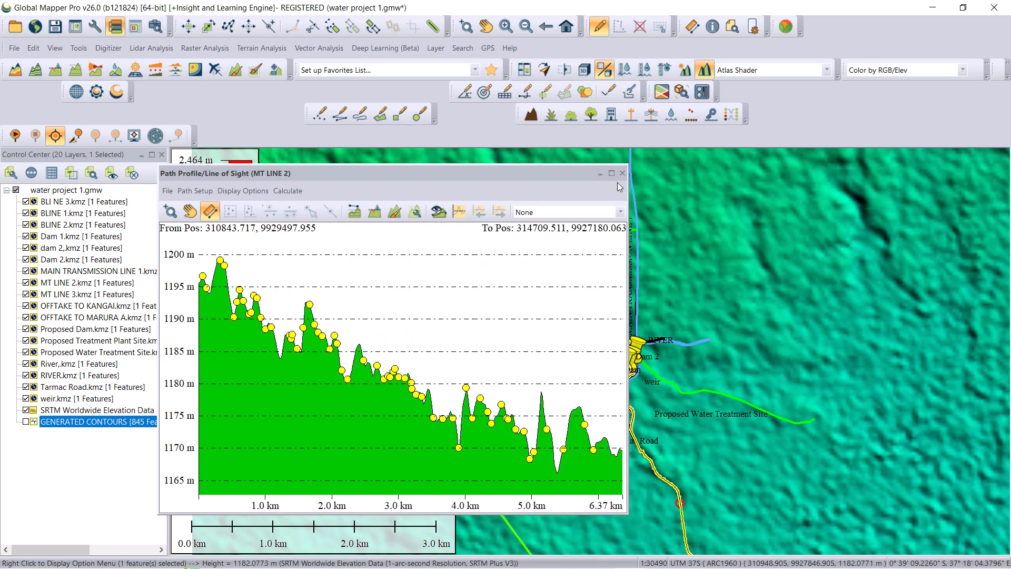
click(621, 175)
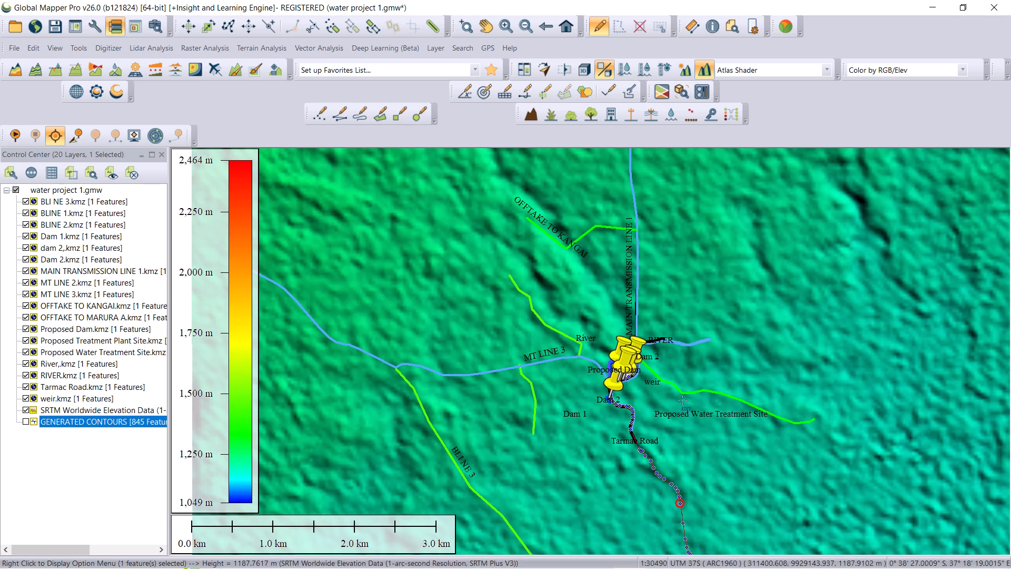
Generate the path profile of the OFFTAKE TO MARURA A line, sampled at a fixed 20-meter interval with all original vertices kept.
click(698, 394)
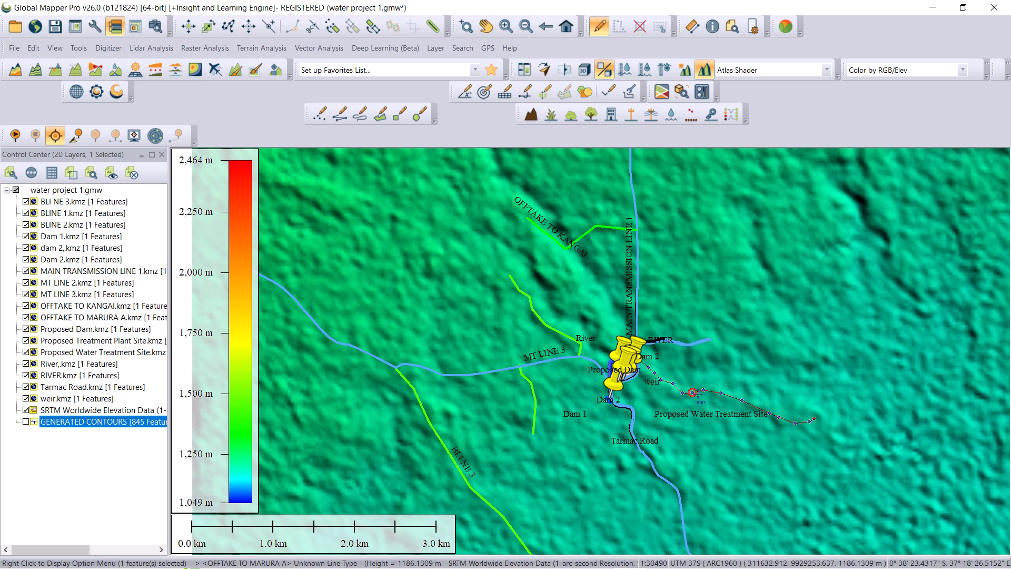
right_click(698, 394)
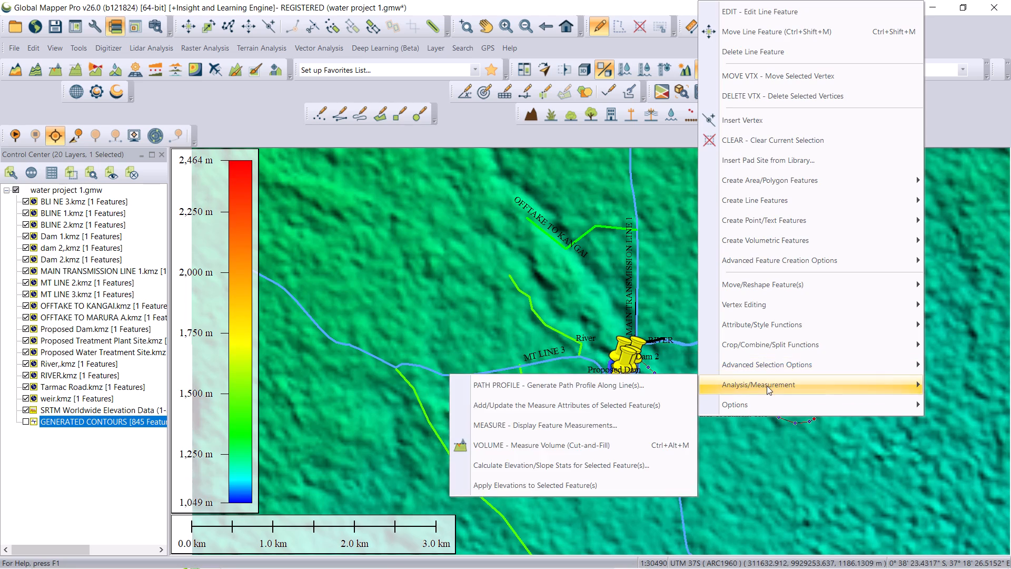
click(764, 386)
click(638, 380)
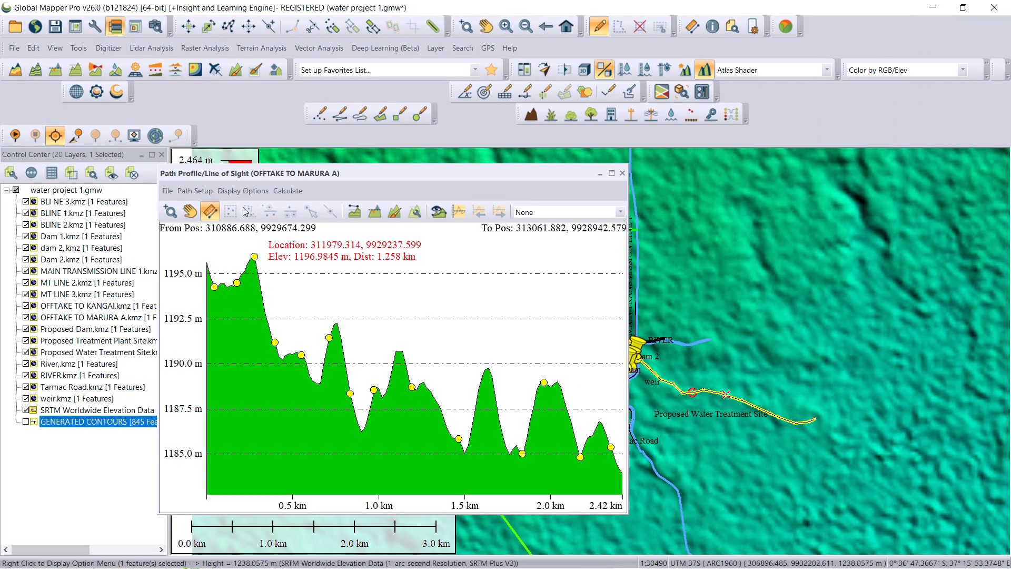
click(196, 191)
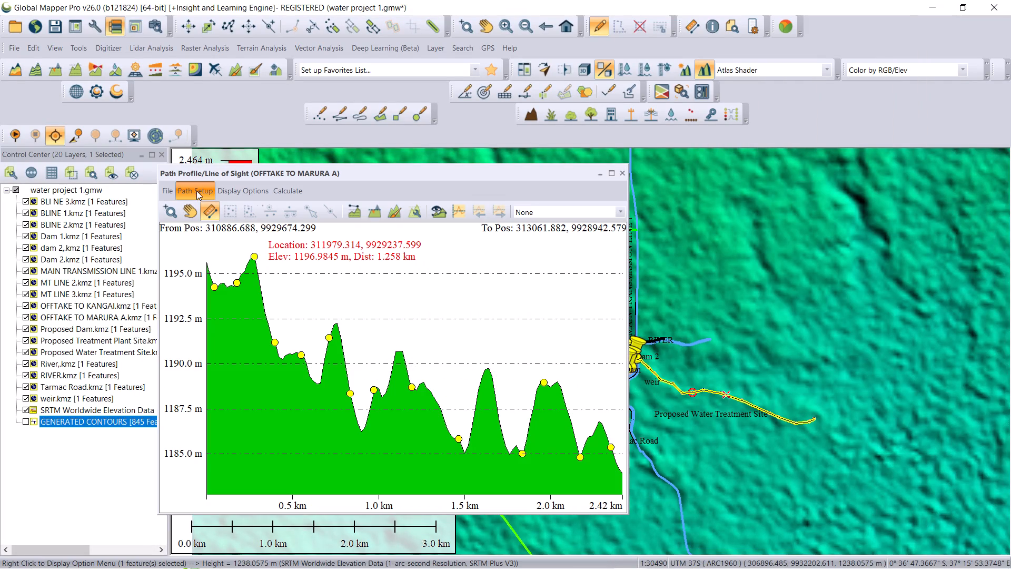
click(220, 229)
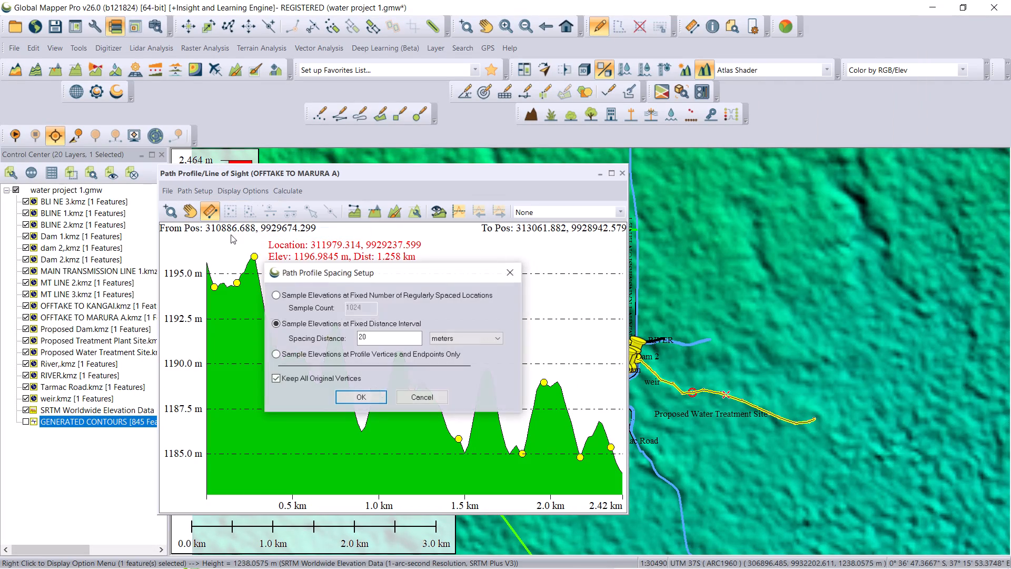
click(361, 397)
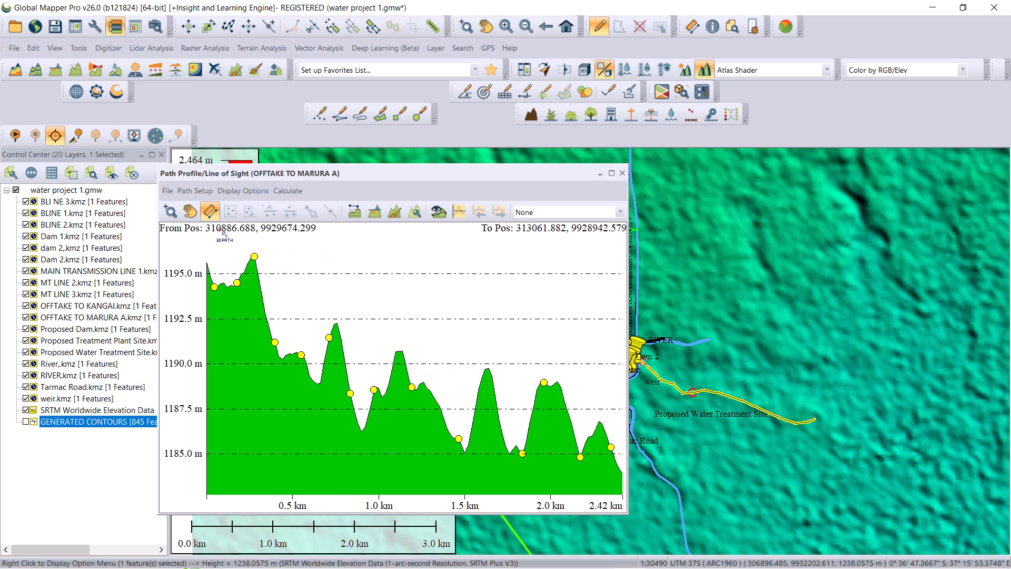
Save the profile path to a CSV file (XYZ, distance, slope) named 4...OFFTAKE TO MARURA A in folder 2, and close the profile.
click(170, 189)
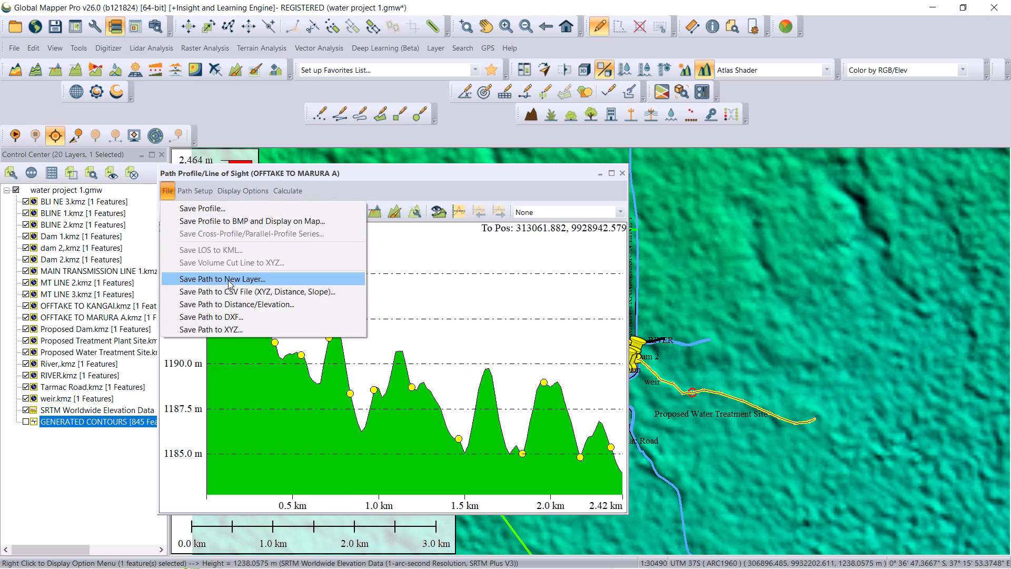
click(229, 289)
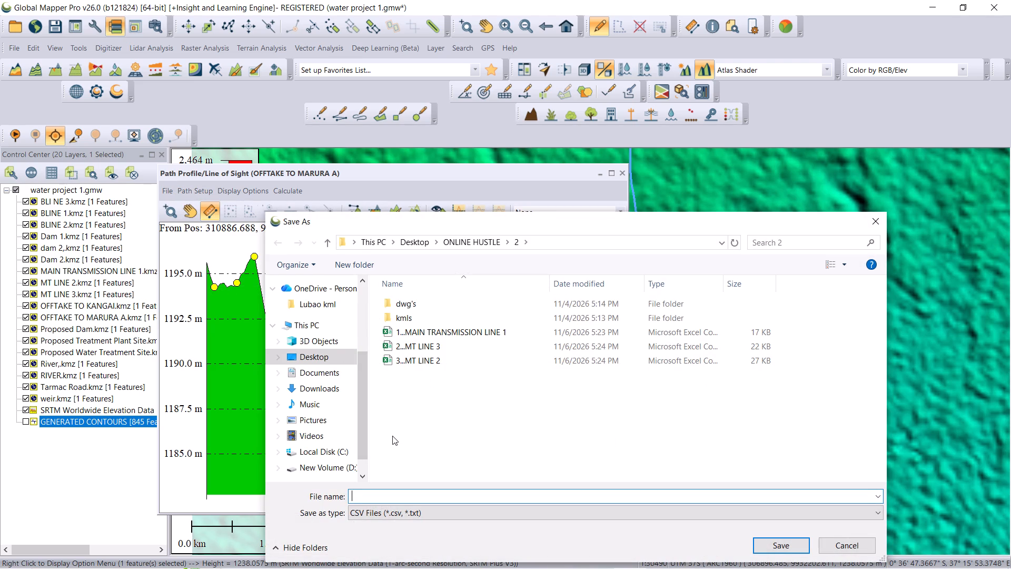
key(4)
text(...)
text(OFFTAKE)
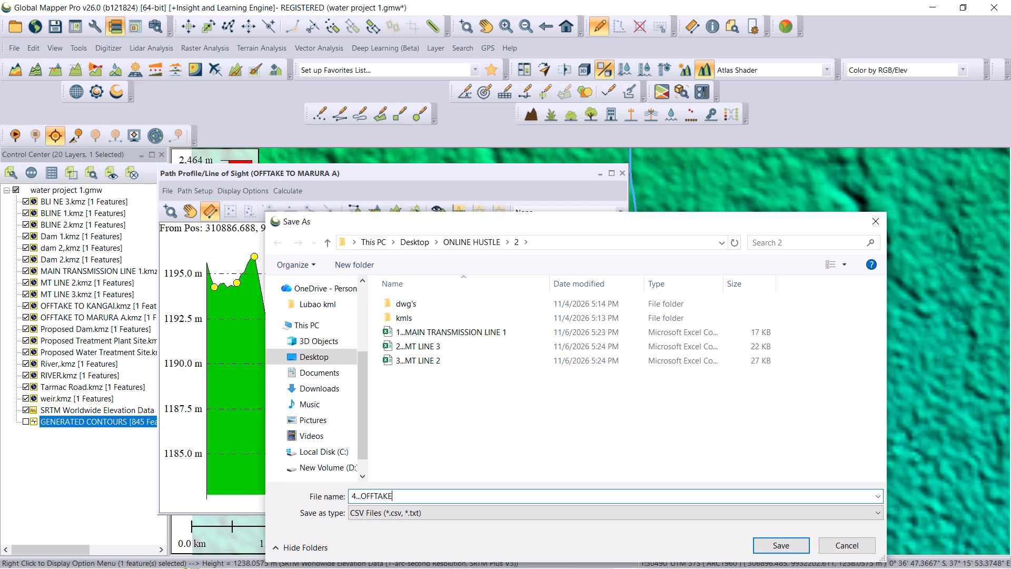
key(space)
text(TO)
key(space)
text(MARURA A)
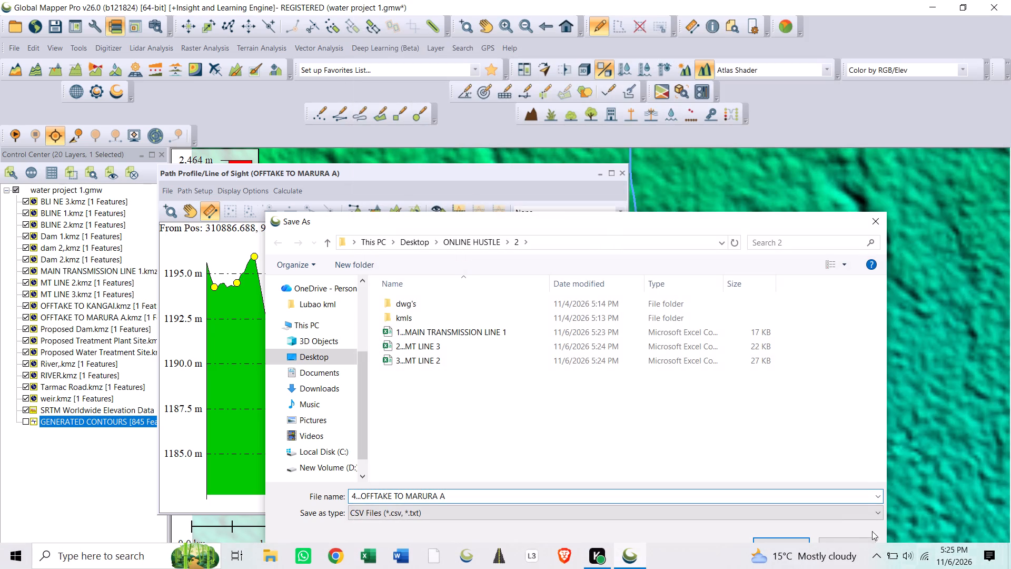
click(786, 539)
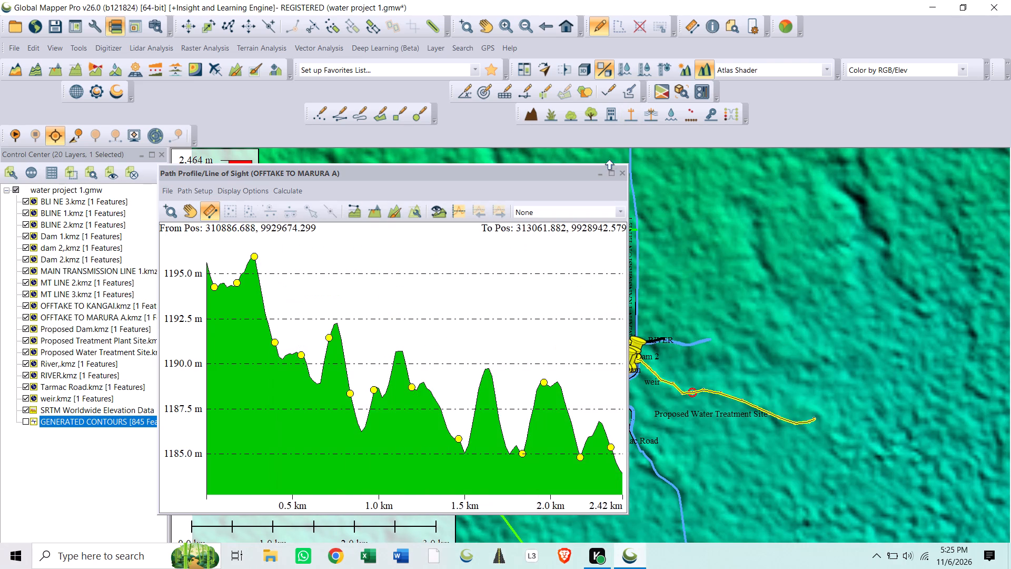
click(623, 169)
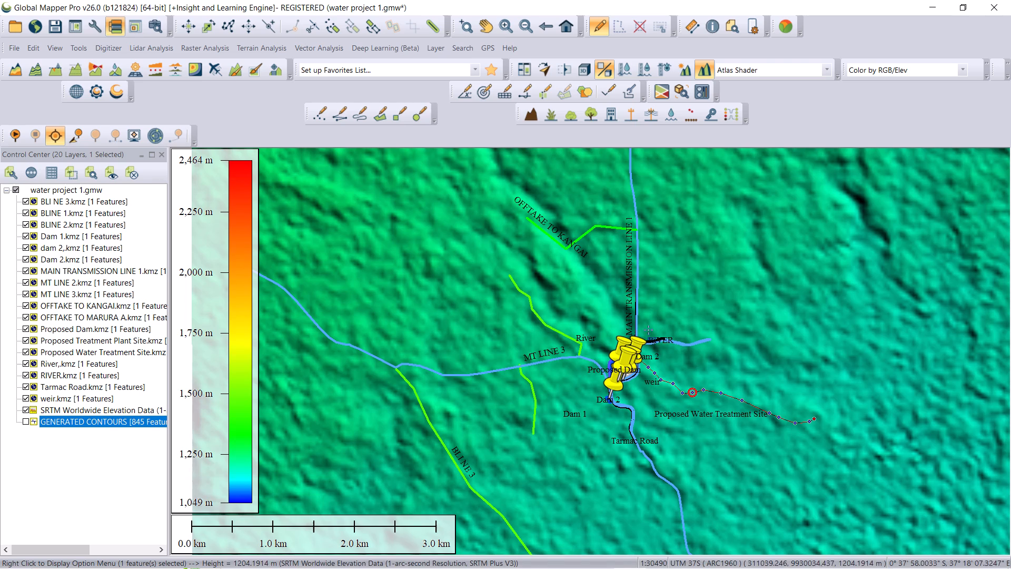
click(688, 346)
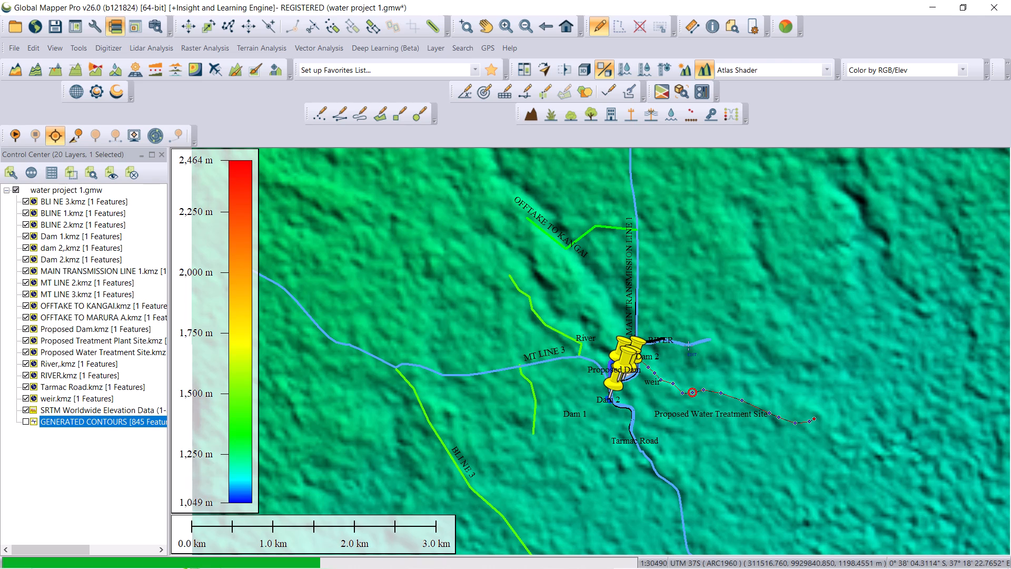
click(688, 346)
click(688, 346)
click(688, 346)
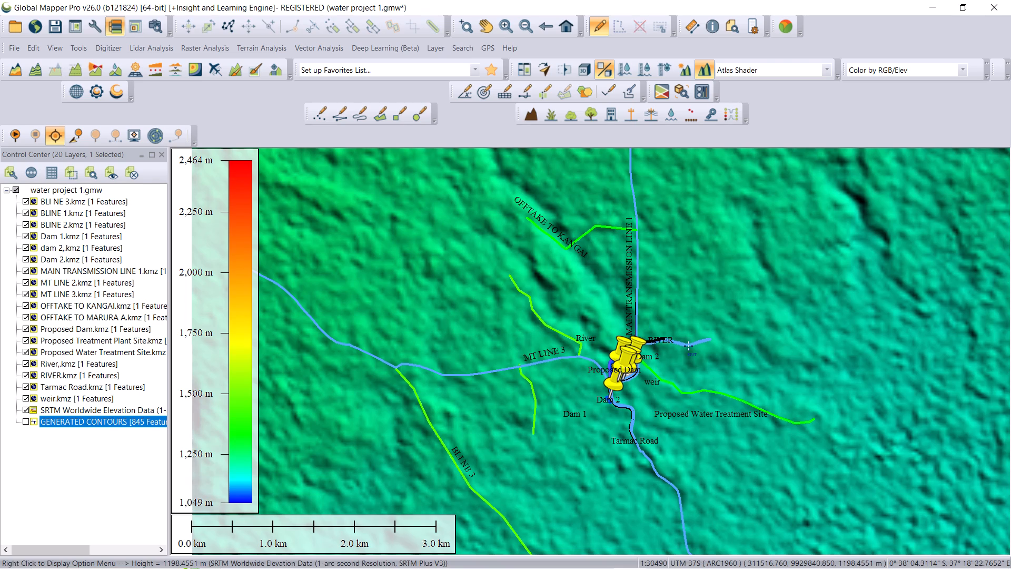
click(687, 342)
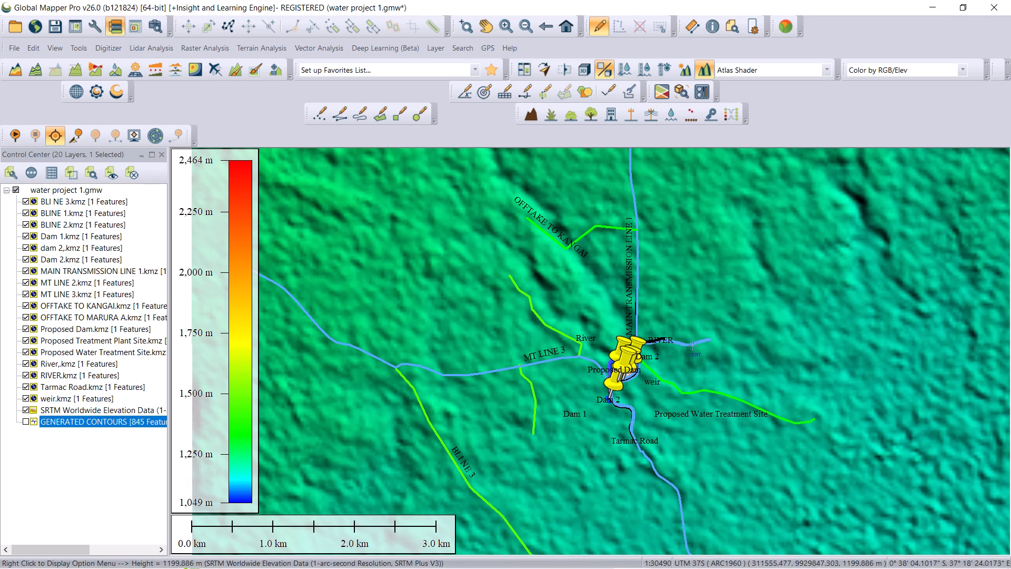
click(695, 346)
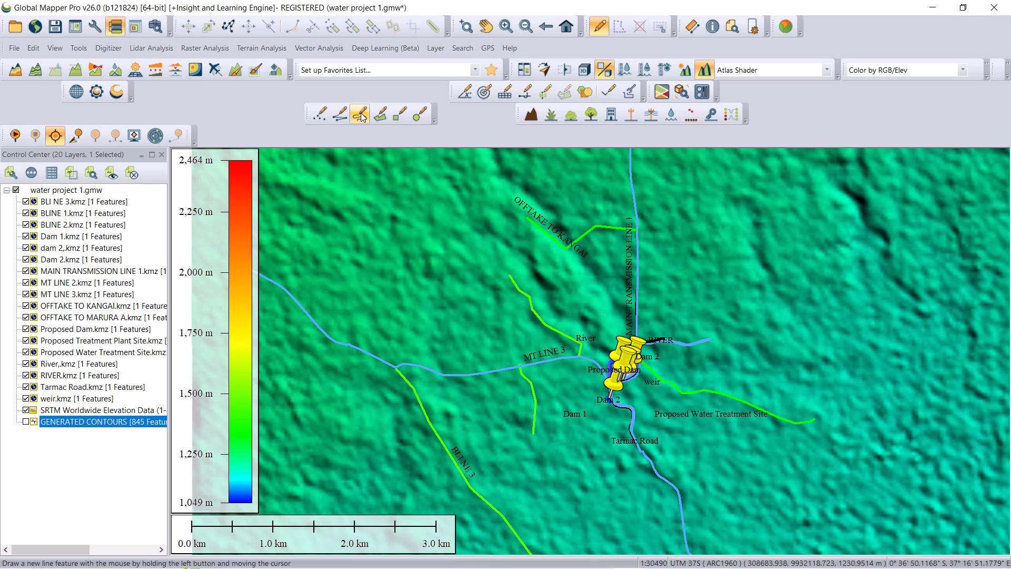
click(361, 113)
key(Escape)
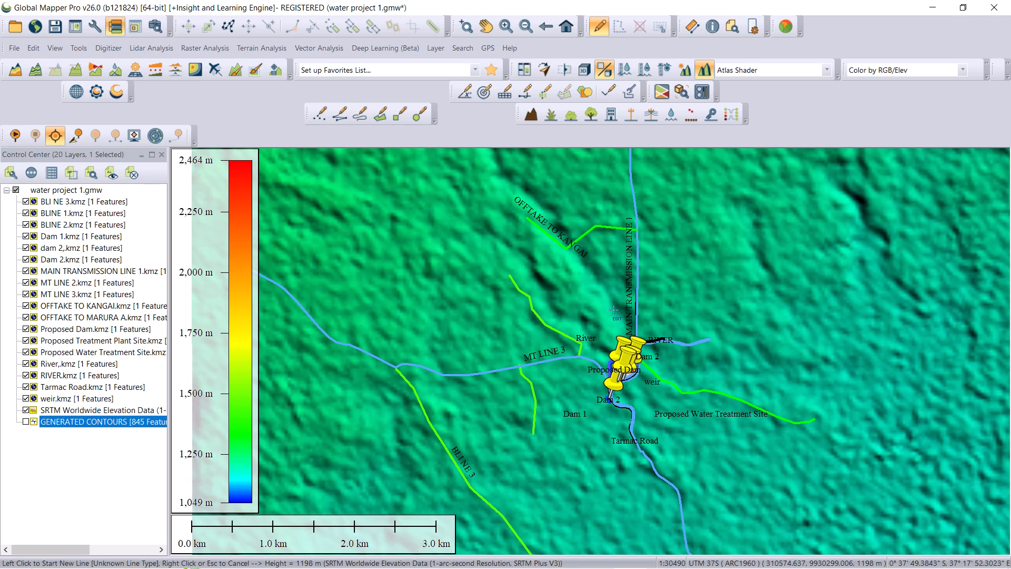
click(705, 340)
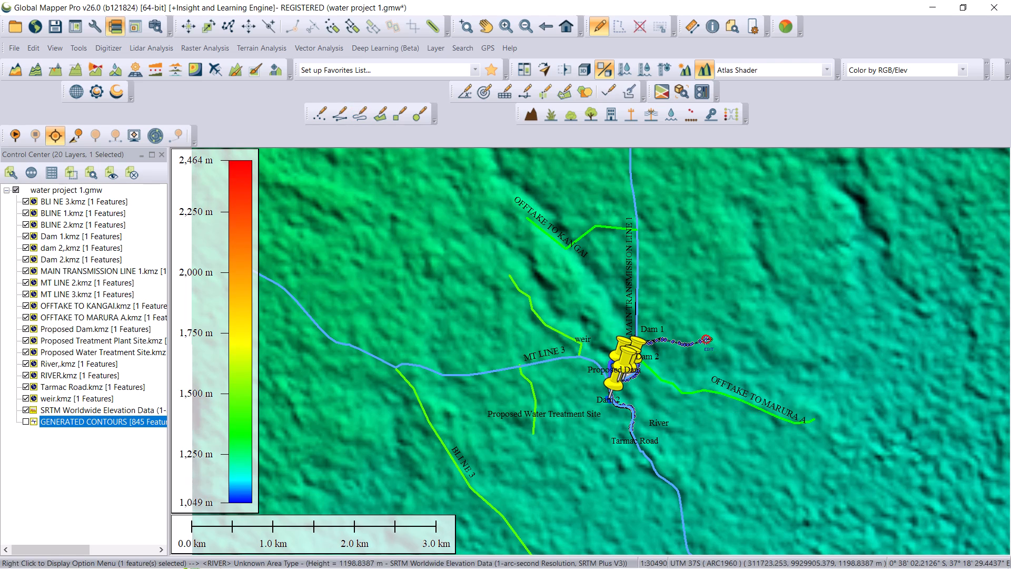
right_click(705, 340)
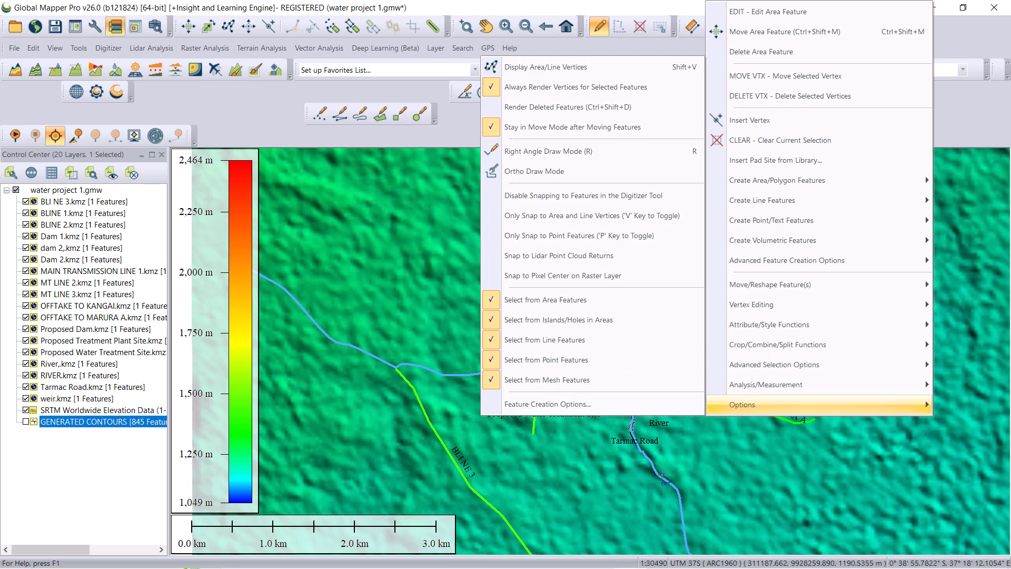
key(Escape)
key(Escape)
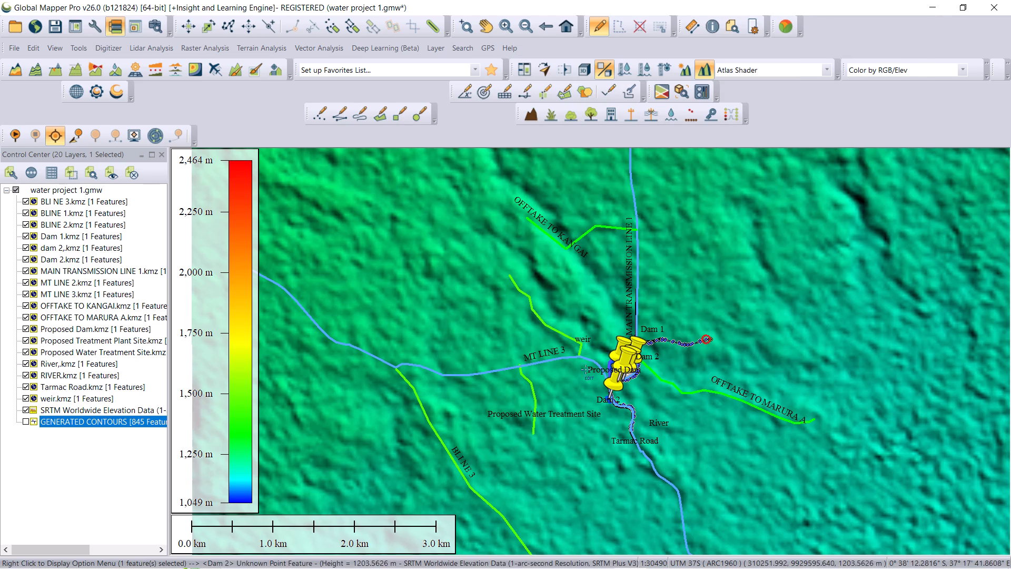
Generate the path profile of the OFFTAKE TO KANGAI line, sampled at a fixed 20-meter interval with all original vertices kept.
click(594, 228)
right_click(594, 228)
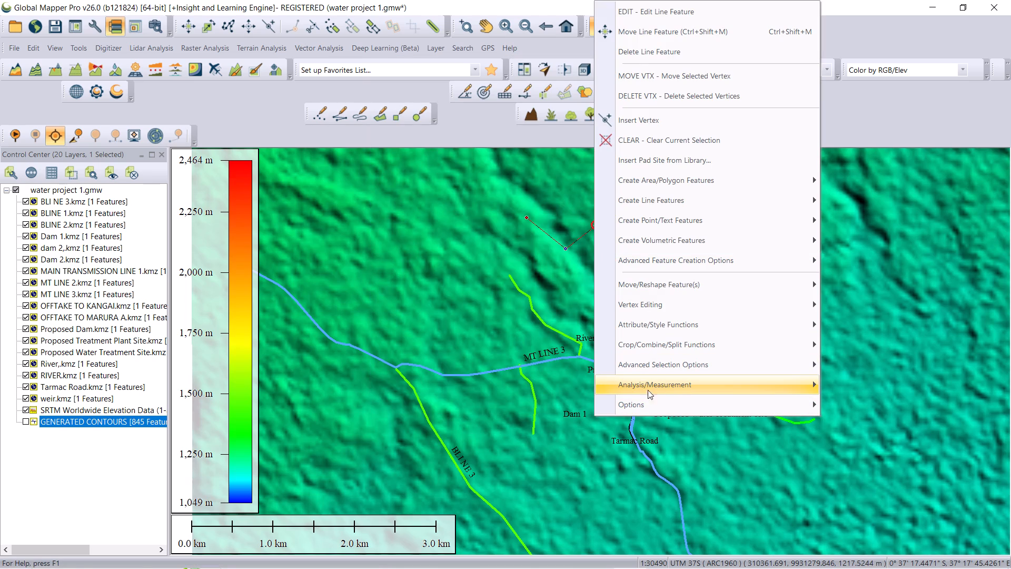
click(521, 387)
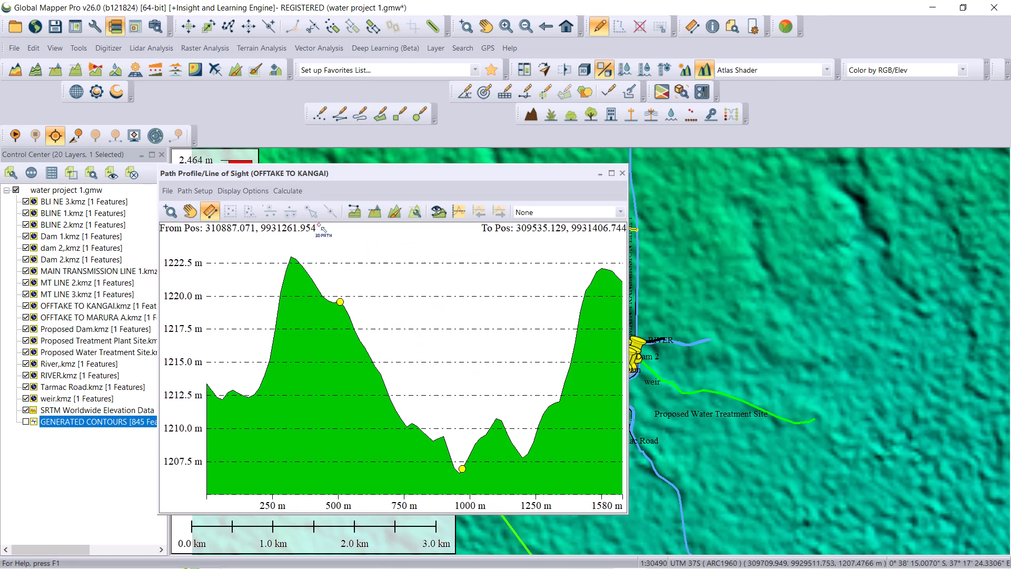
click(209, 192)
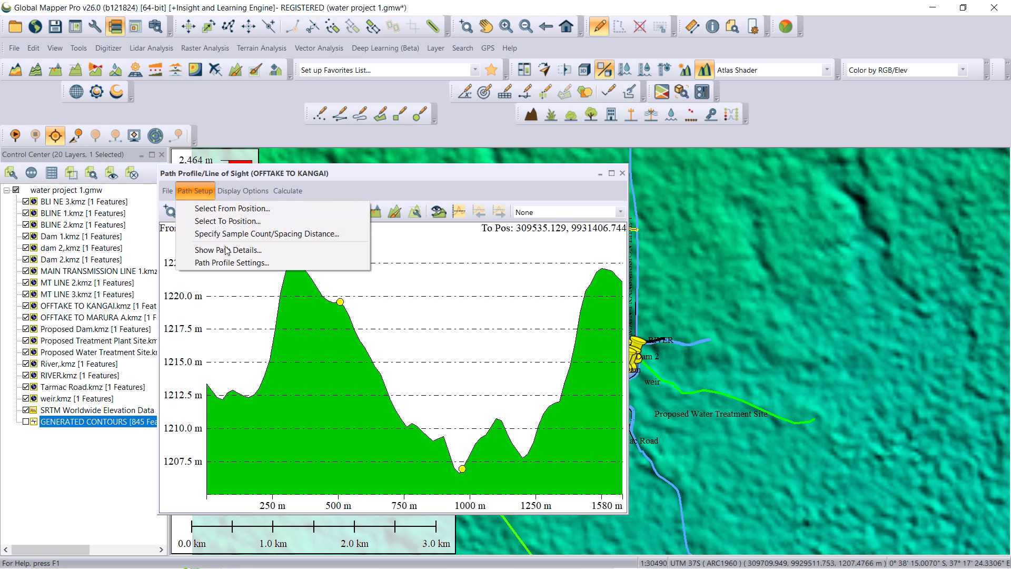
click(241, 234)
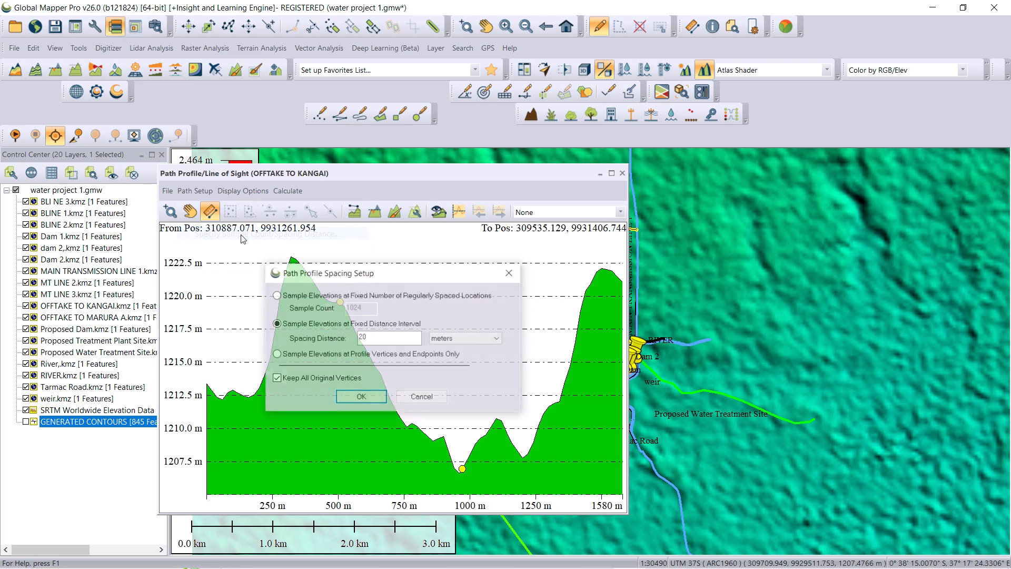
click(363, 388)
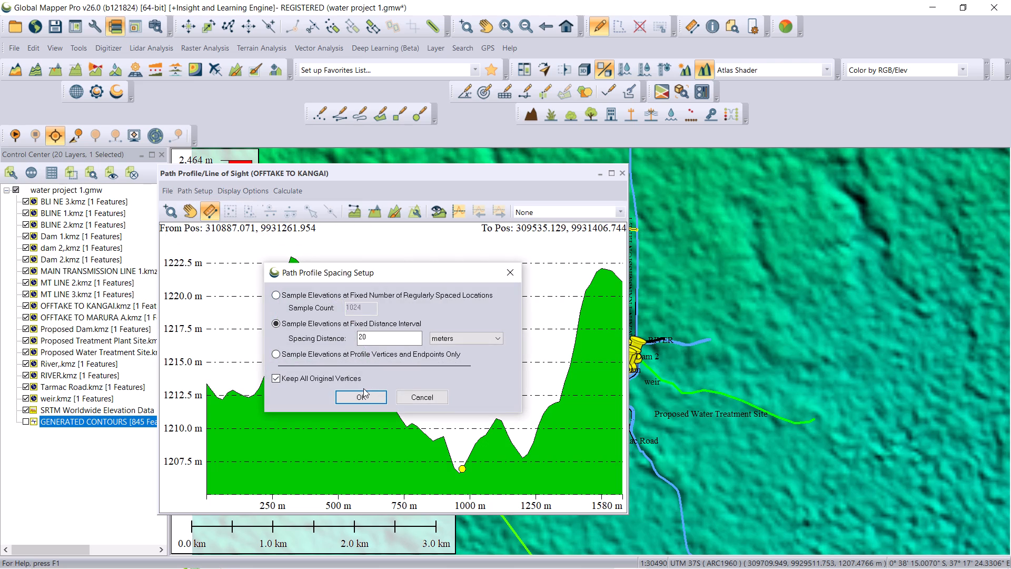
click(363, 393)
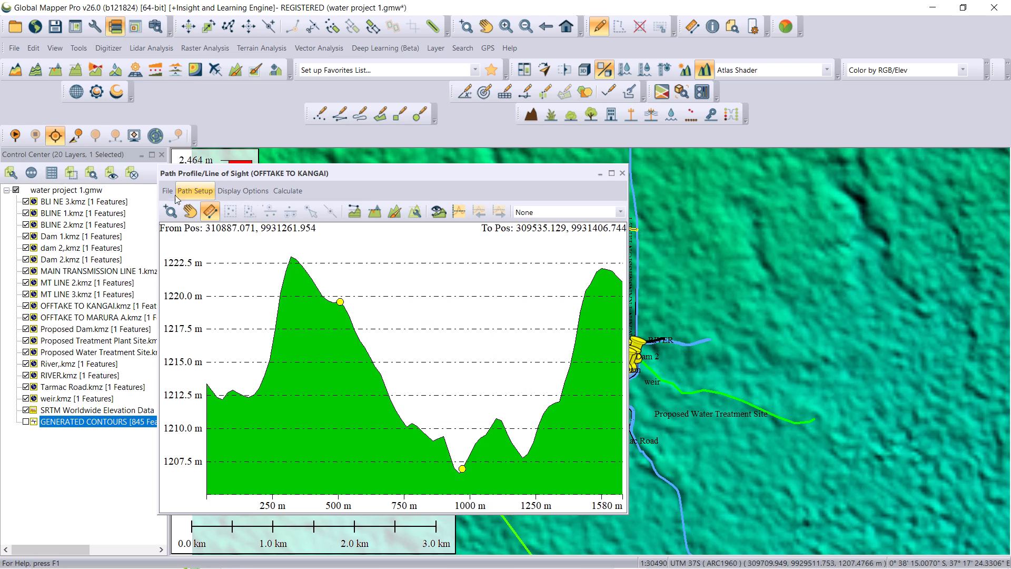
Save the profile path to a CSV file (XYZ, distance, slope) named 5...OFFTAKE TO KANGAI in folder 2, and close the profile.
click(166, 193)
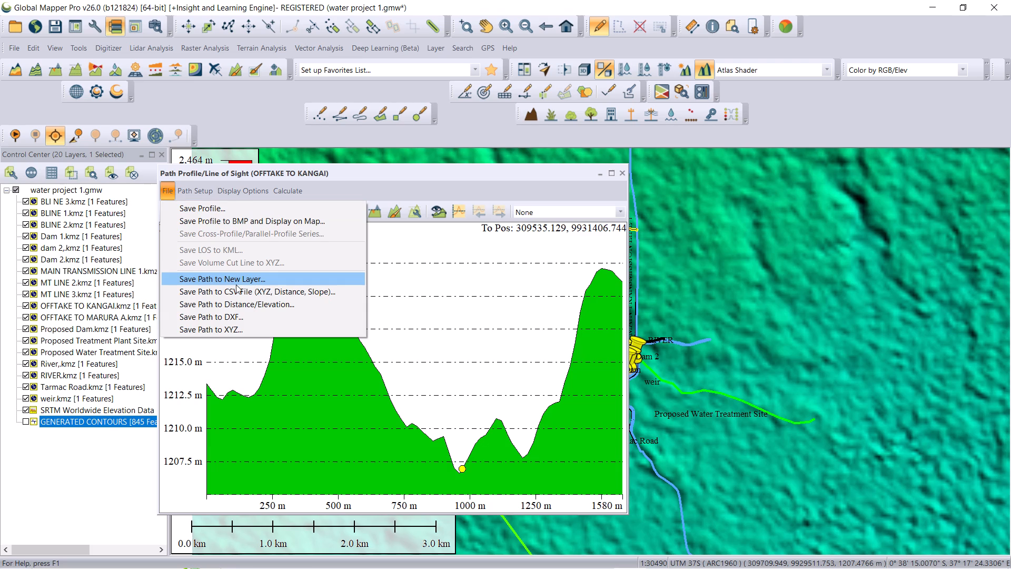
click(240, 291)
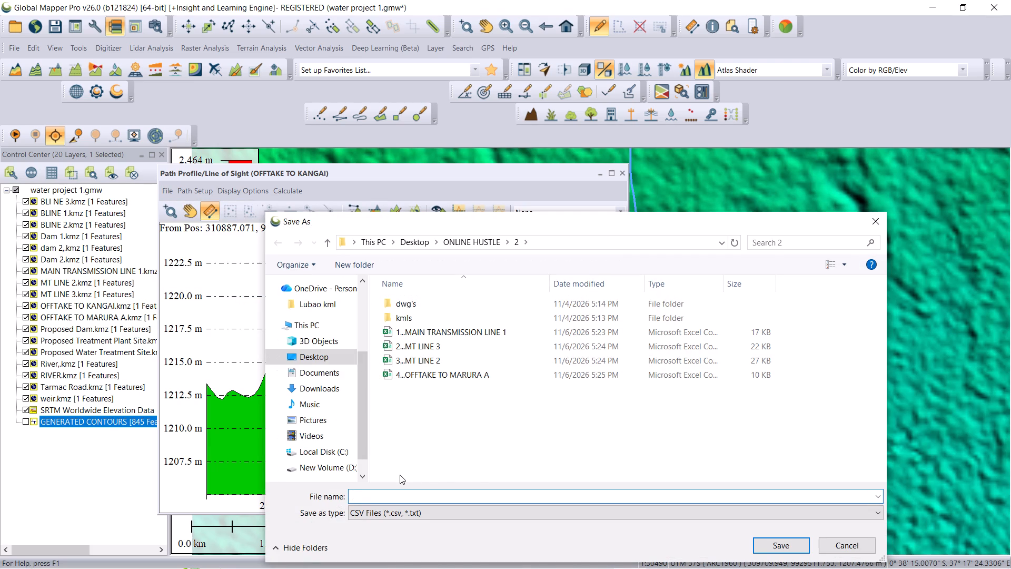
key(5)
text(...OFFTAKE)
key(space)
text(TO KANGAU)
key(BackSpace)
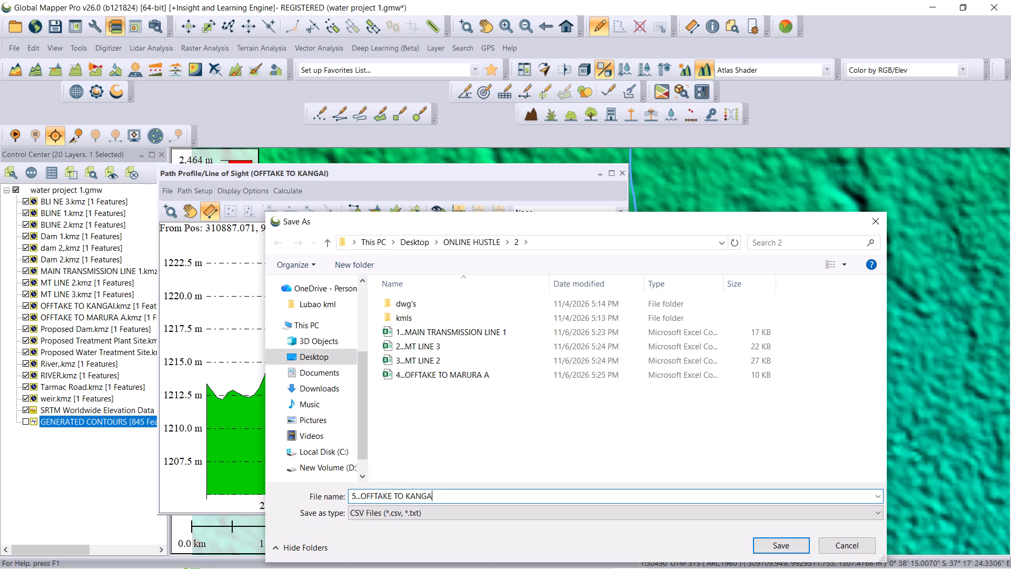
key(i)
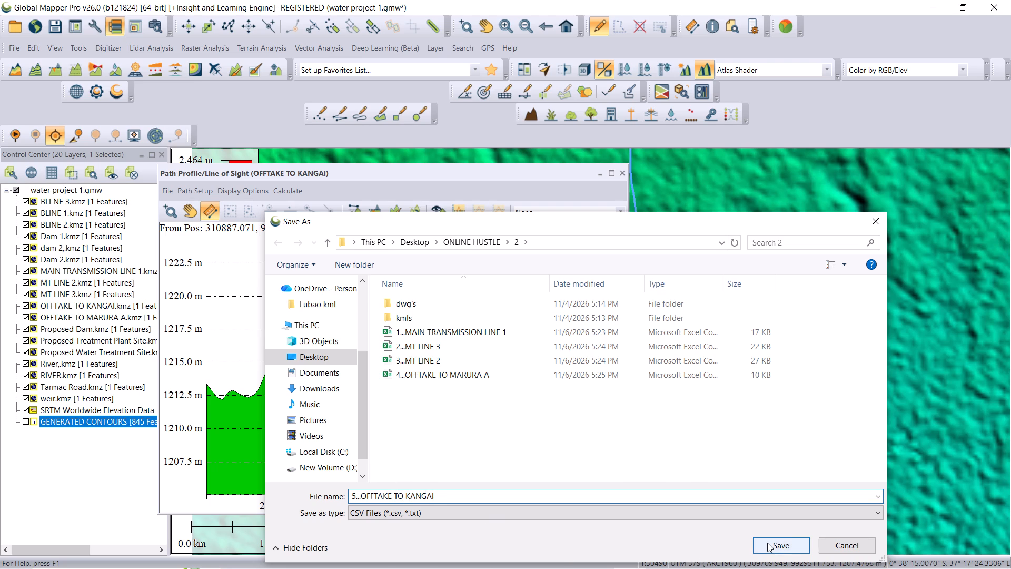
click(767, 543)
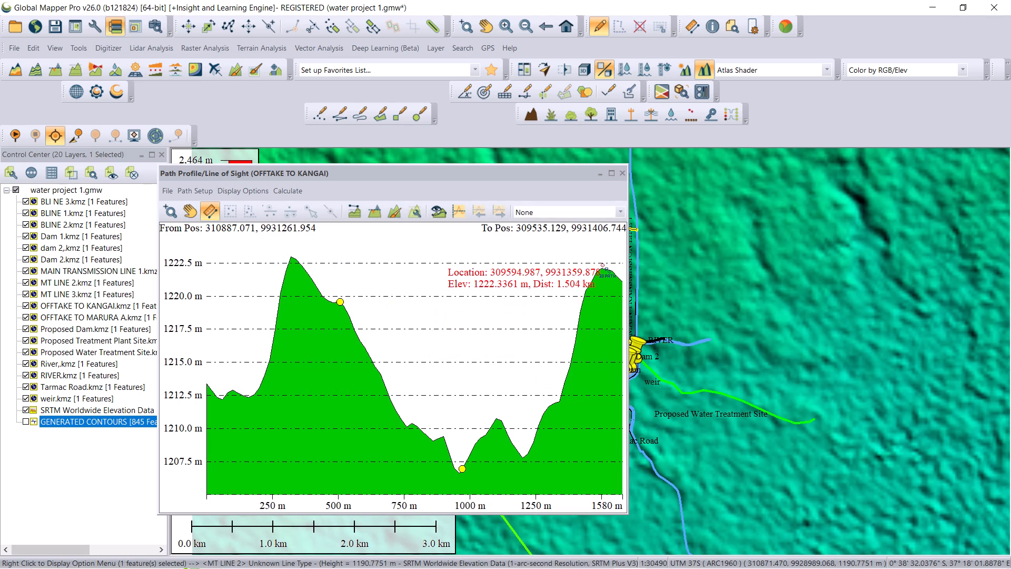
click(620, 175)
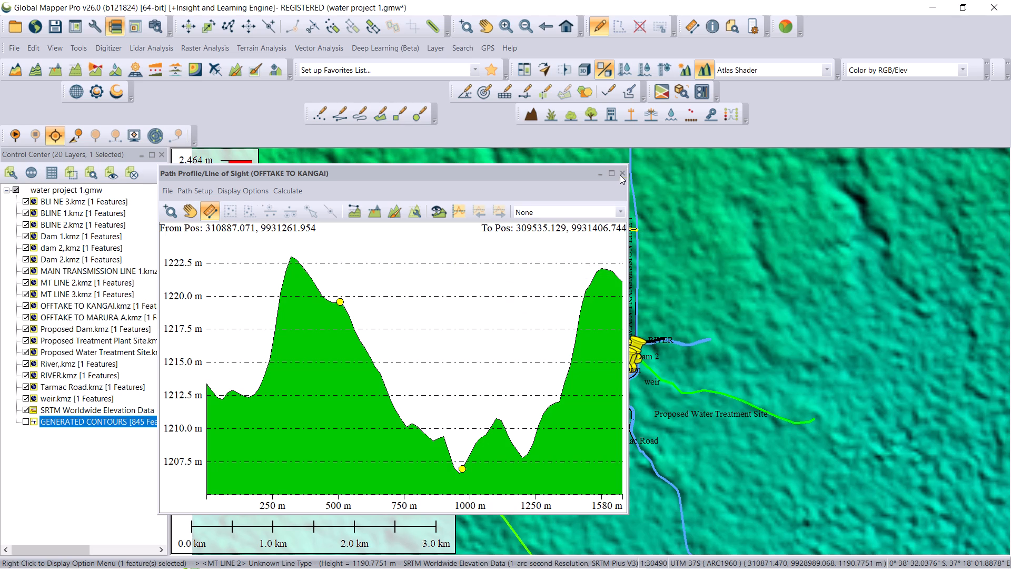
Generate the path profile of the BLINE 1 line, sampled at a fixed 20-meter interval with all original vertices kept.
click(522, 293)
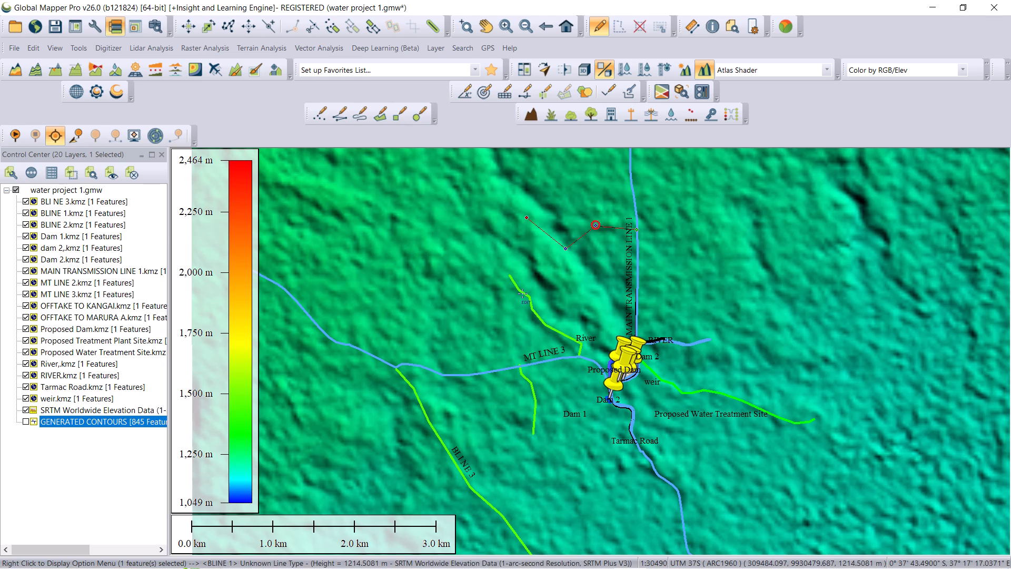
right_click(522, 293)
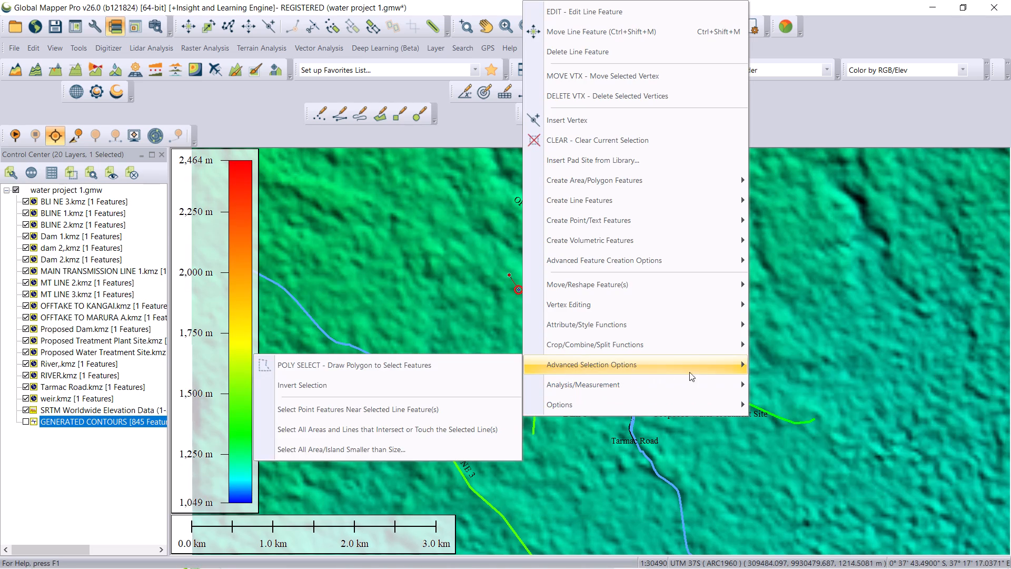
click(800, 384)
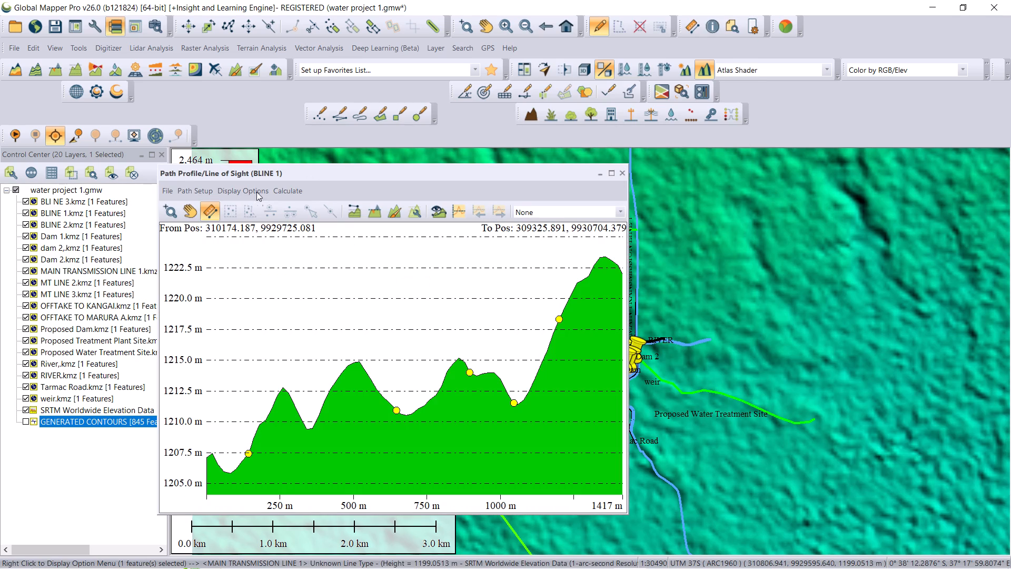
click(204, 193)
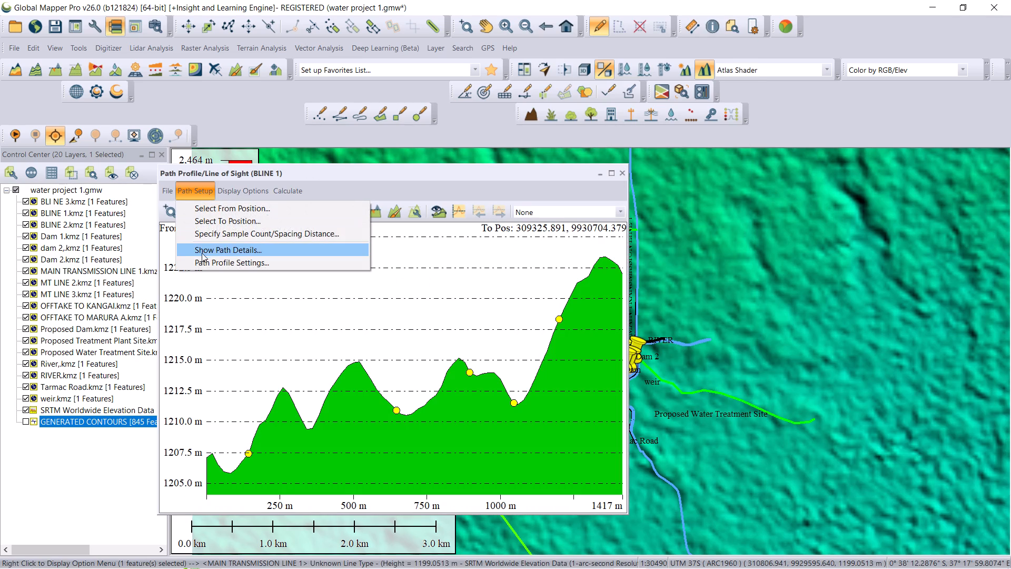
click(235, 232)
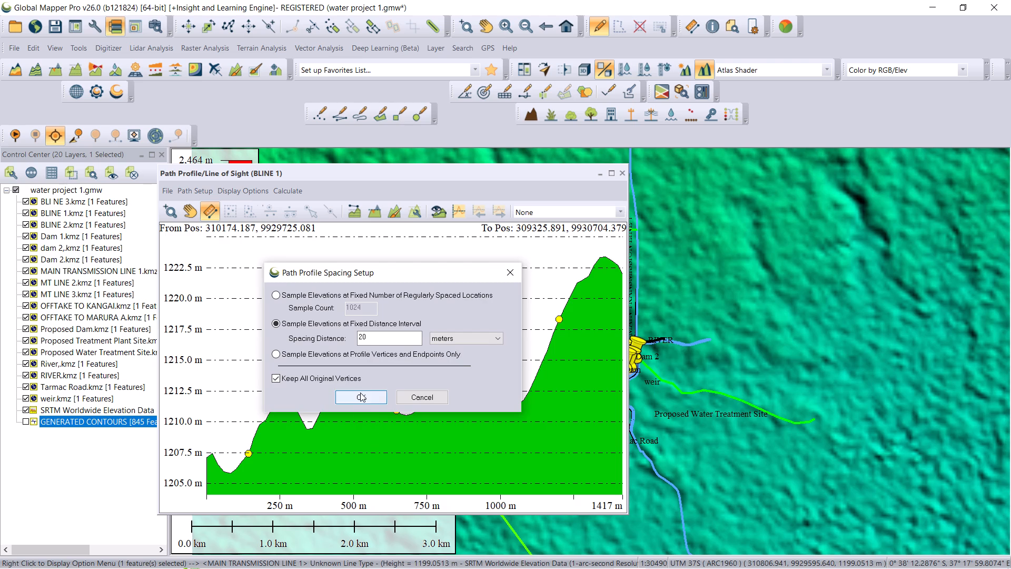
click(360, 393)
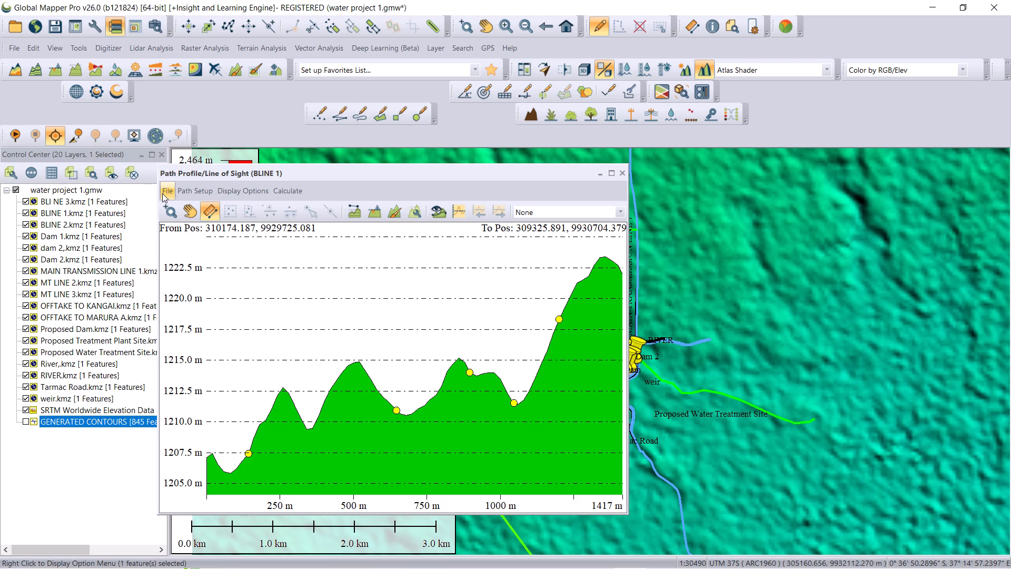
Save the BLINE 1 path to a CSV file (XYZ, distance, slope) named 6...BLINE 1 in folder 2, and close the profile.
click(162, 193)
click(248, 294)
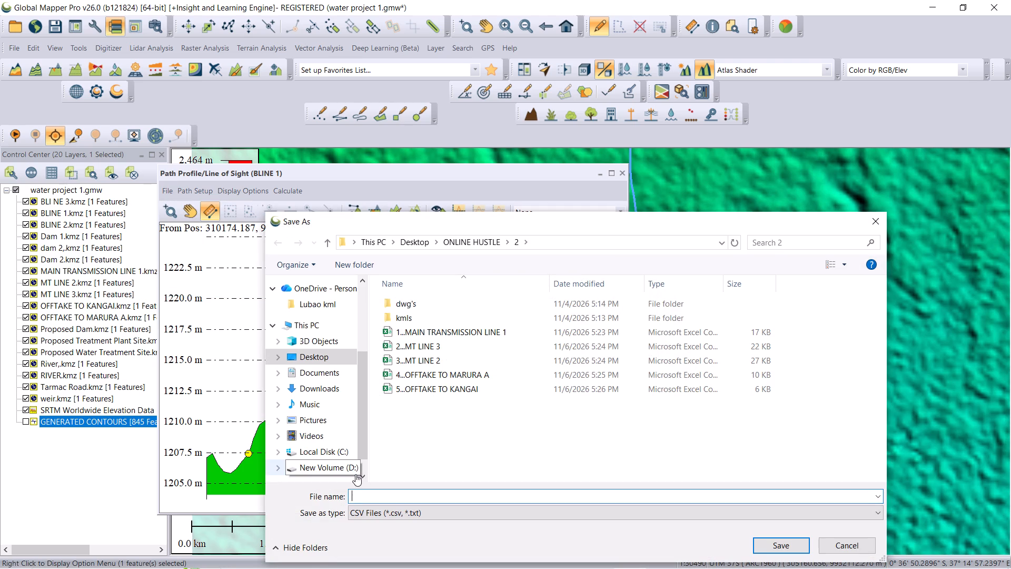
key(6)
text(...)
text(BLINE)
key(space)
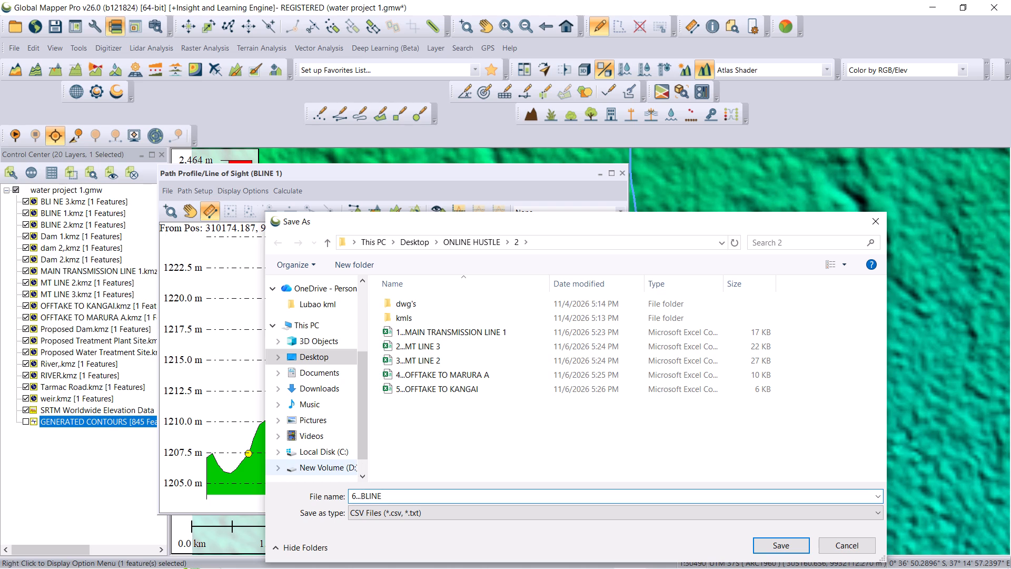
key(1)
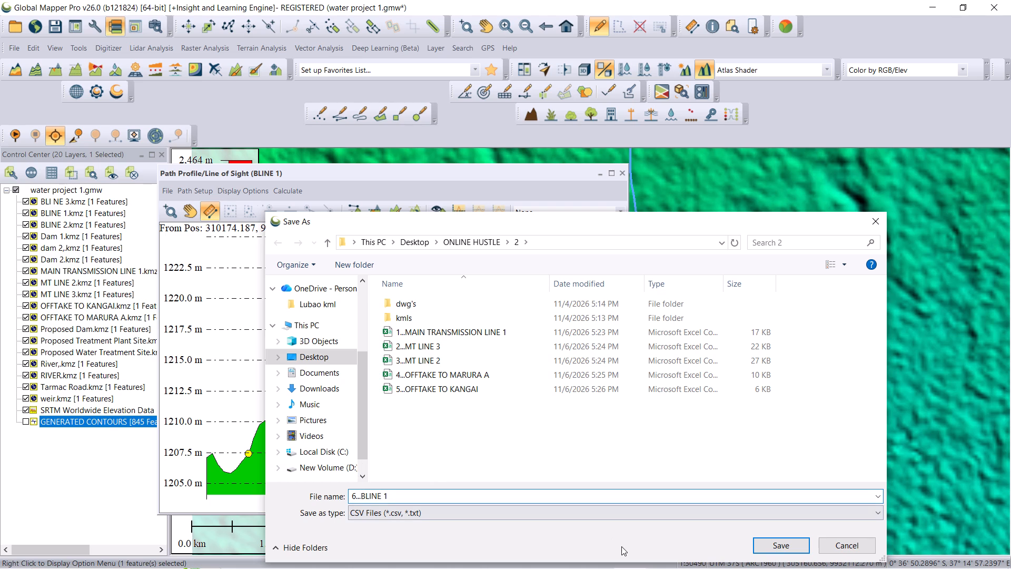
click(785, 544)
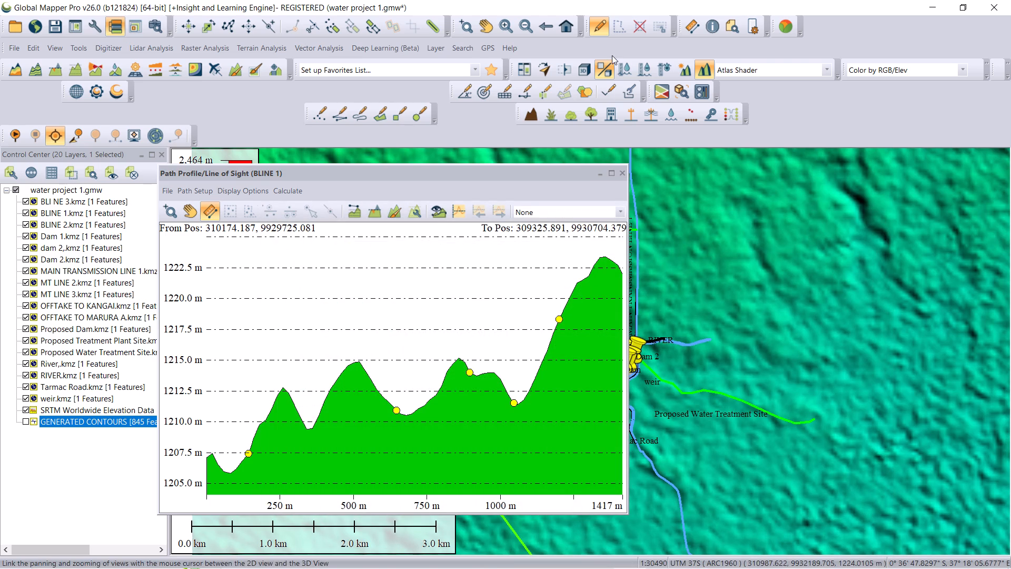
click(627, 172)
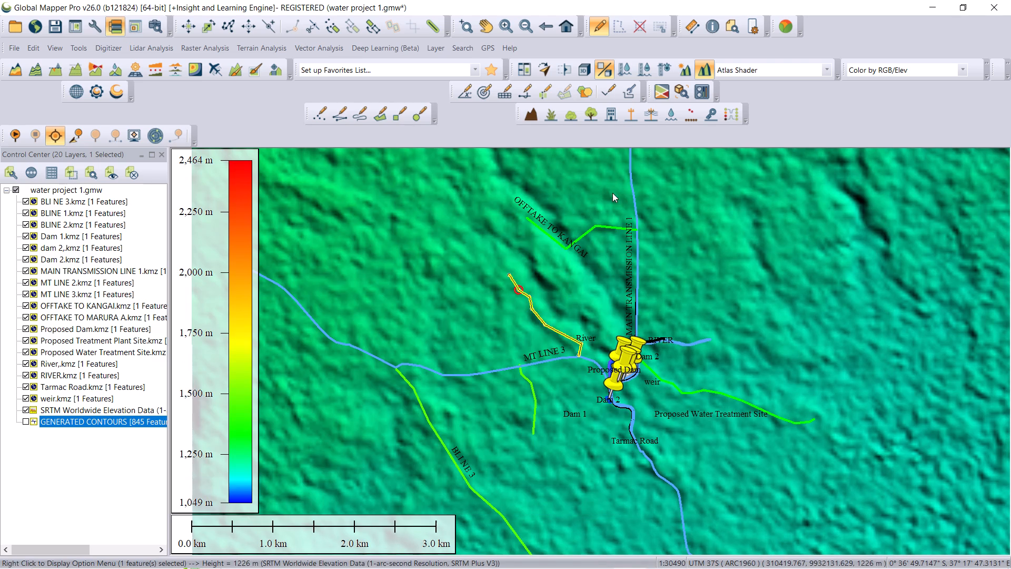
Generate the path profile of the BLINE 2 line, sampled at a fixed 20-meter interval with all original vertices kept.
click(533, 412)
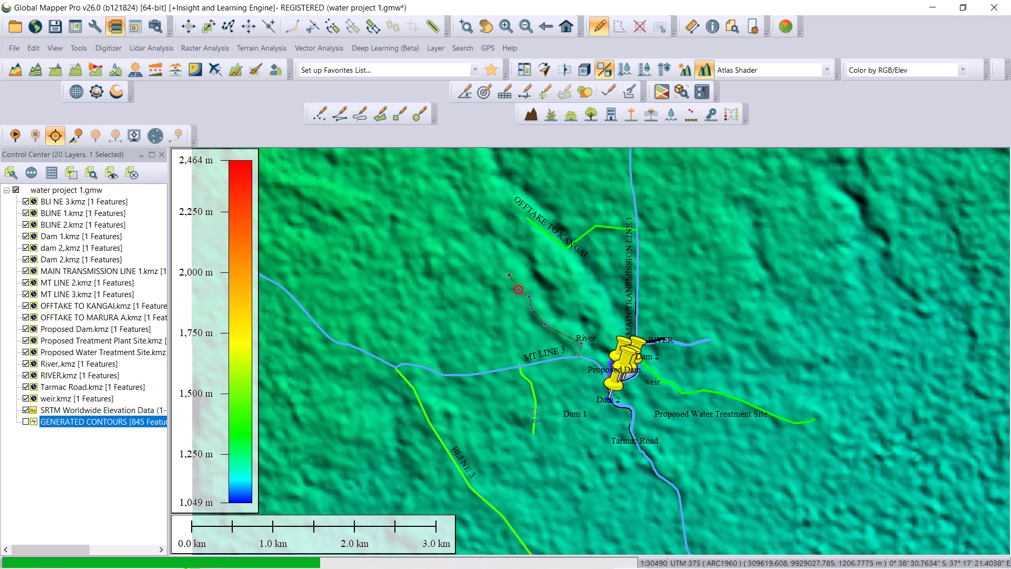
right_click(533, 412)
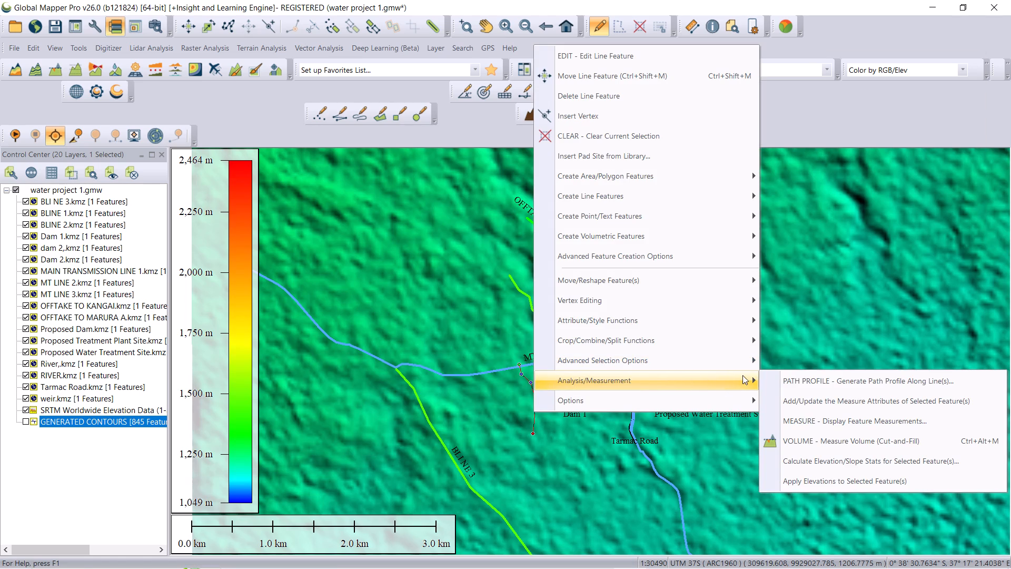
click(812, 383)
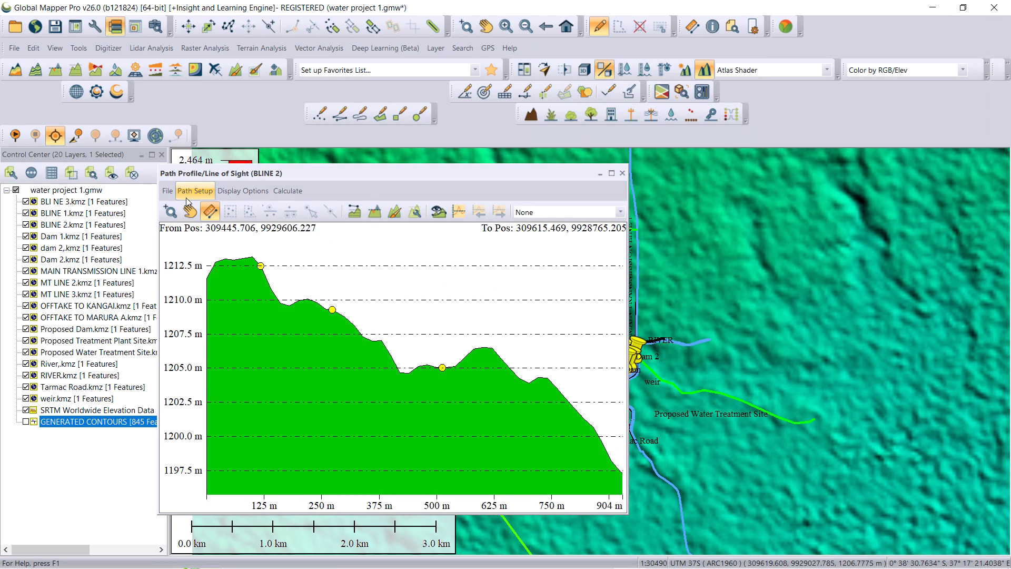
click(186, 198)
click(233, 235)
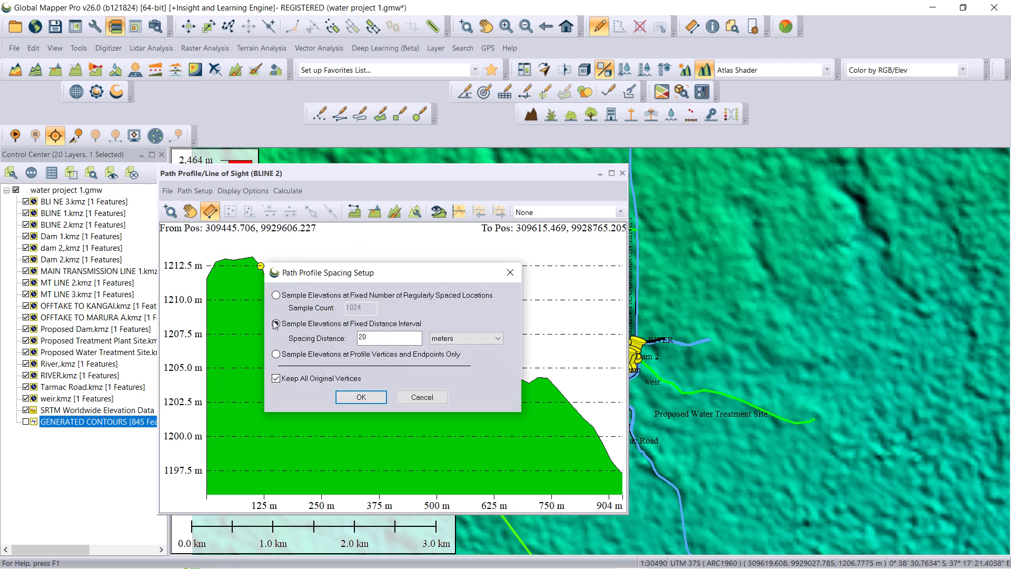
click(370, 391)
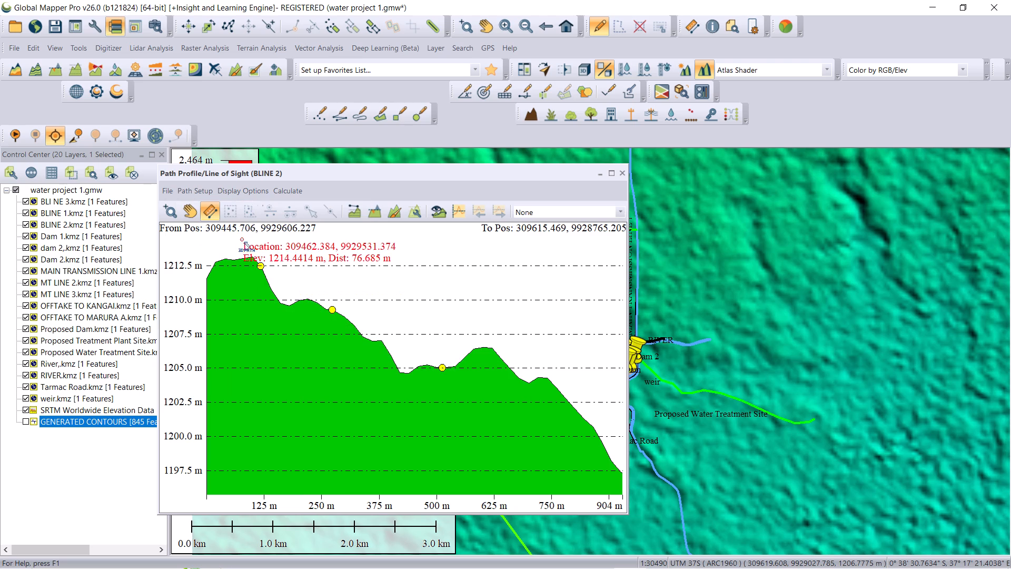
Save the BLINE 2 path to a CSV file (XYZ, distance, slope) named 7...BLINE 2 in folder 2, and close the profile.
click(174, 192)
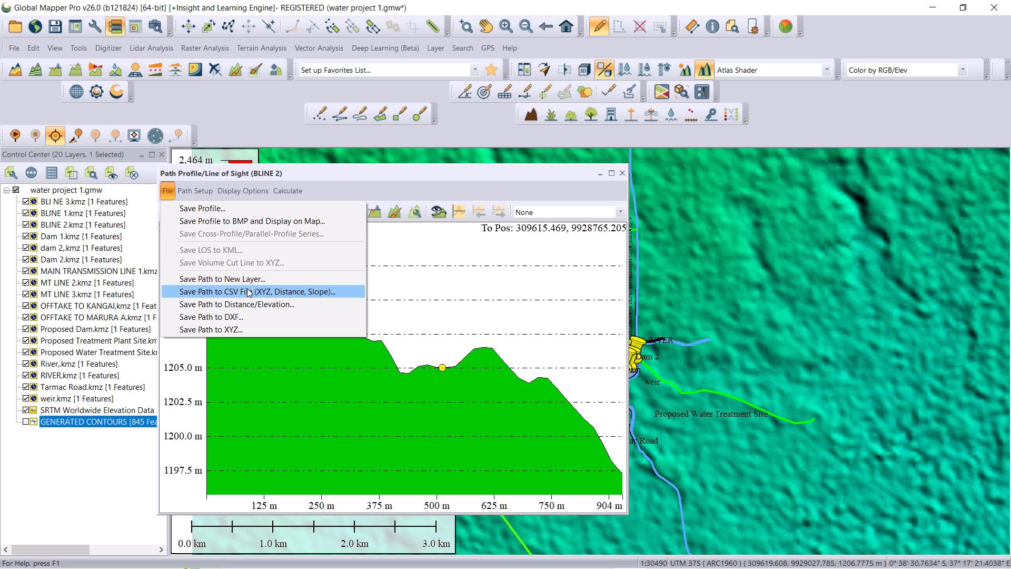
click(247, 288)
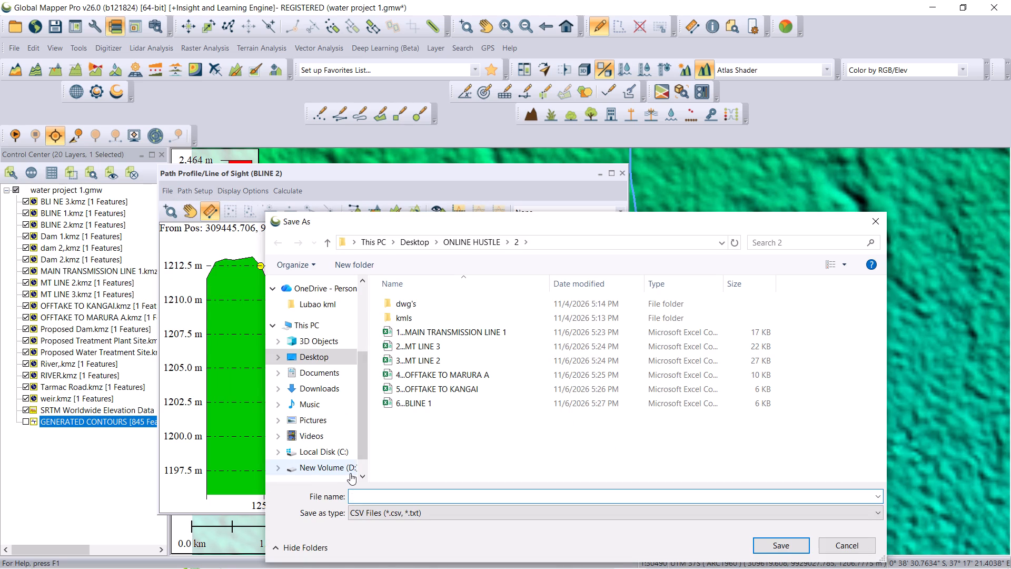
key(7)
text(...)
text(BLINE 2)
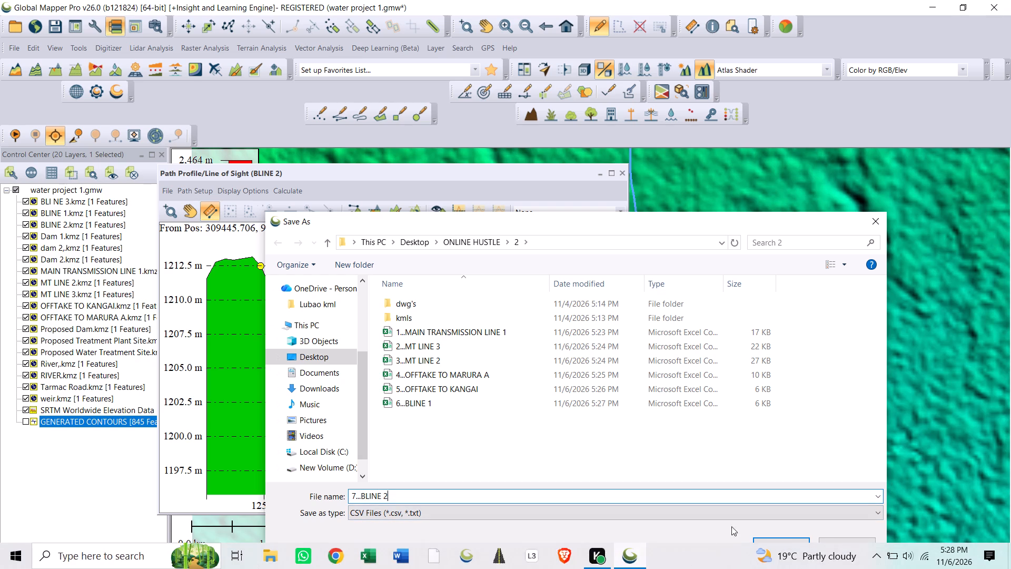
click(768, 547)
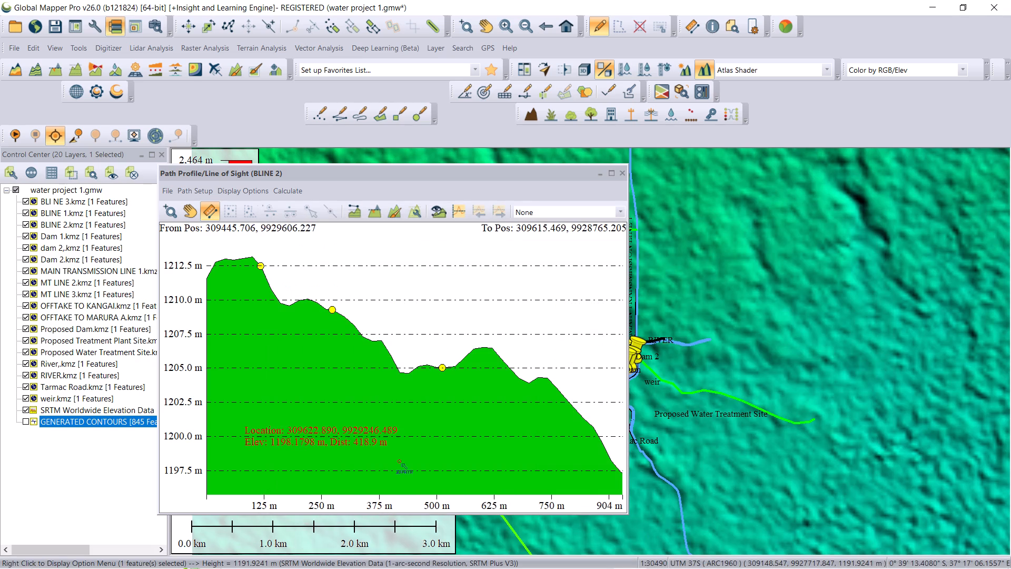
click(621, 172)
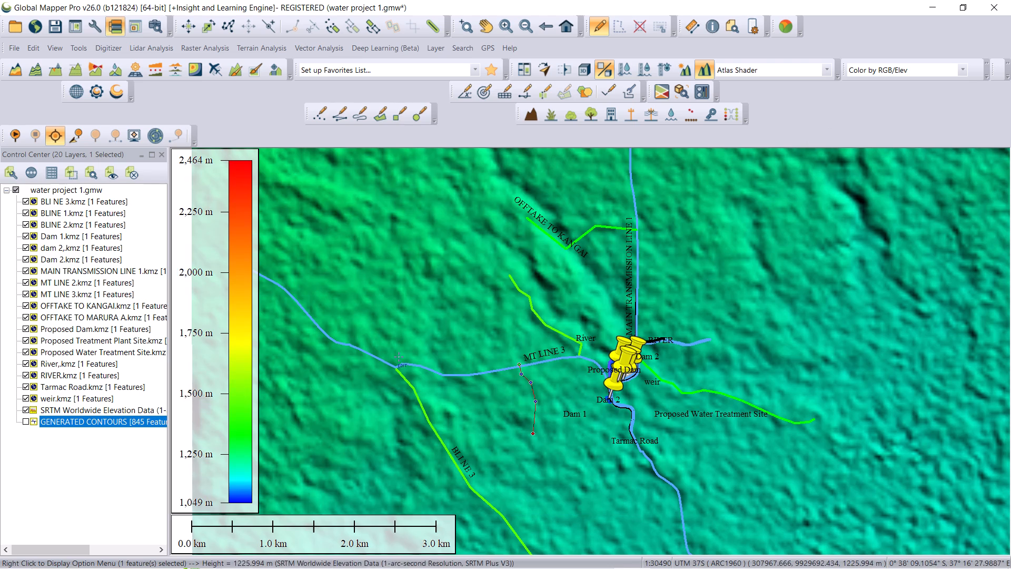
Generate the path profile of the BLI NE 3 line, sampled at a fixed 20-meter interval with all original vertices kept.
click(410, 386)
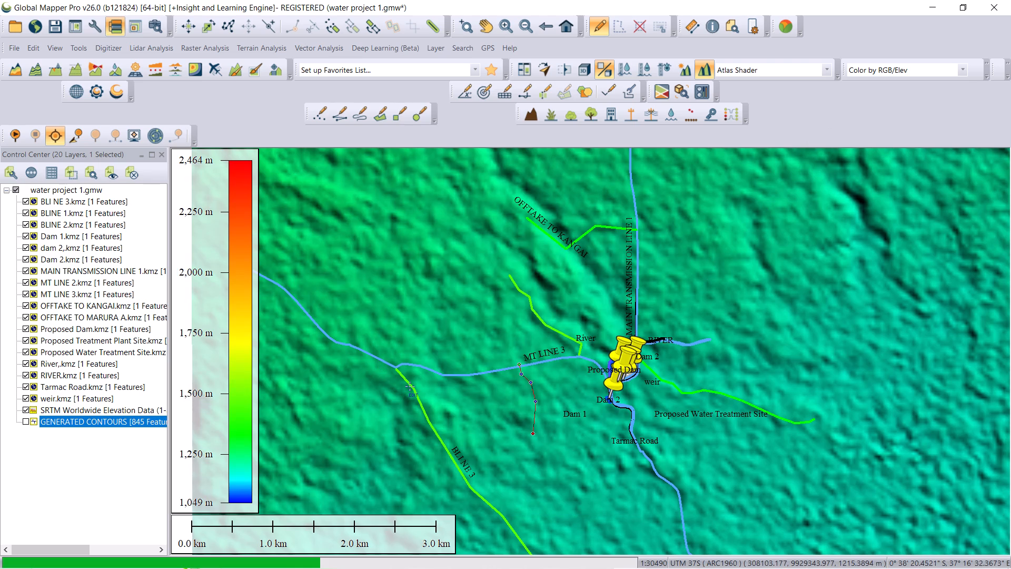
right_click(410, 386)
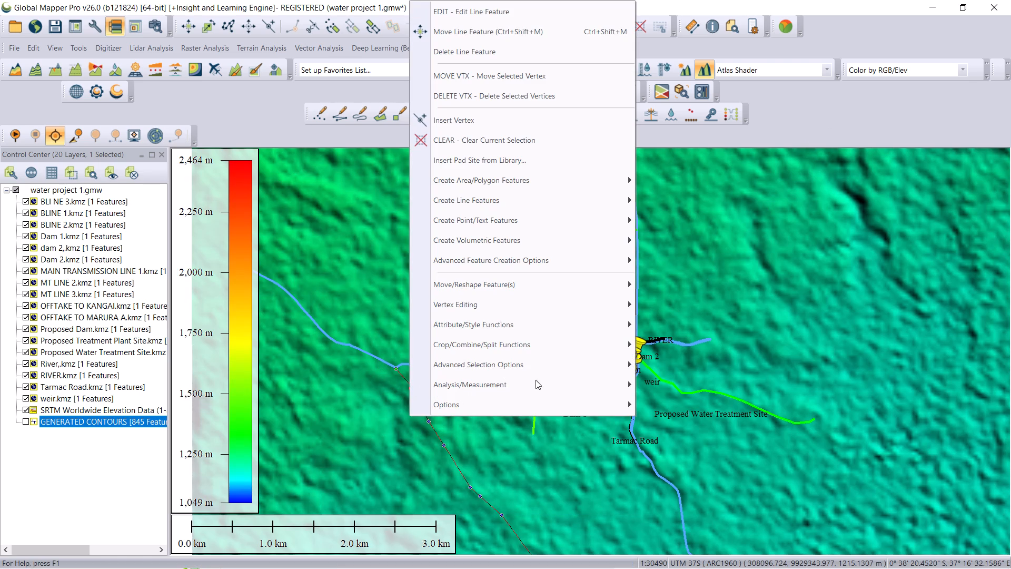
click(658, 387)
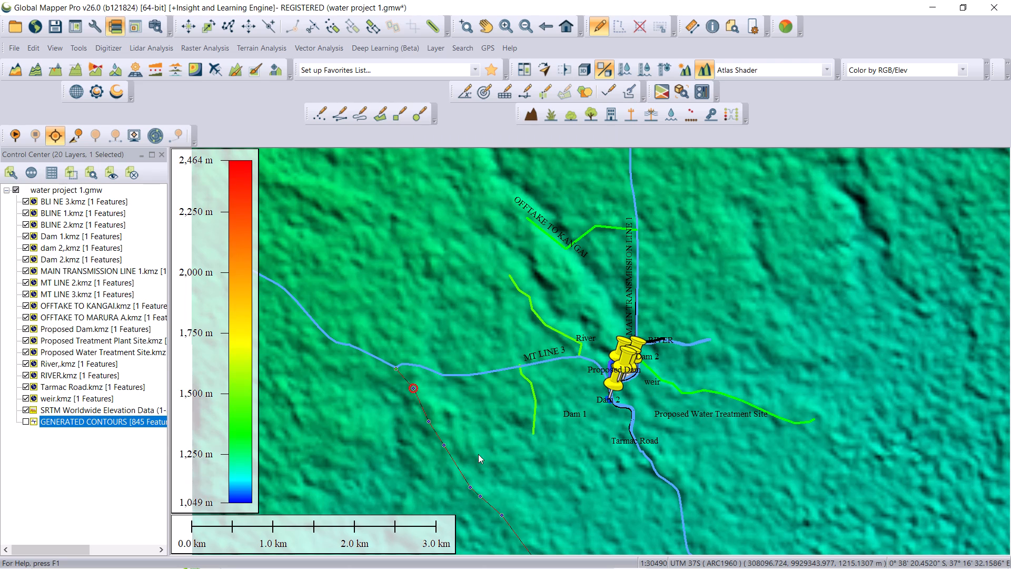
click(214, 188)
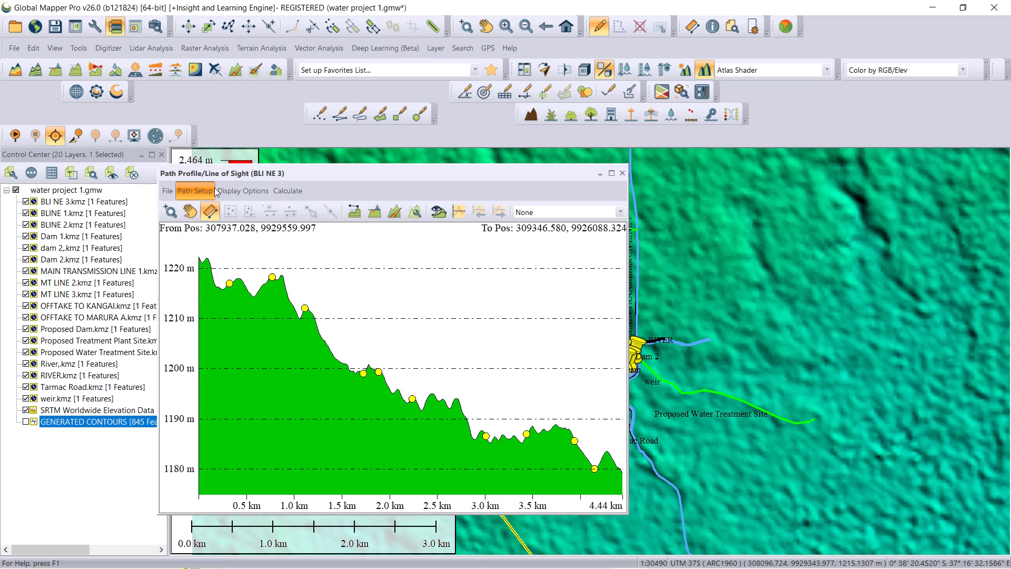
click(231, 232)
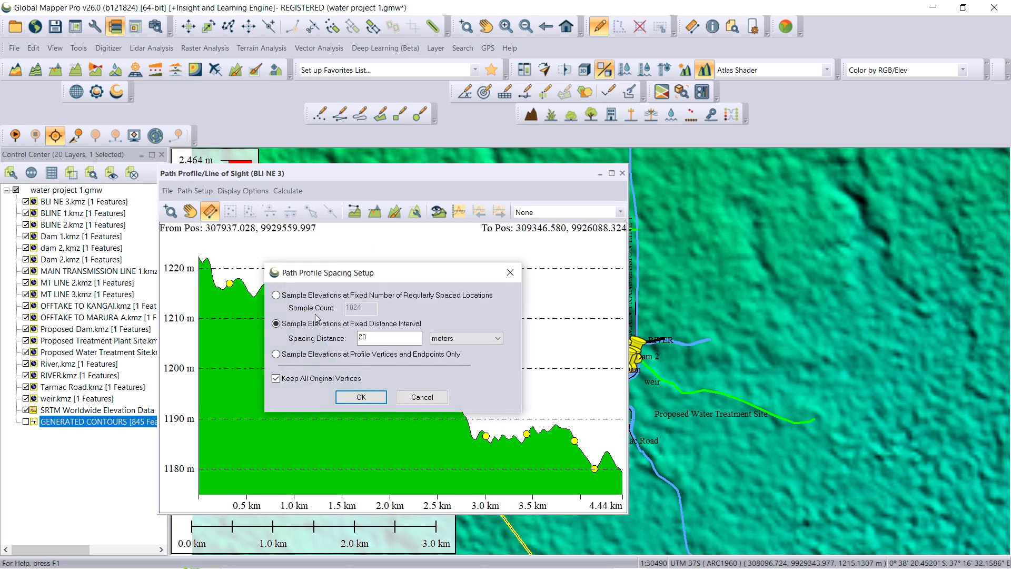
click(363, 397)
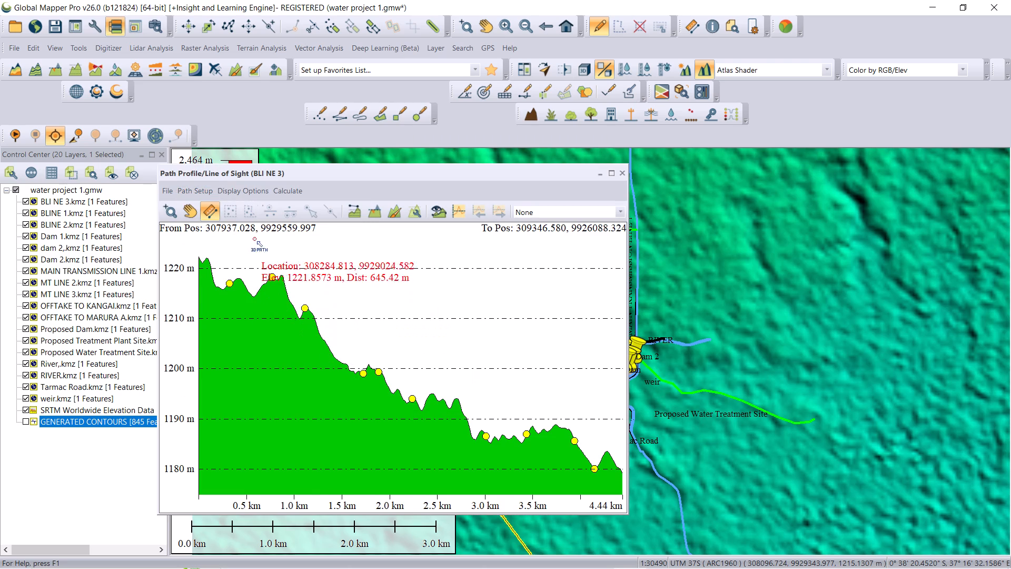
Save the BLI NE 3 path to a CSV file (XYZ, distance, slope) named 8... in folder 2, and close the profile.
click(171, 195)
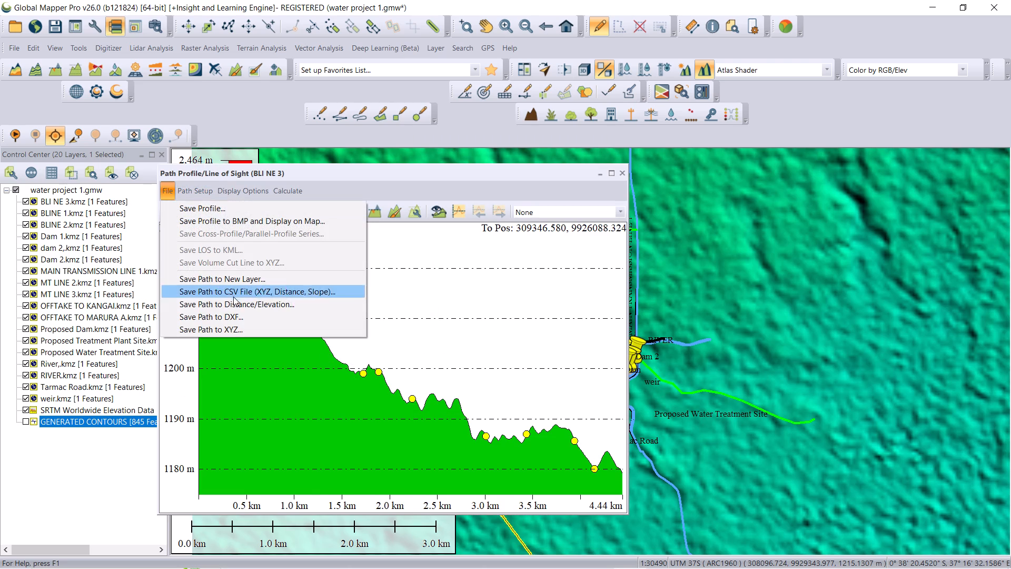
click(231, 293)
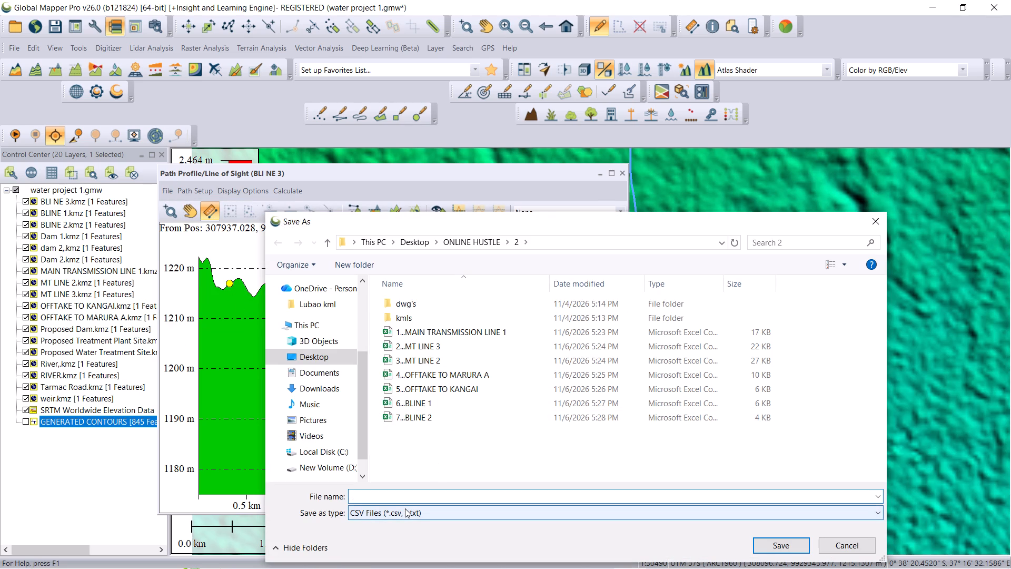
text(8...)
click(778, 539)
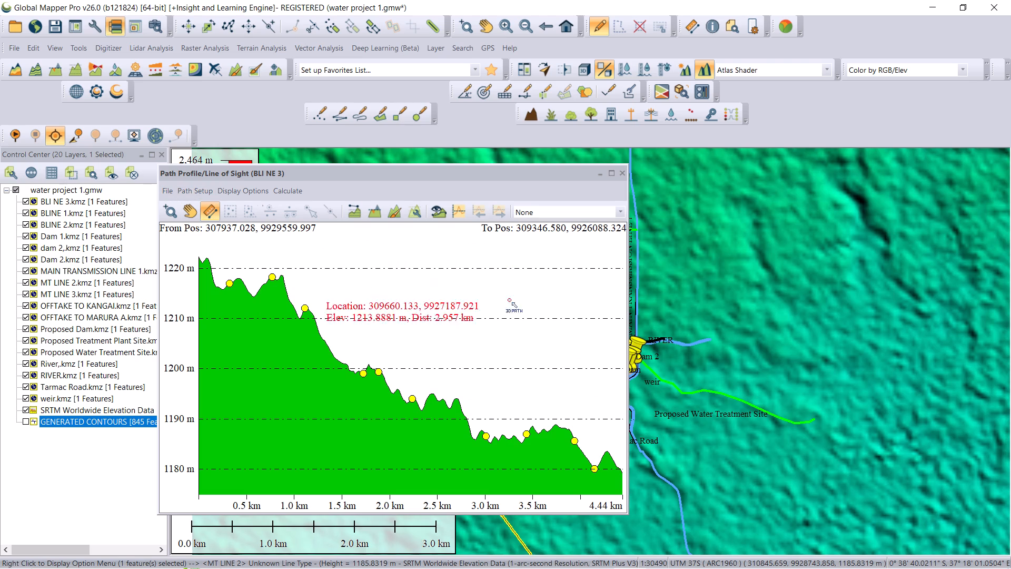
click(626, 172)
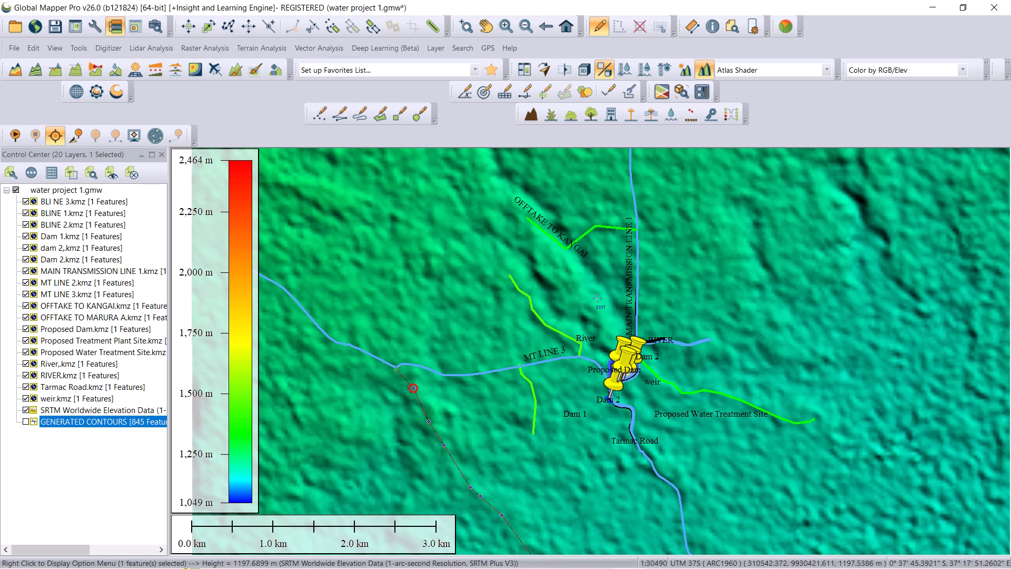
In File Explorer, go to folder 2 inside ONLINE HUSTLE on the Desktop and rename the 8... file as 8...BLINE 3.
ctrl+scroll(587, 292, down, 4)
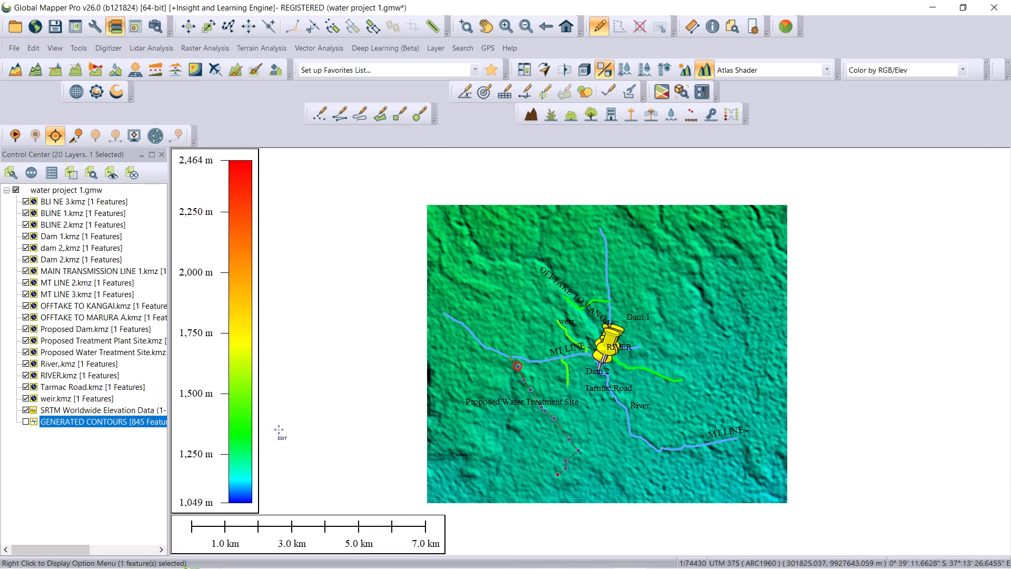
click(77, 497)
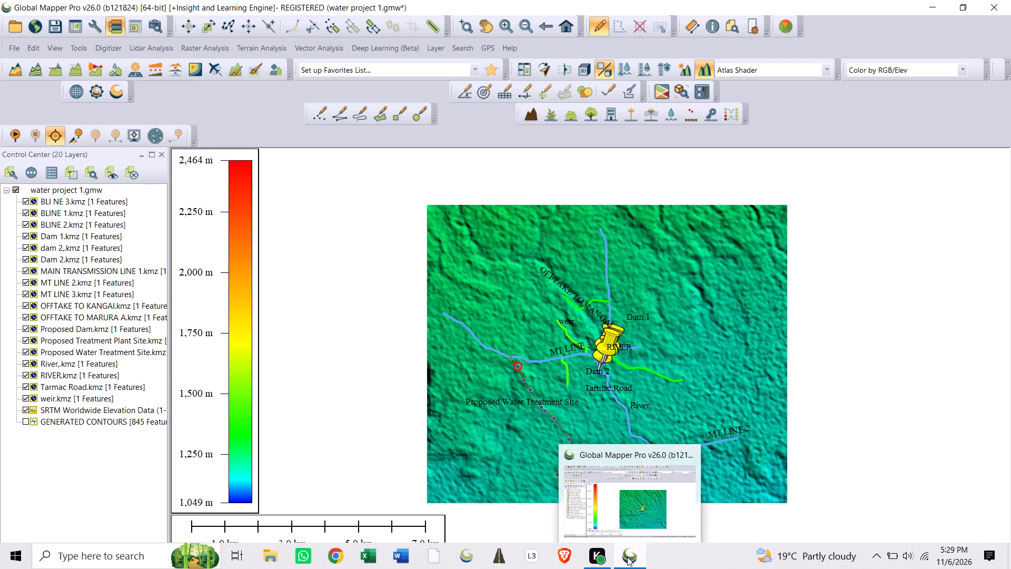
double_click(272, 556)
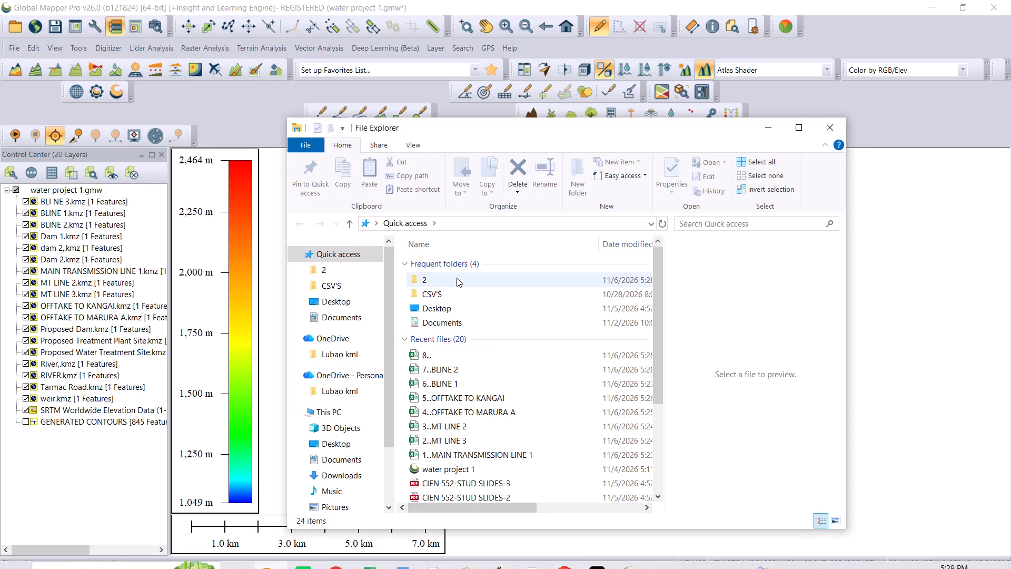
double_click(432, 313)
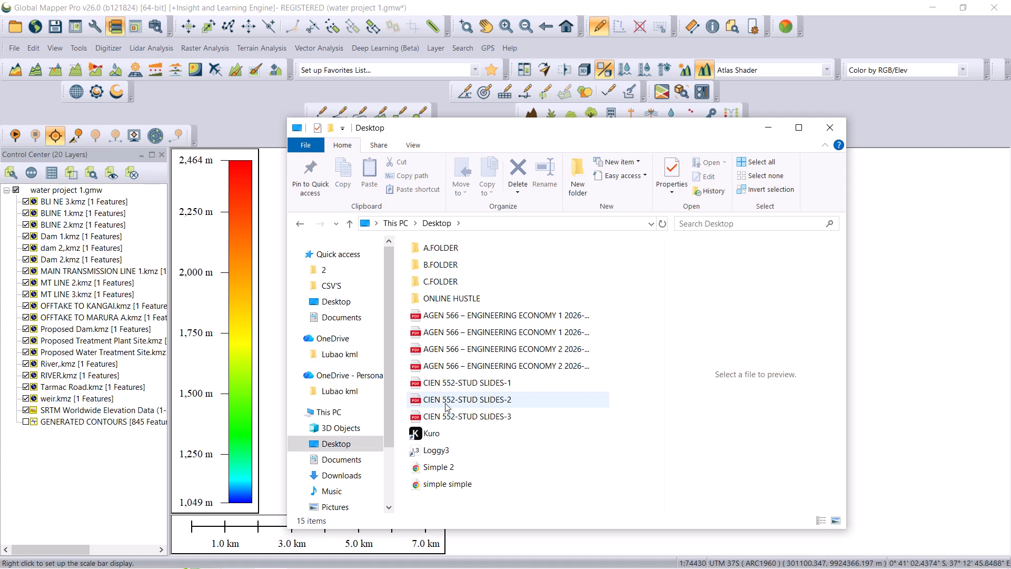
double_click(434, 305)
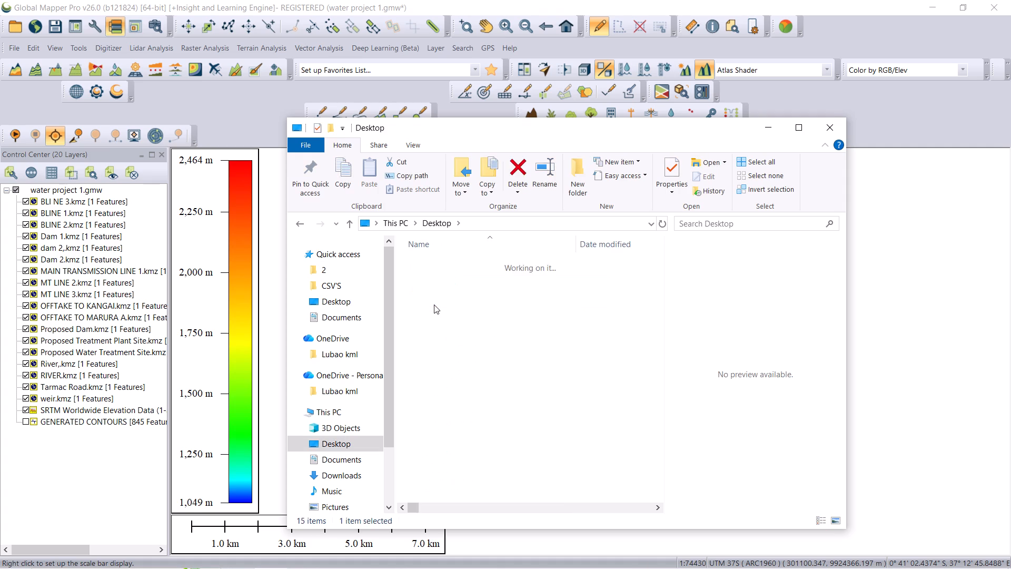
double_click(419, 277)
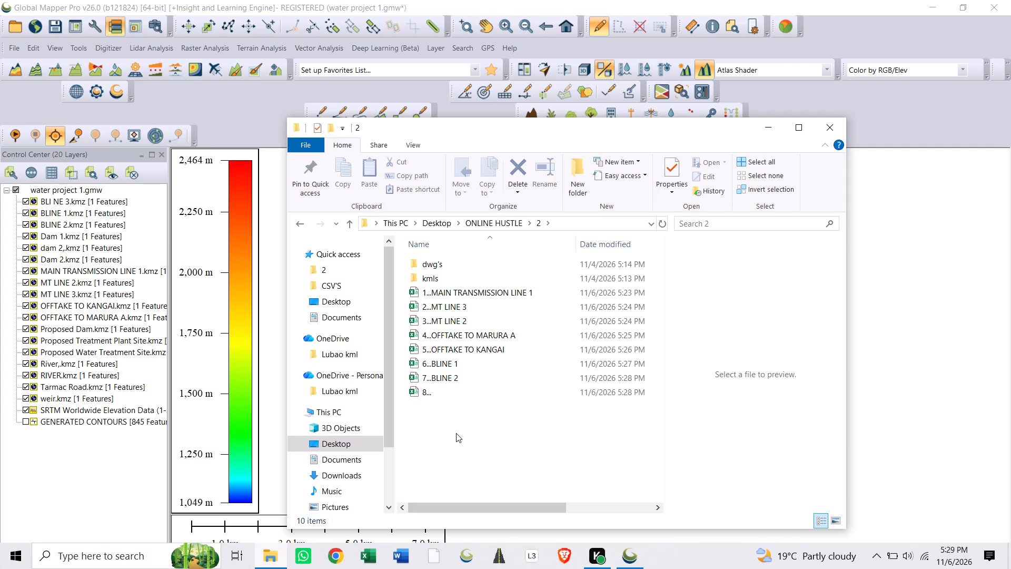
click(429, 385)
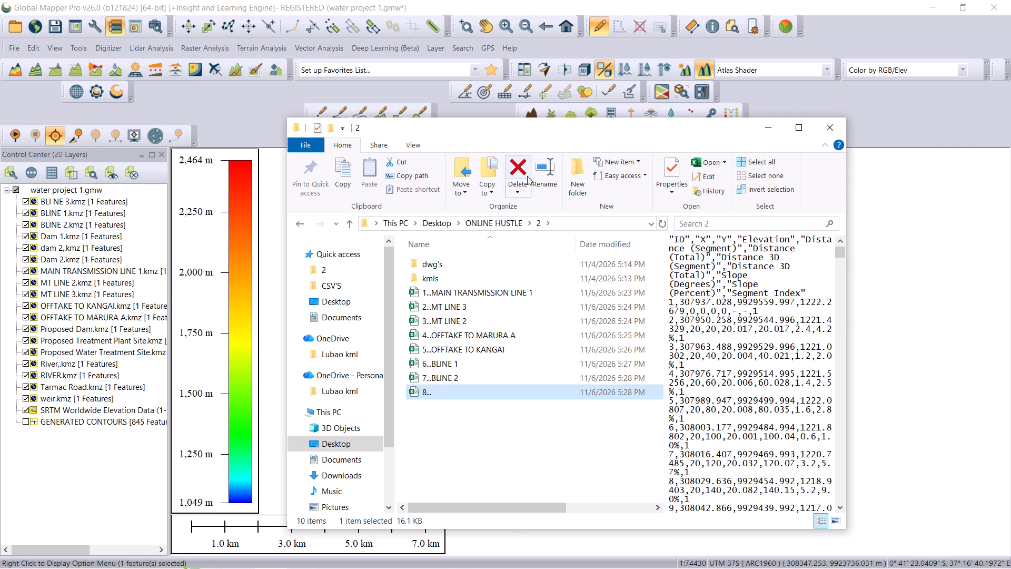
click(546, 182)
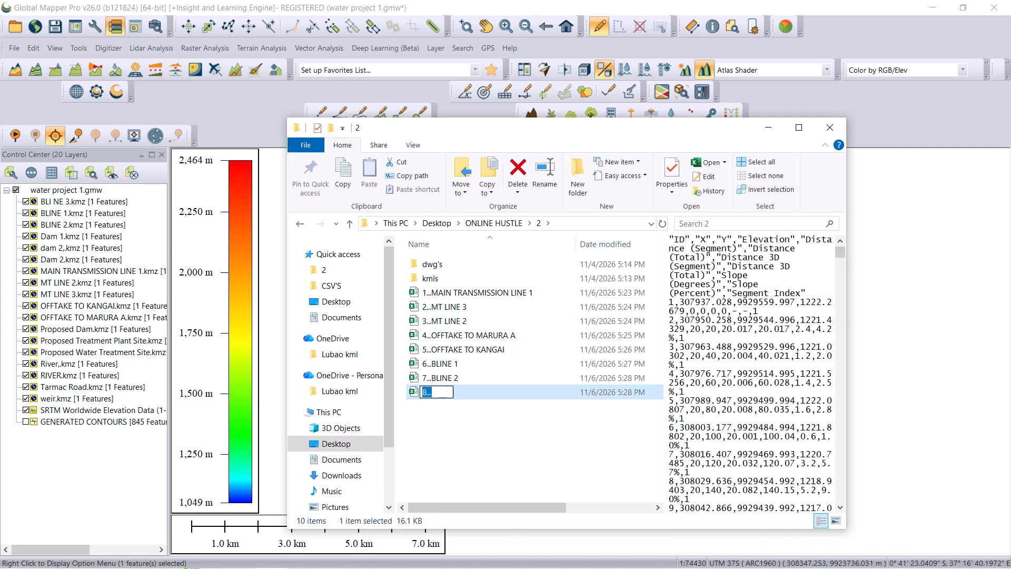
click(440, 397)
text(BLIN)
text(E 3)
key(Return)
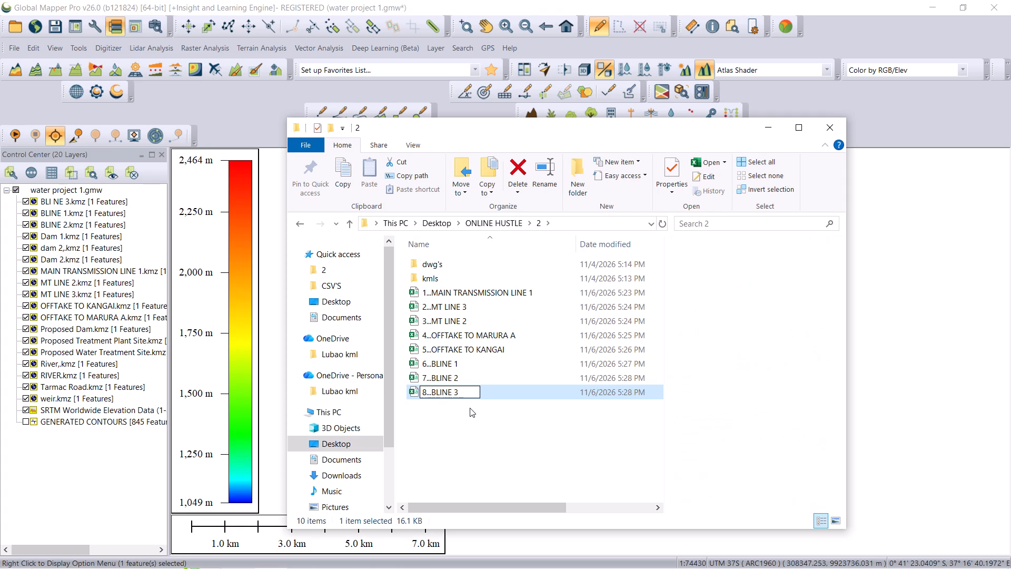
Open the 1...MAIN TRANSMISSION LINE 1 CSV file in Excel.
double_click(435, 293)
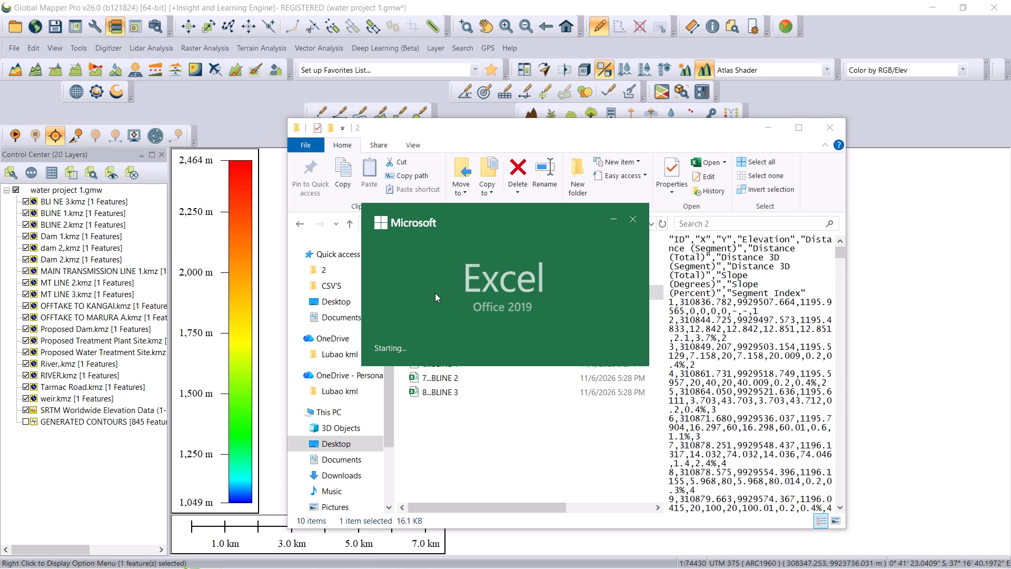
click(473, 558)
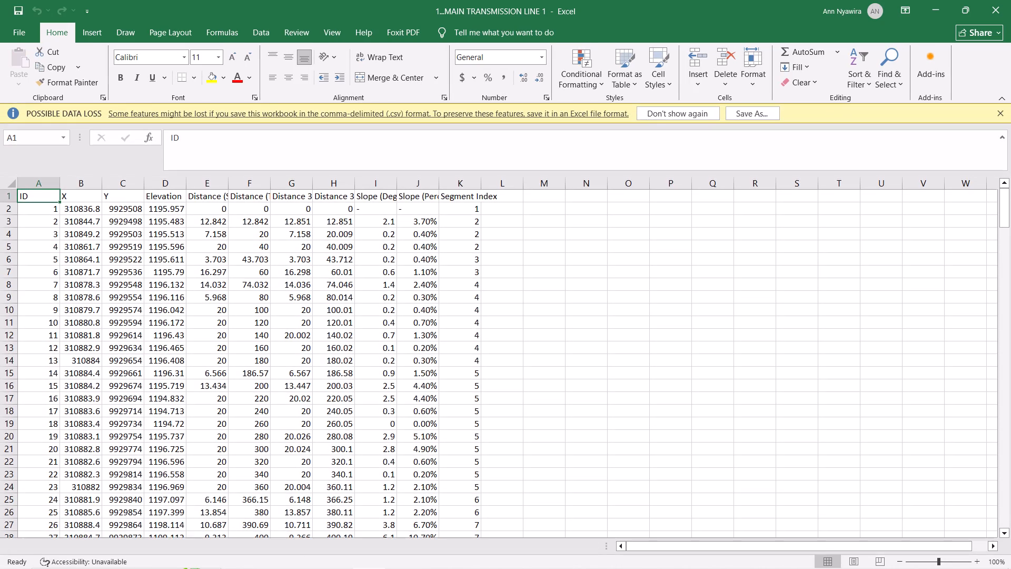
click(571, 356)
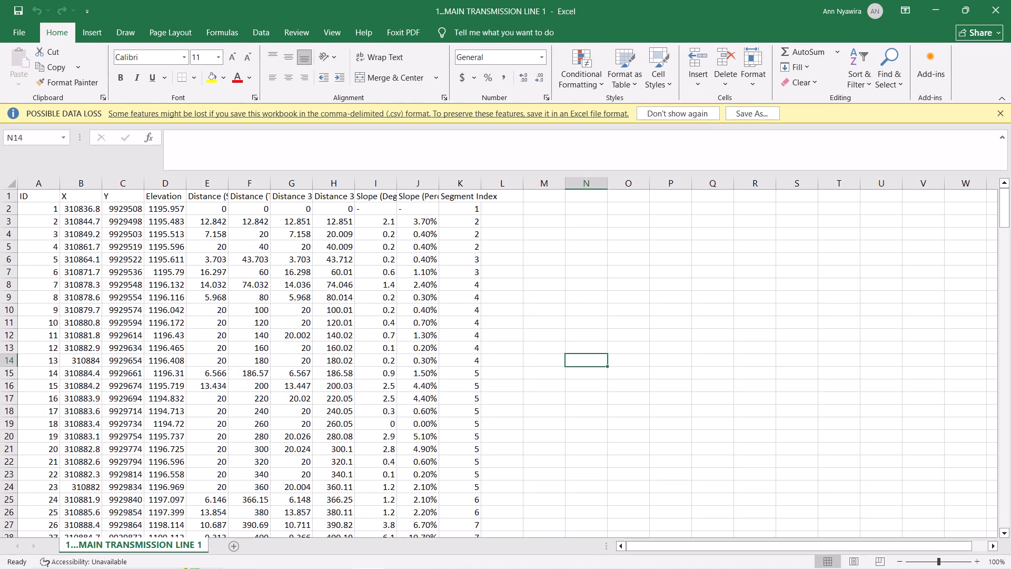
Browse to folder 2 in ONLINE HUSTLE, show all file types, and open the CSV files 2...MT LINE 3 through 8...BLINE 3 together.
click(23, 30)
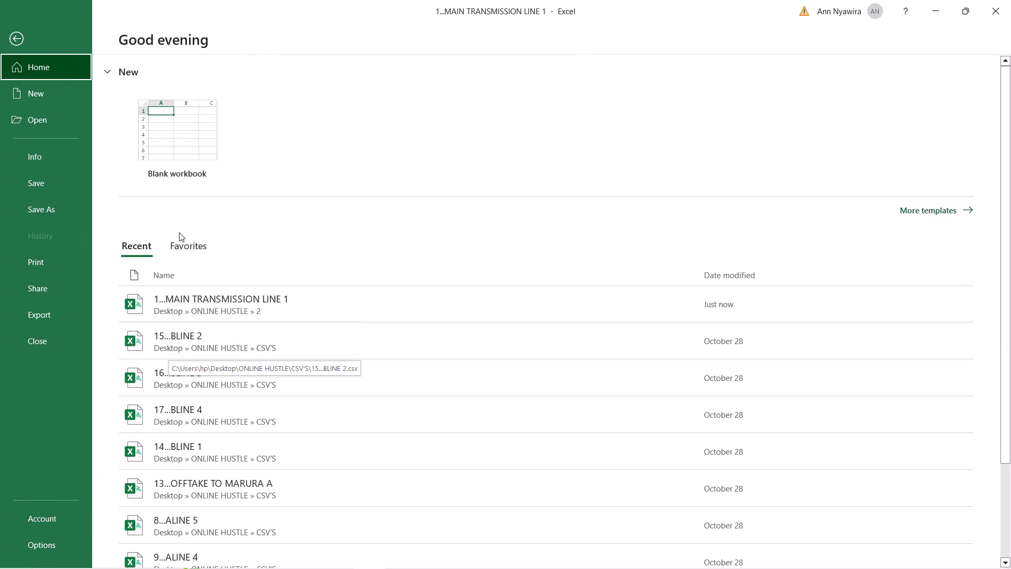
double_click(36, 122)
double_click(36, 122)
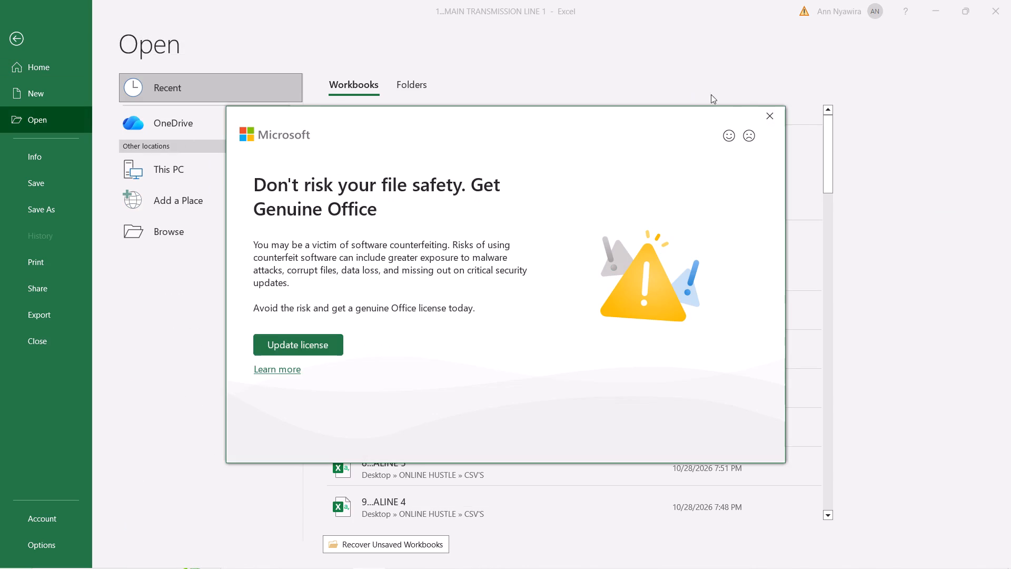
click(769, 117)
click(411, 87)
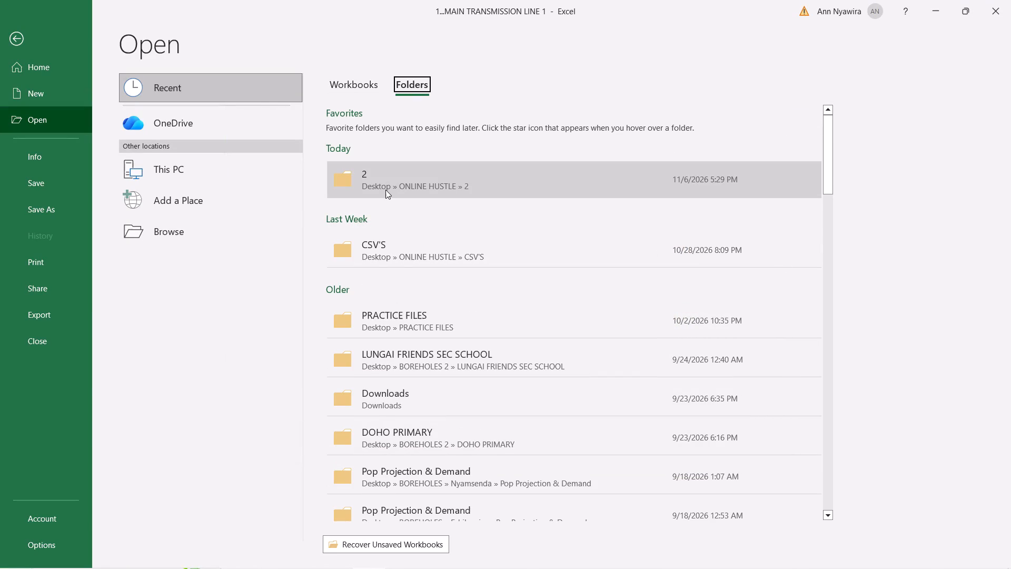
double_click(385, 190)
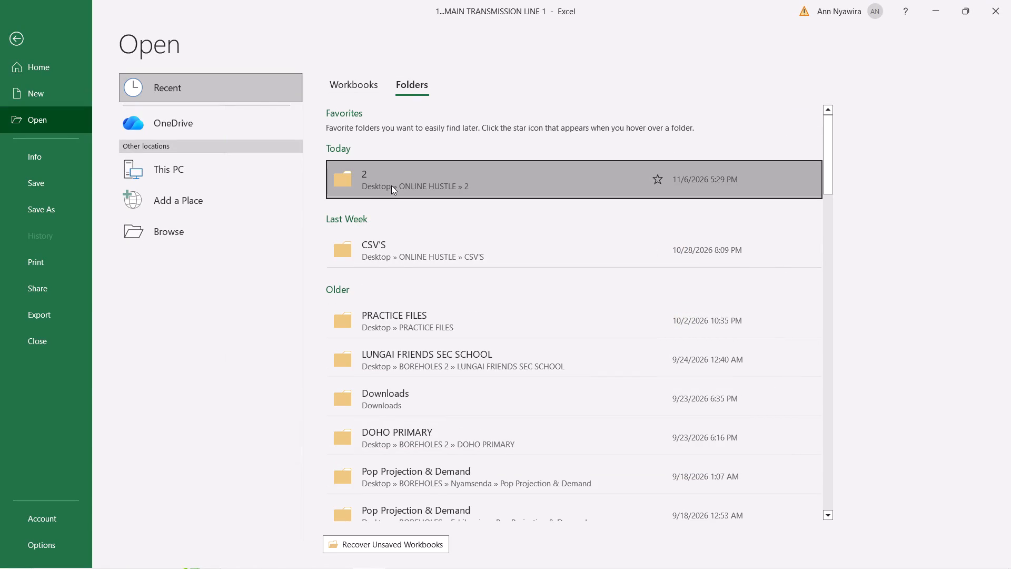
double_click(375, 182)
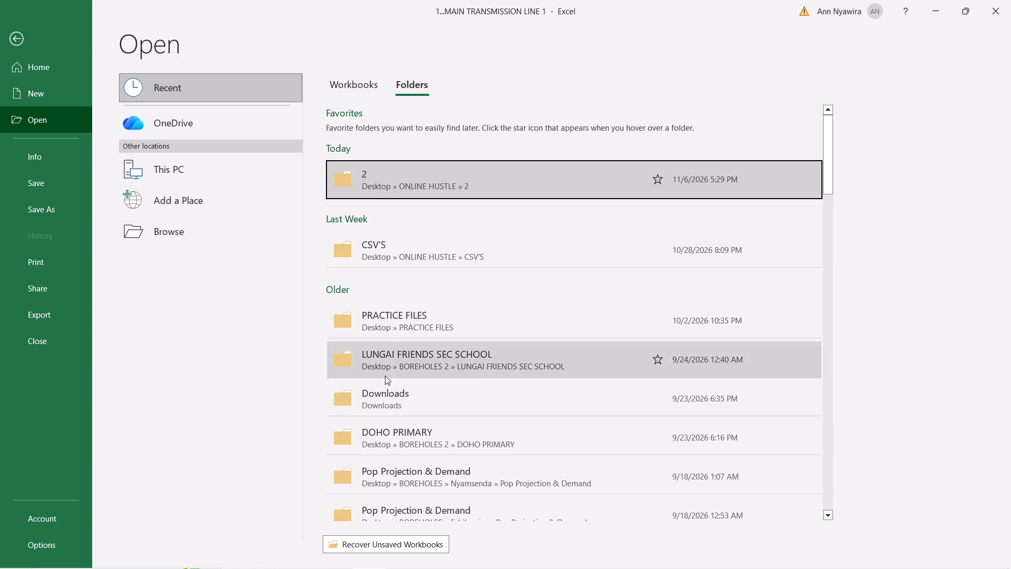
scroll(373, 443, down, 2)
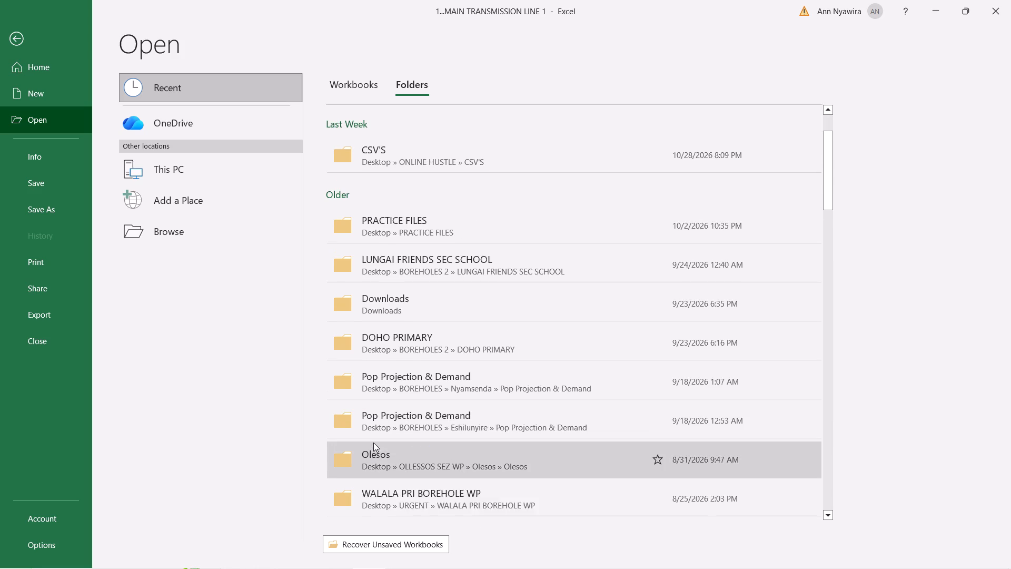
scroll(373, 443, down, 1)
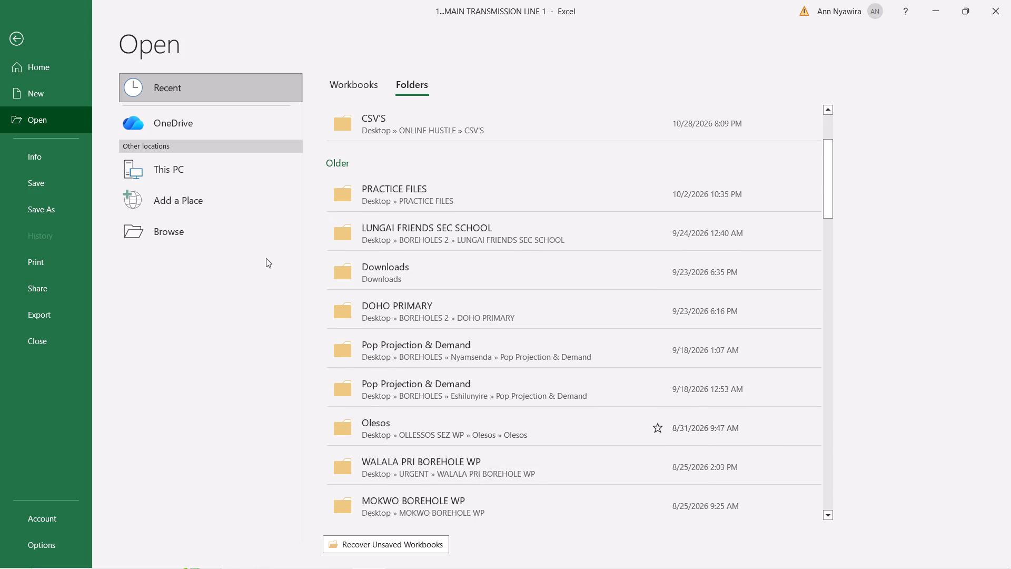
click(197, 232)
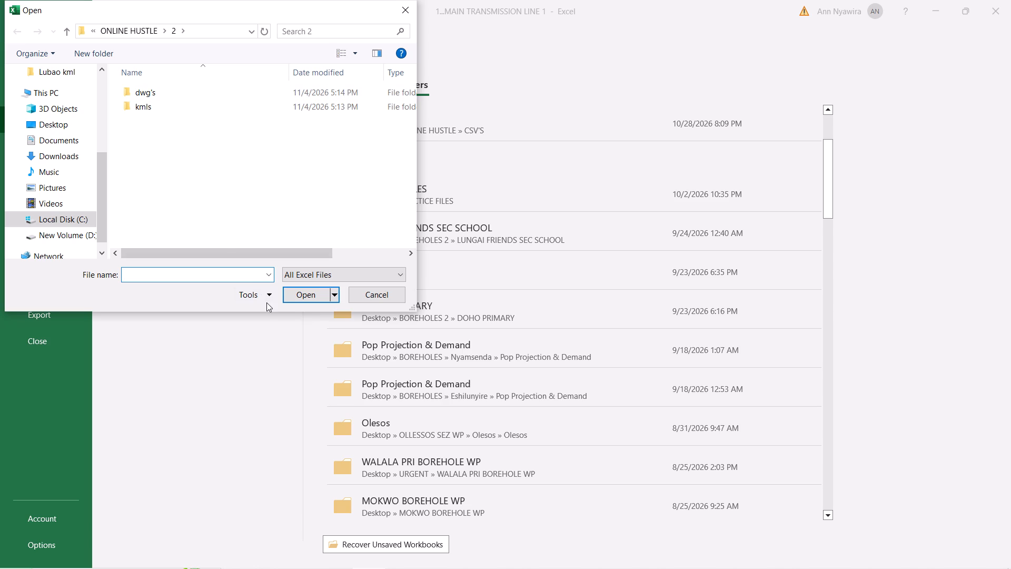
click(319, 275)
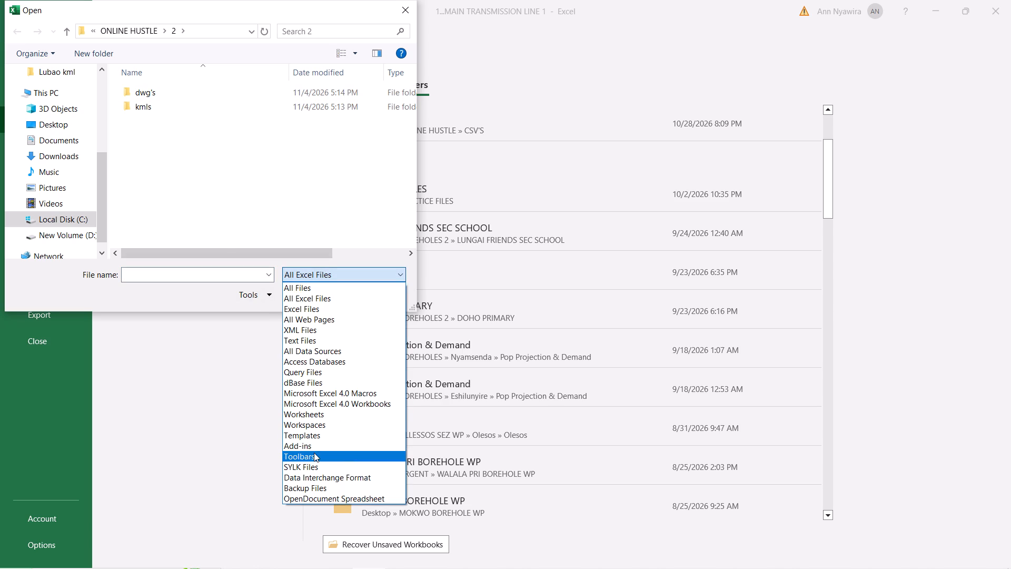
click(203, 425)
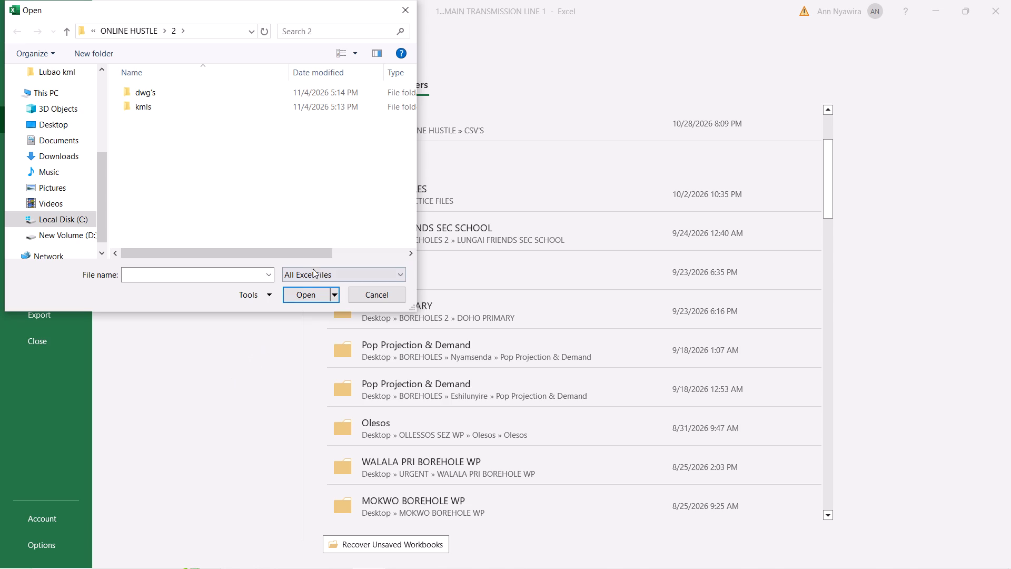
click(313, 271)
click(314, 292)
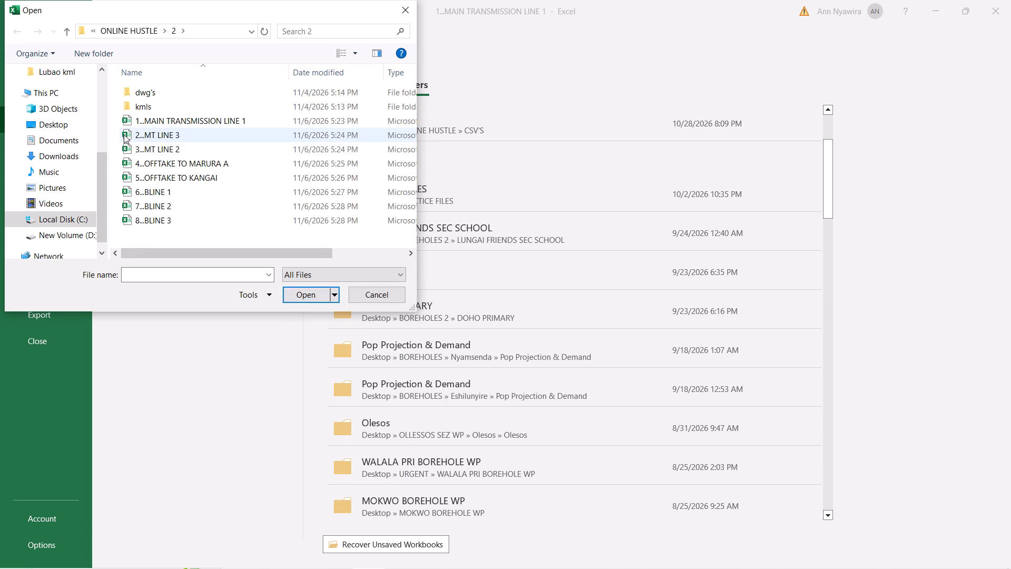
drag(118, 134, 125, 199)
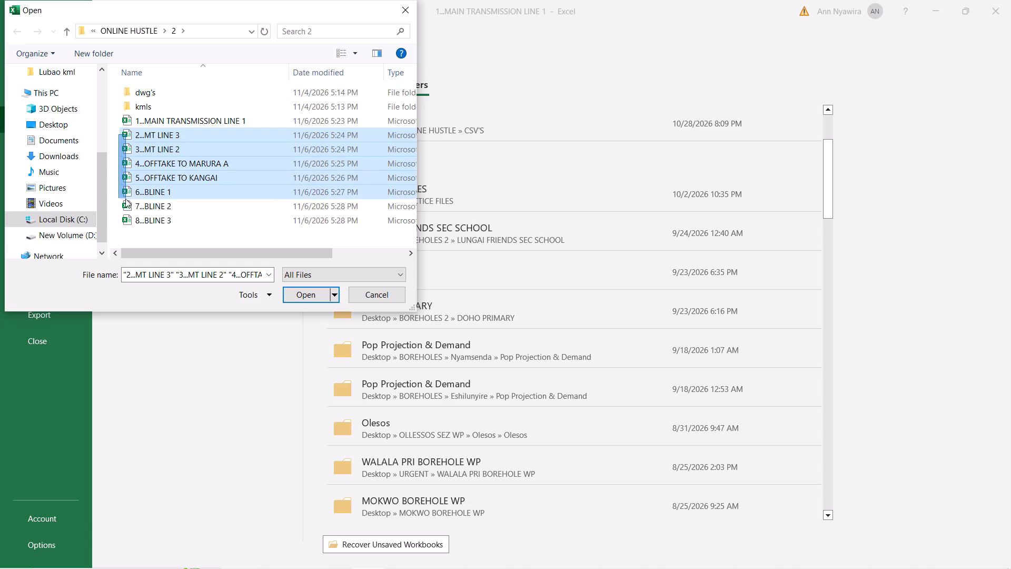
drag(125, 199, 132, 219)
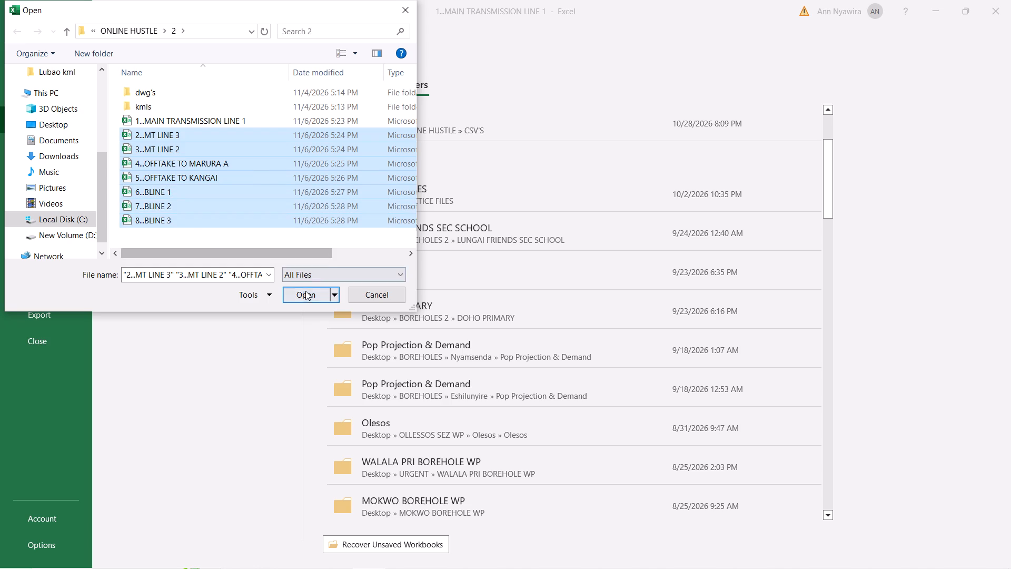
click(303, 291)
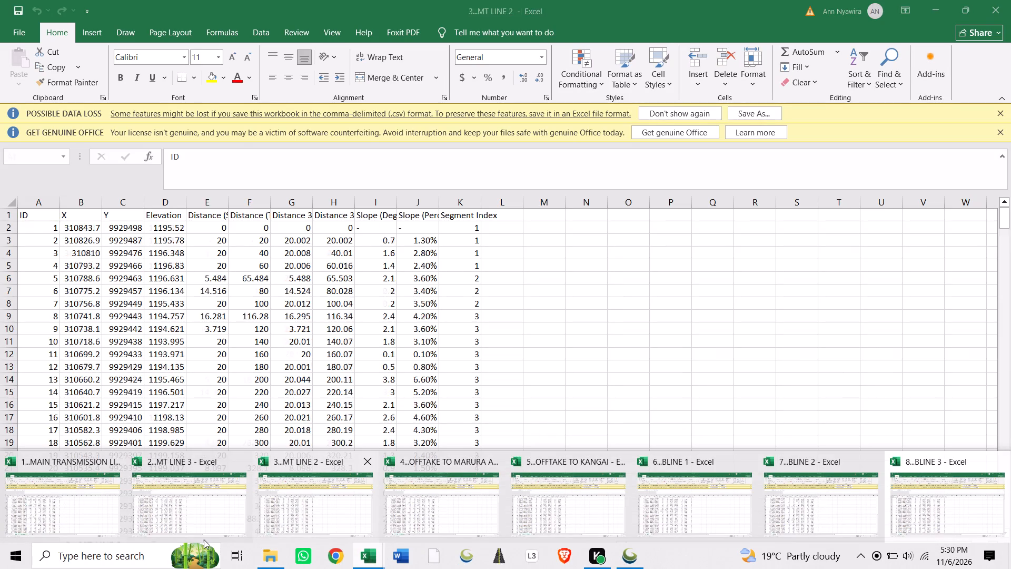
In the 1...MAIN TRANSMISSION LINE 1 workbook, delete the Distance (Segment) column and widen the Distance (Total) column to show its full header.
click(81, 496)
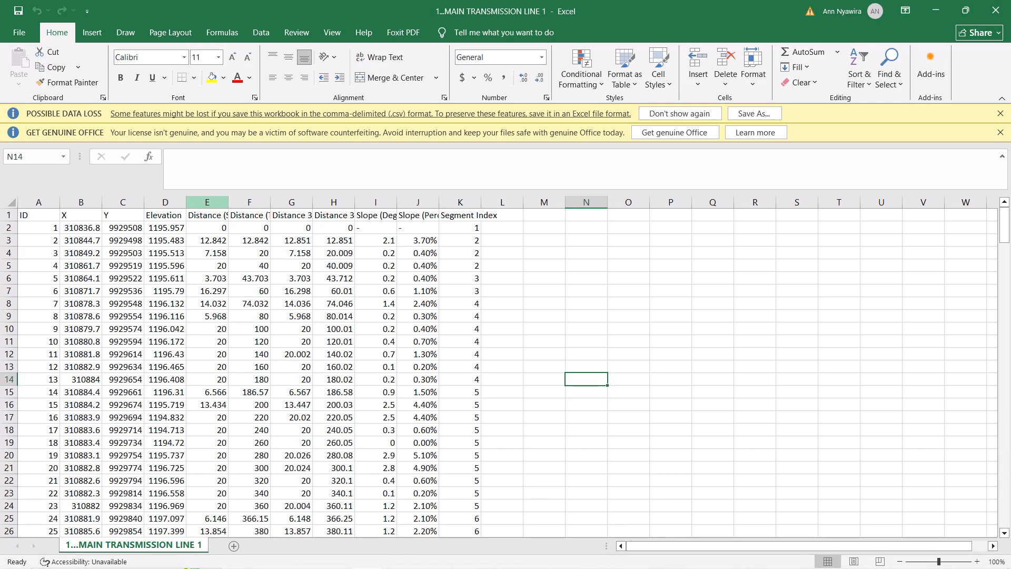
scroll(143, 310, up, 4)
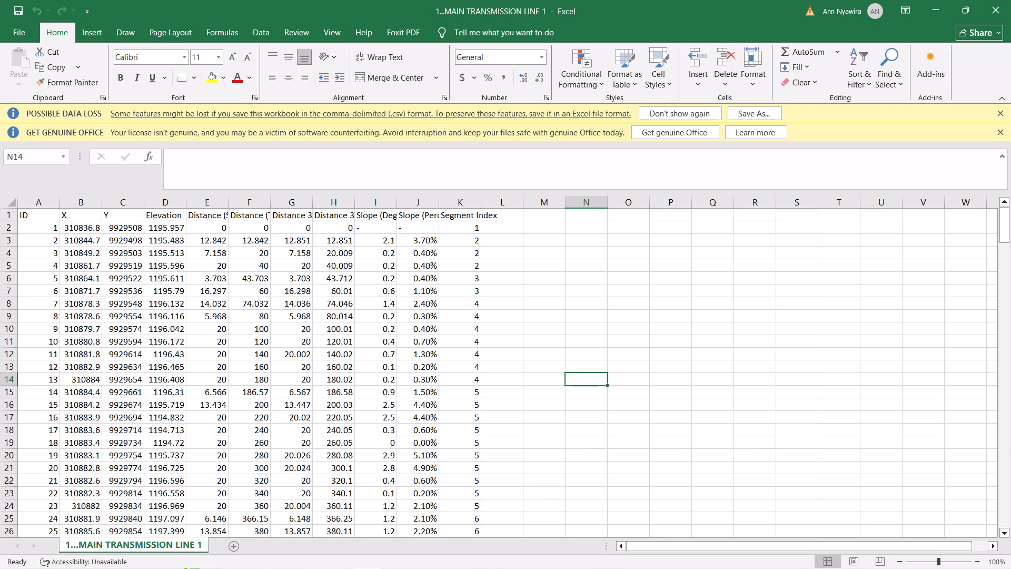
click(217, 206)
right_click(217, 206)
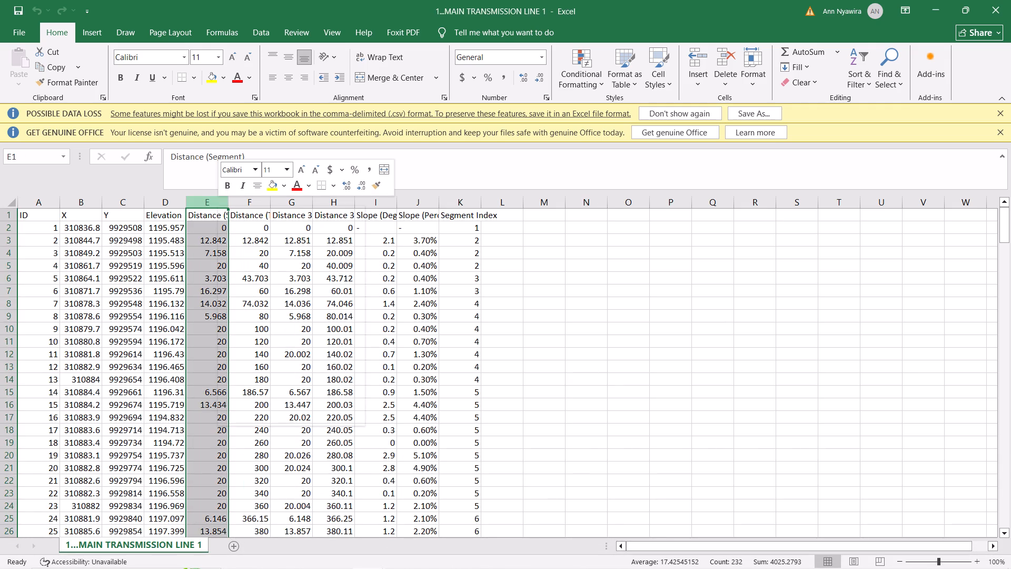
click(266, 333)
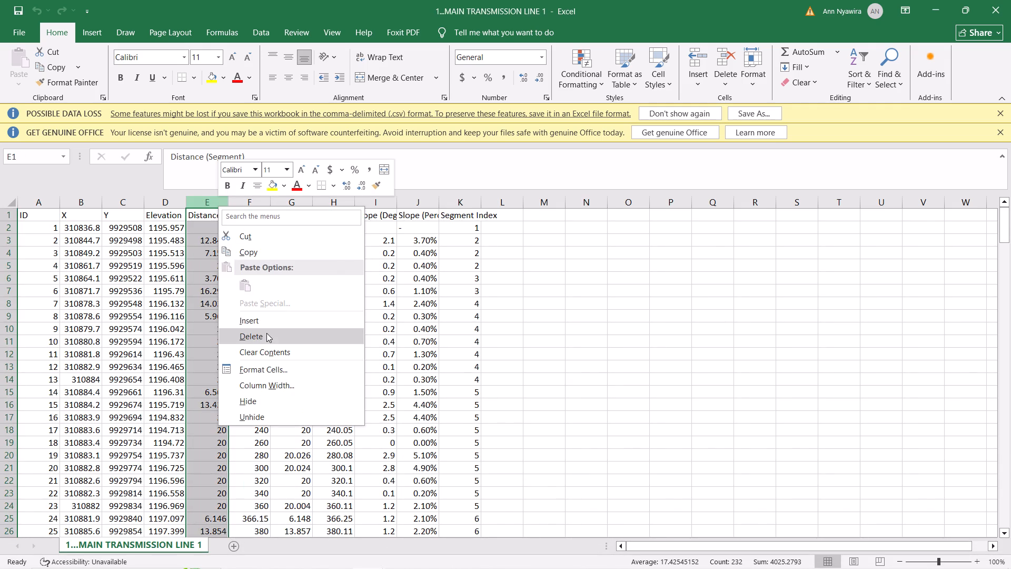
drag(229, 204, 291, 217)
Delete the five columns from Distance 3D (Segment) through Segment Index, columns F to J.
drag(315, 200, 491, 207)
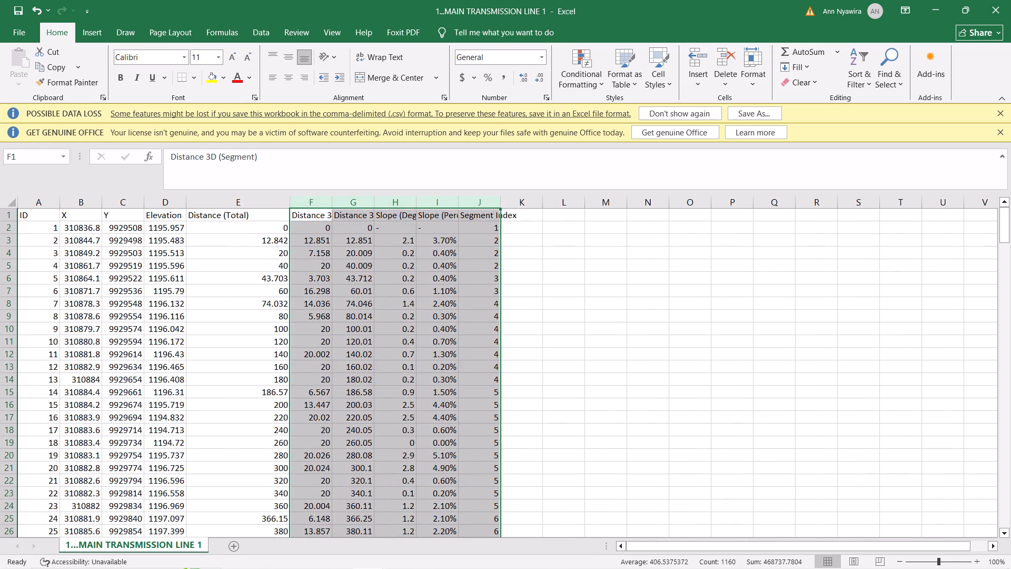
right_click(428, 257)
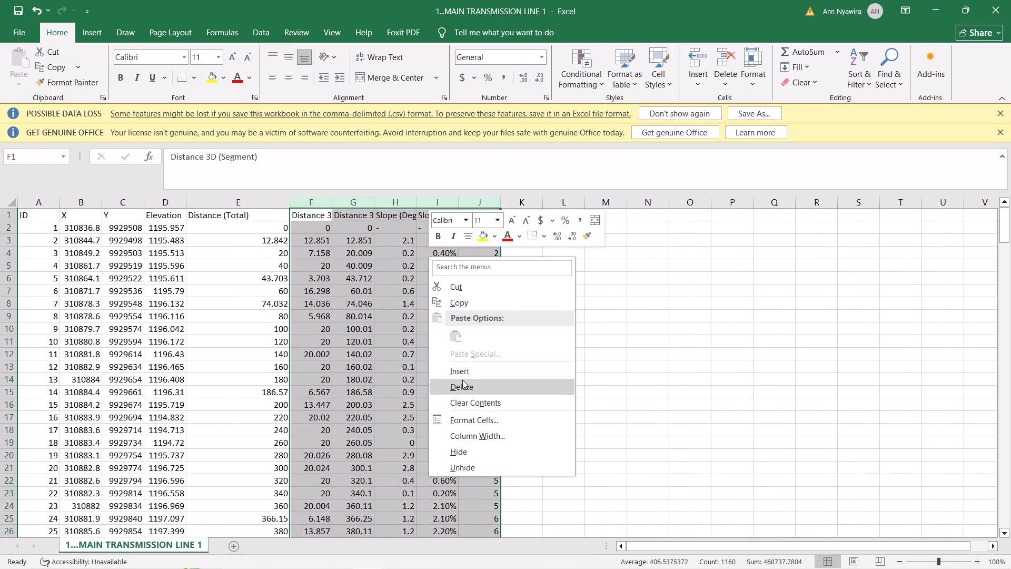
click(462, 380)
click(374, 280)
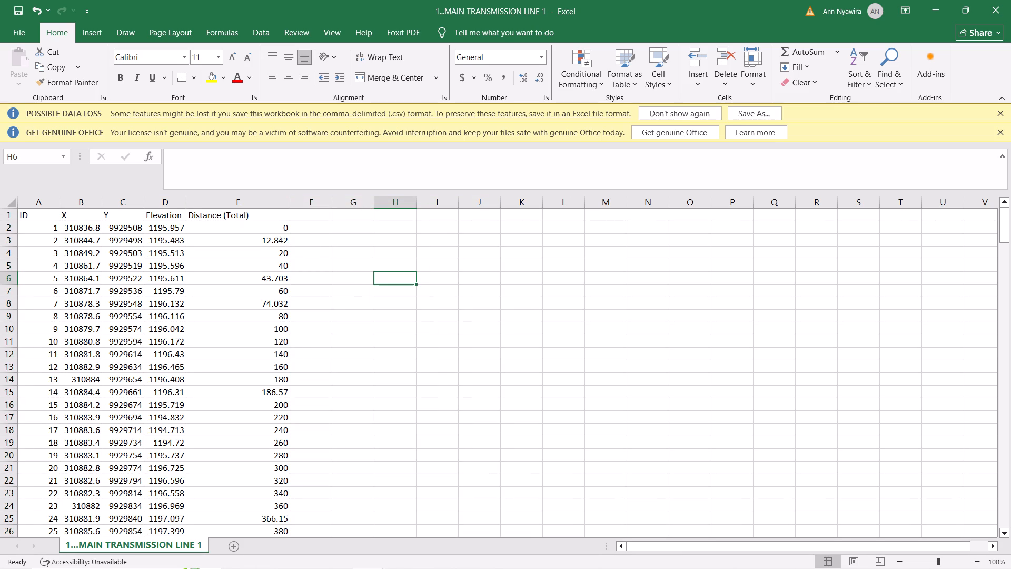
Set the last Distance (Total) value, in cell E232, to 4040.
scroll(272, 327, down, 5)
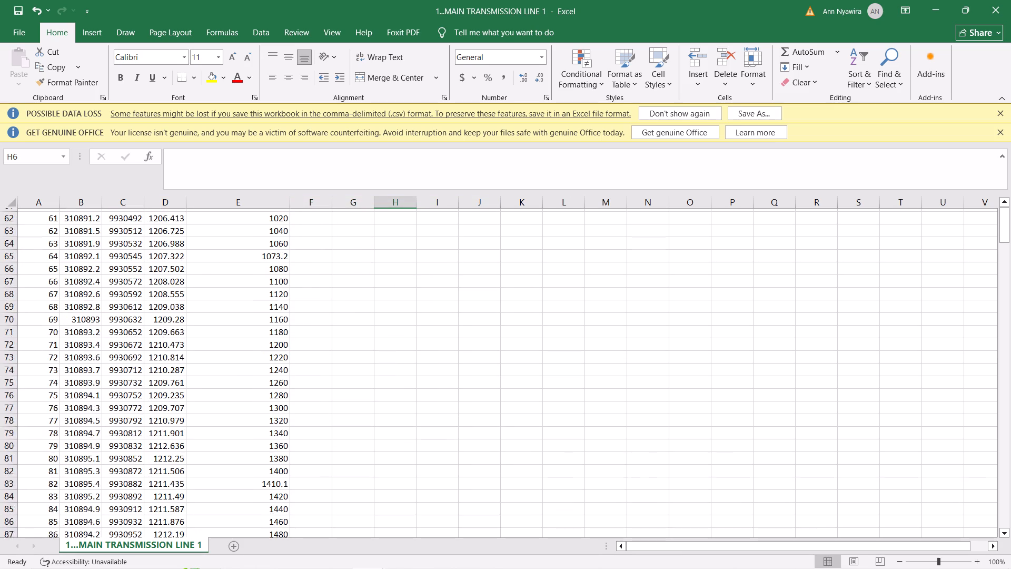
scroll(272, 327, up, 5)
scroll(272, 327, down, 10)
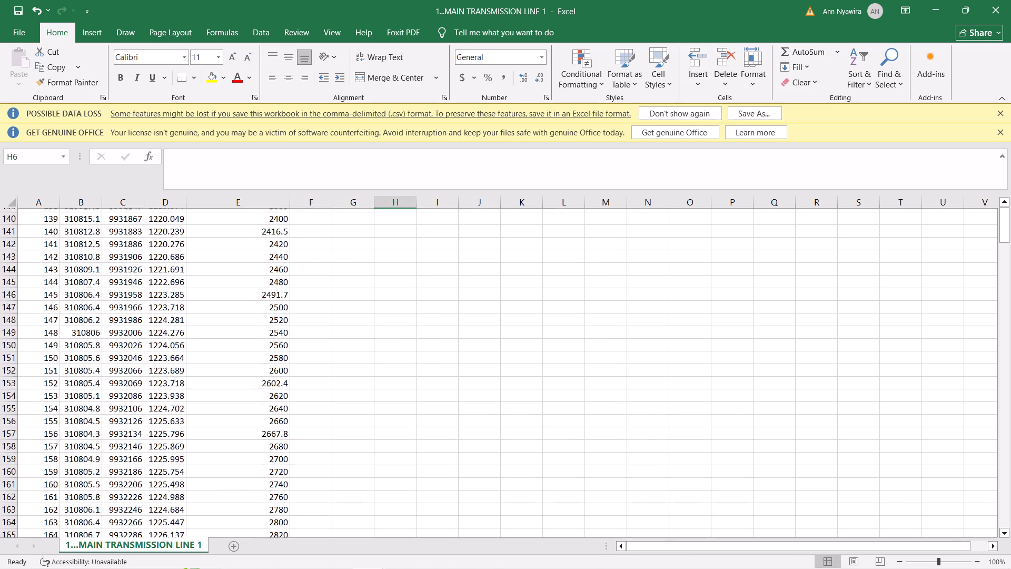
scroll(272, 327, down, 6)
scroll(272, 327, up, 7)
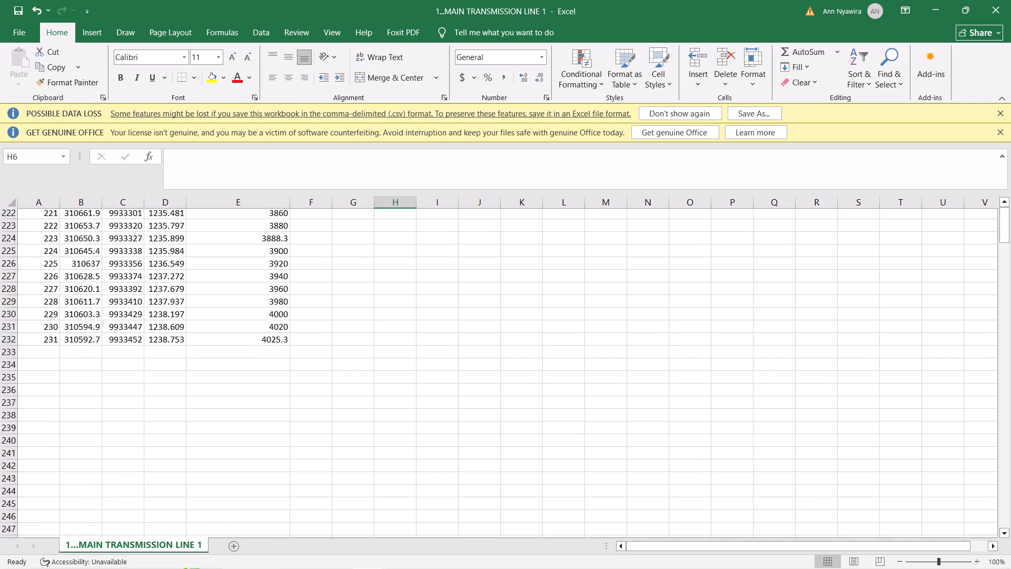
scroll(272, 327, up, 1)
click(284, 353)
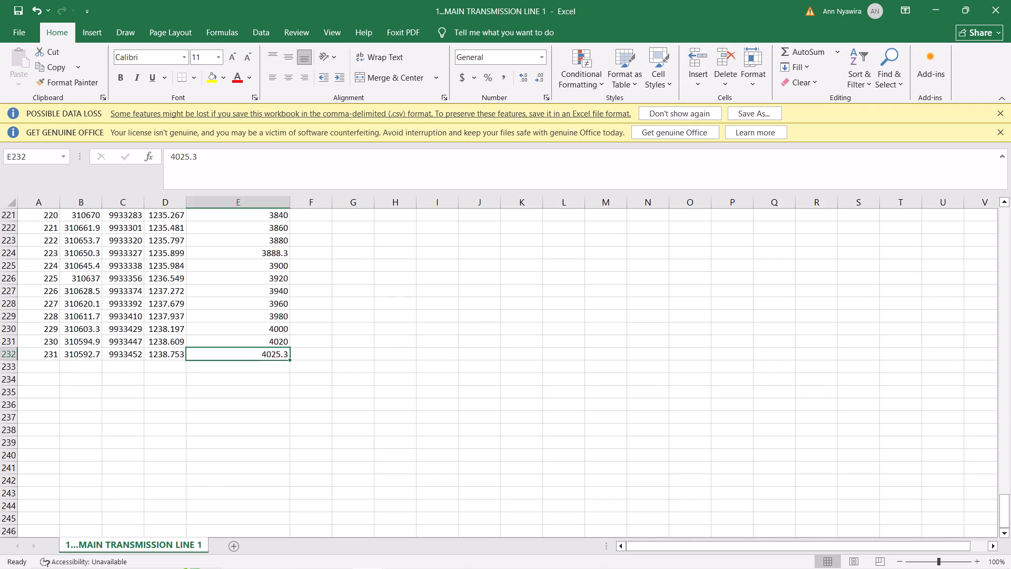
text(4040)
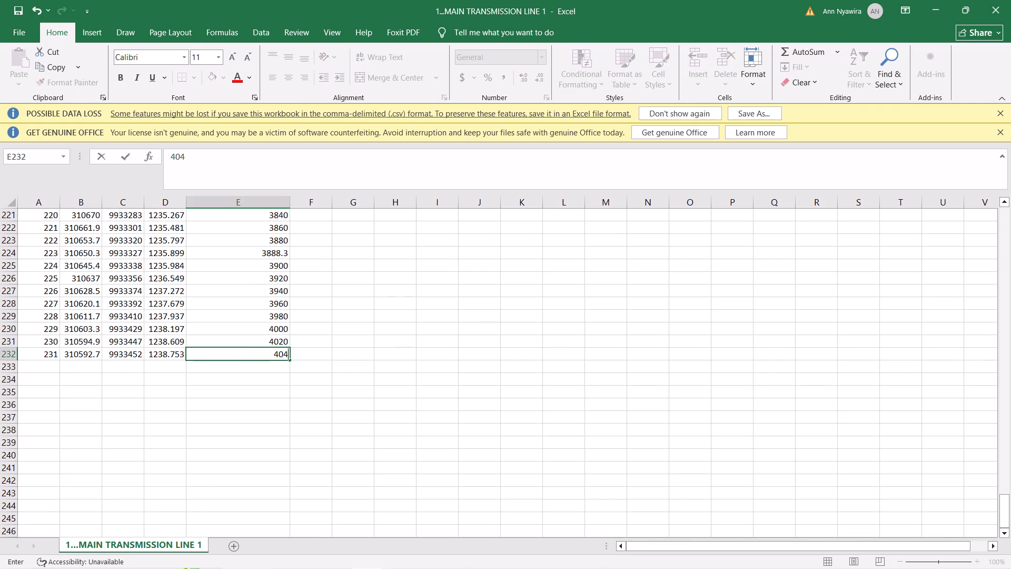
key(Return)
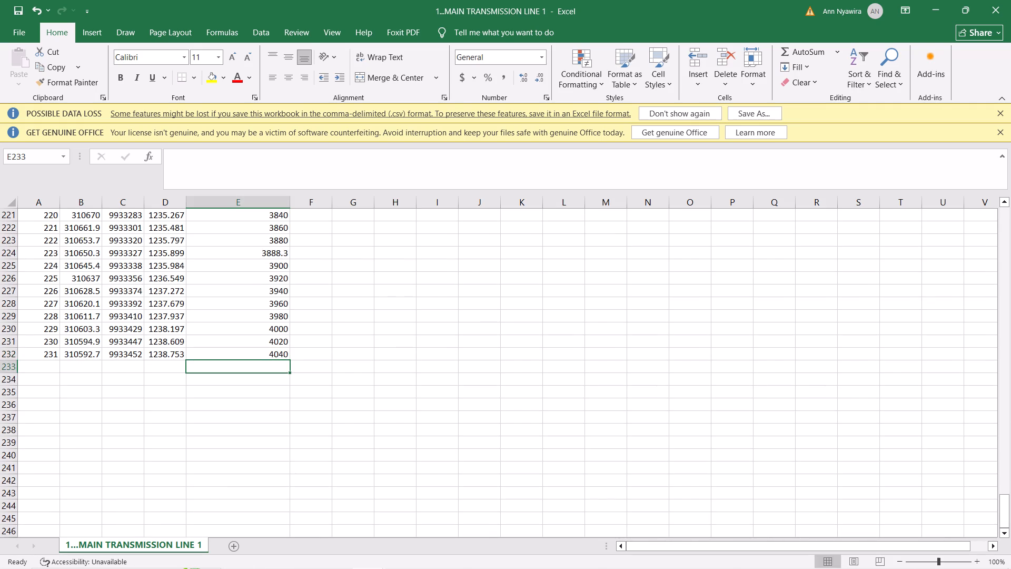
Select the whole sheet and add filters to its header row.
scroll(324, 301, up, 2)
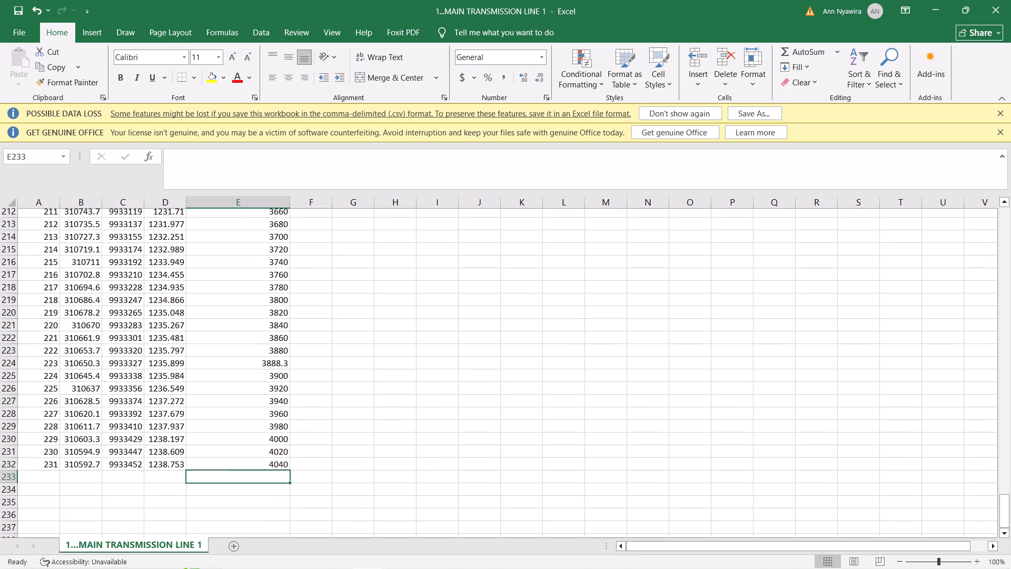
scroll(324, 301, up, 11)
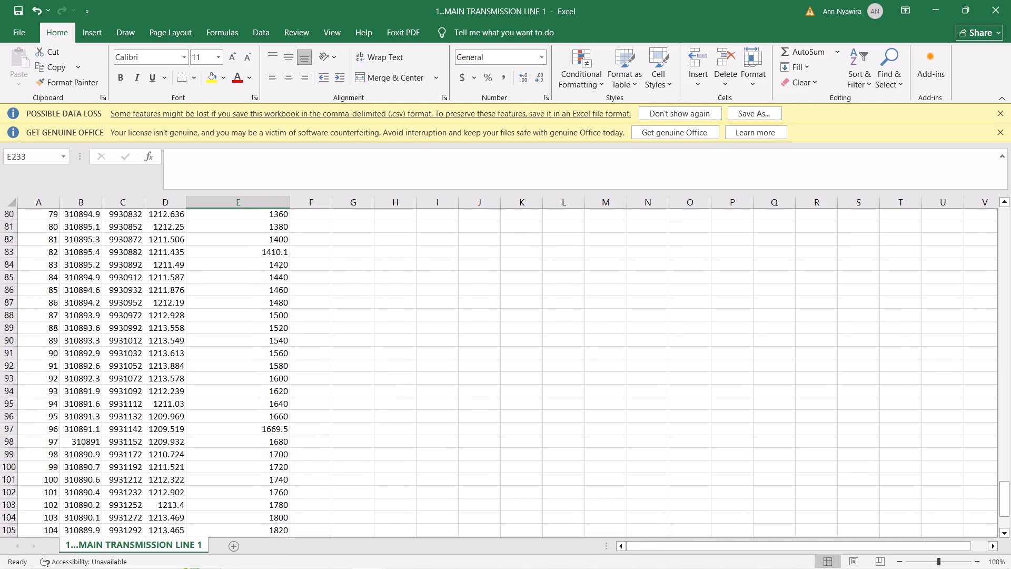
scroll(324, 301, up, 15)
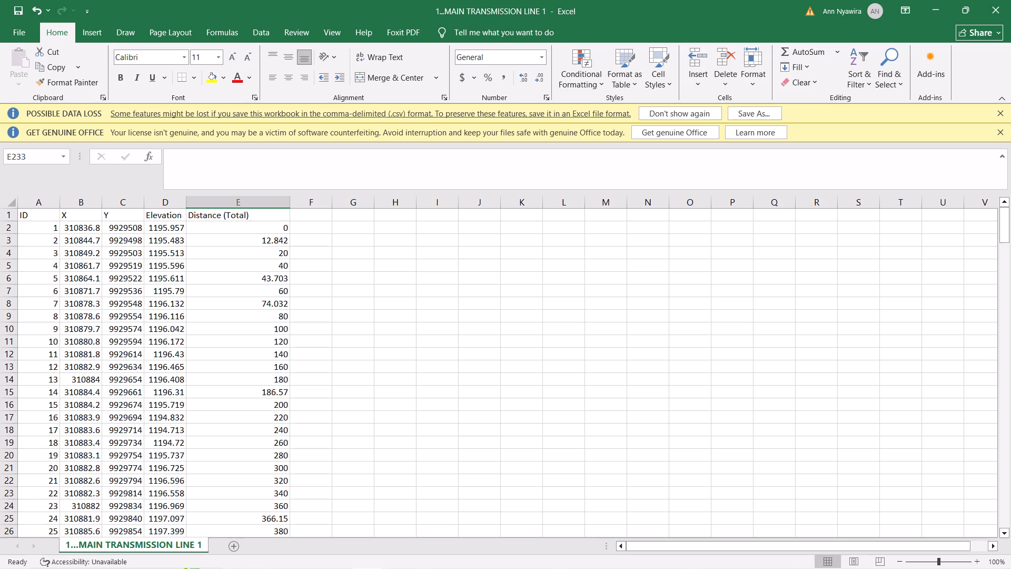
key(ctrl+a)
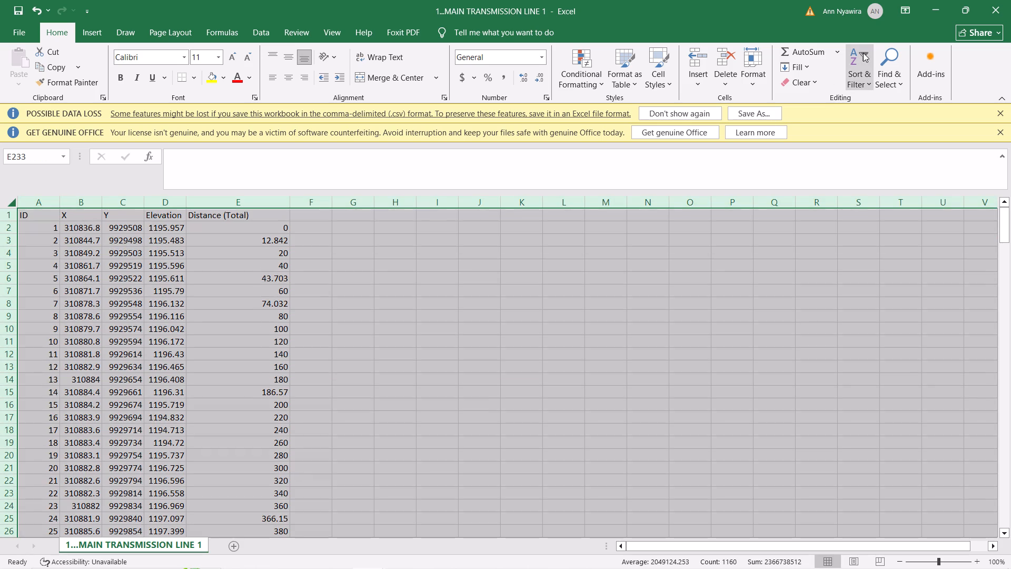
click(865, 69)
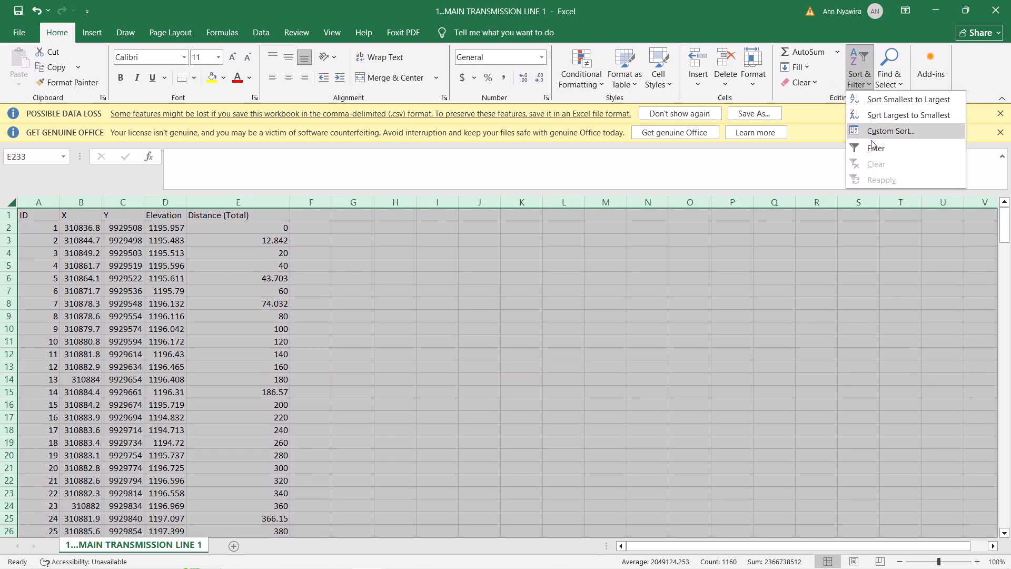
click(880, 153)
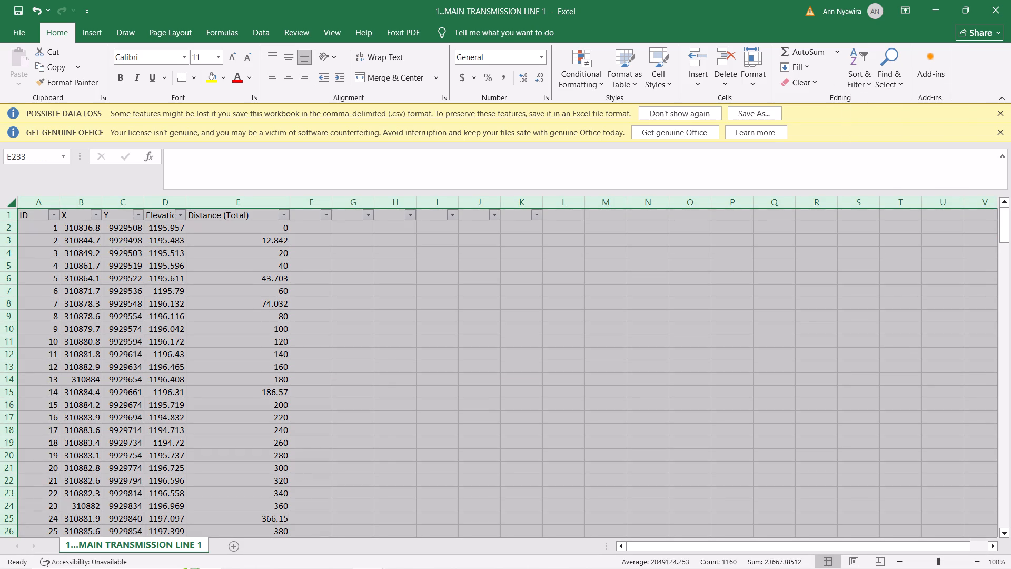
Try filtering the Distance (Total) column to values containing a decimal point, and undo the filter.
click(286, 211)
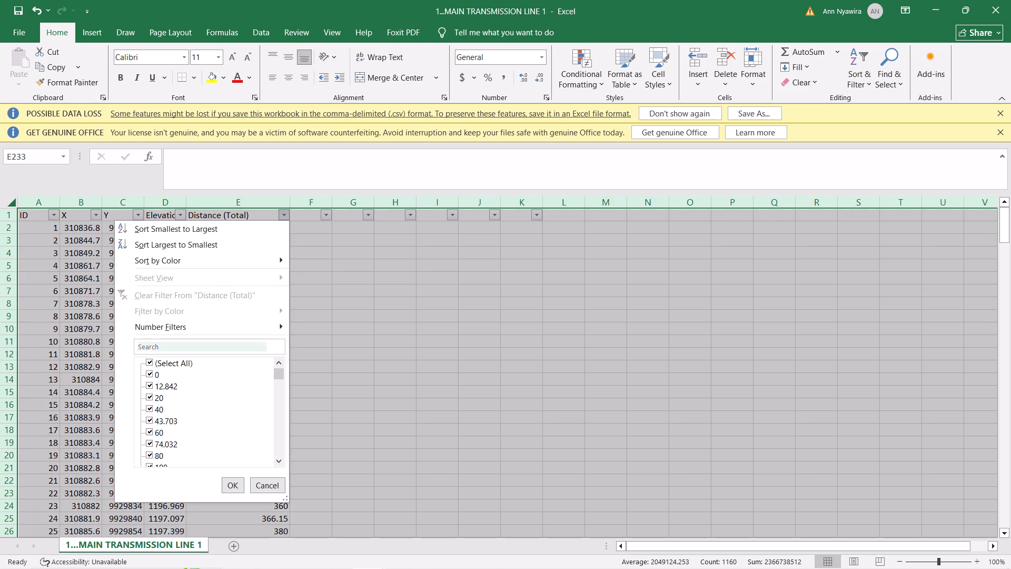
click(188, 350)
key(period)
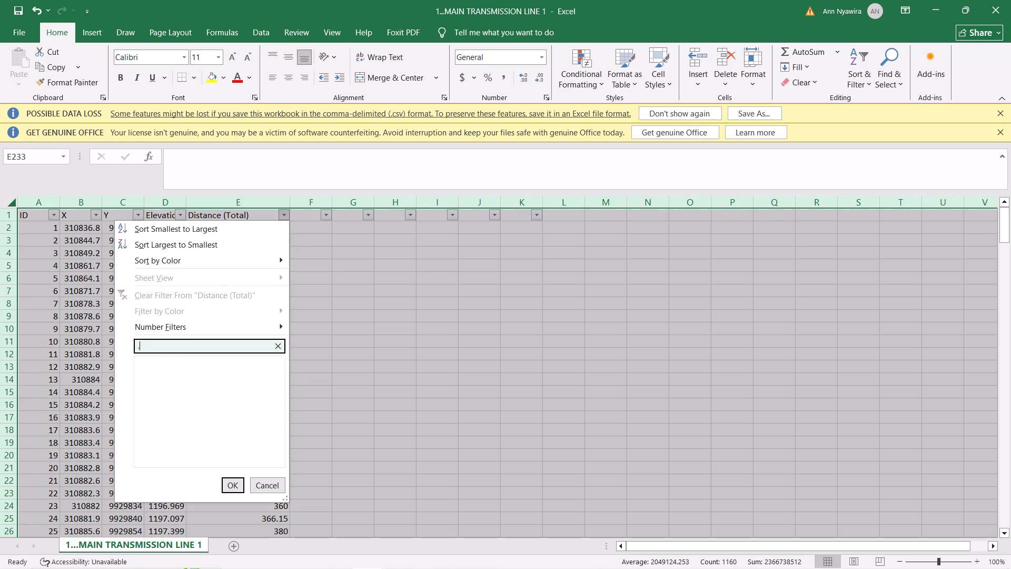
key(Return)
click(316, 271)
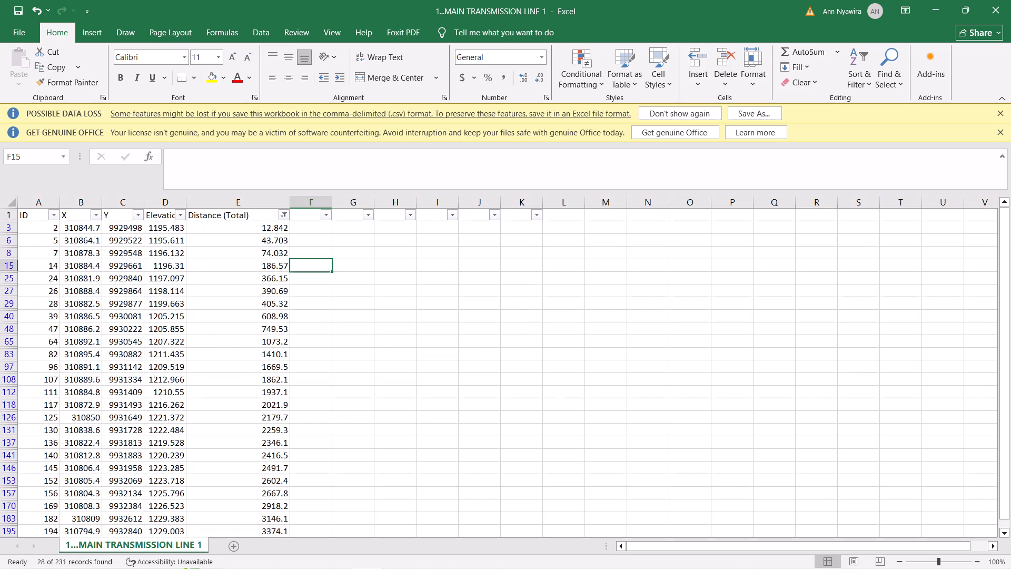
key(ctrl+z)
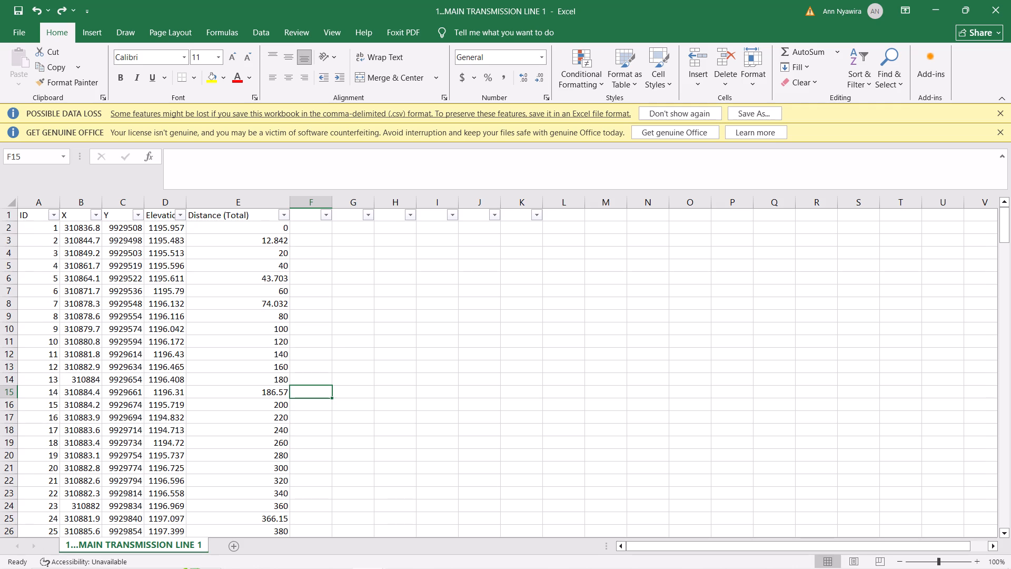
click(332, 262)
Filter the Distance (Total) column to show only values containing a decimal point (".").
click(266, 202)
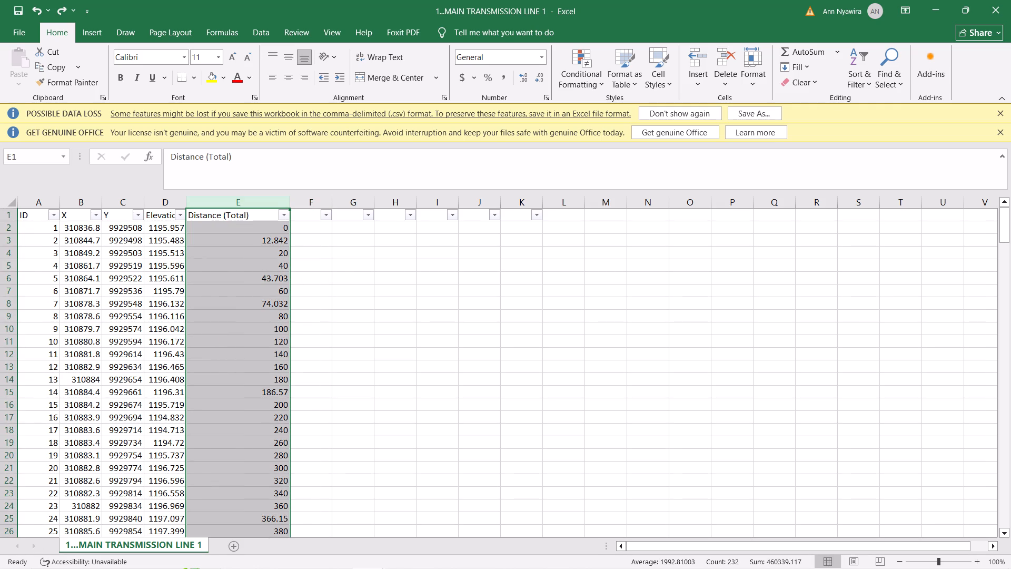
click(285, 217)
click(203, 348)
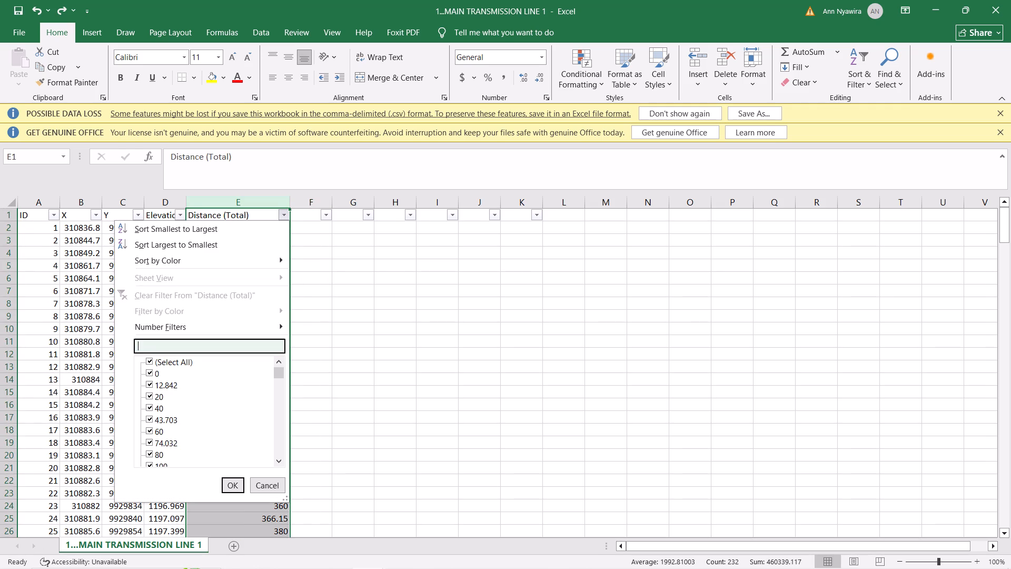
key(period)
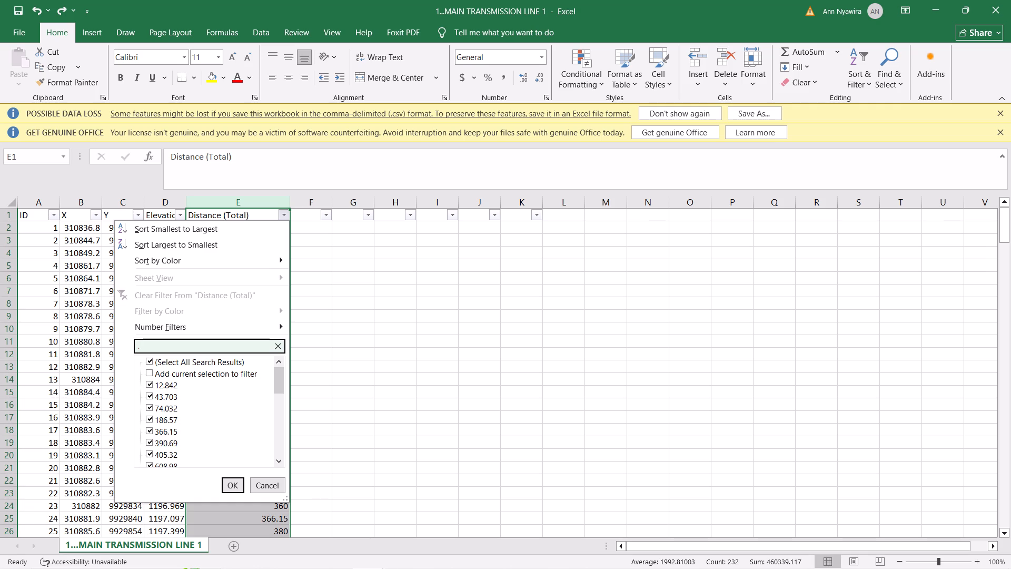
key(BackSpace)
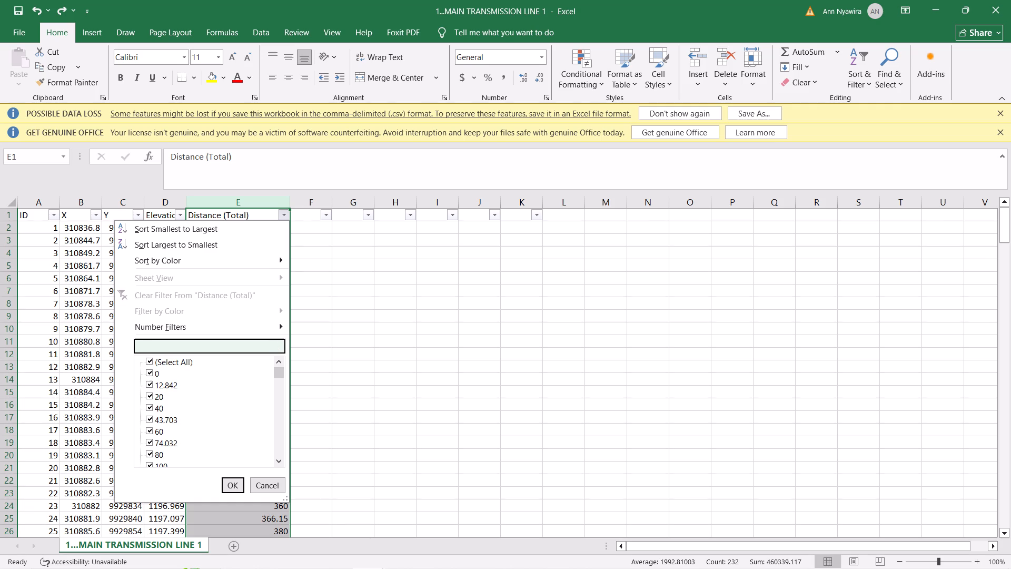
key(period)
key(Return)
click(323, 238)
Delete all the filtered rows with decimal distances, from row 3 to row 224, as entire sheet rows.
drag(26, 227, 118, 353)
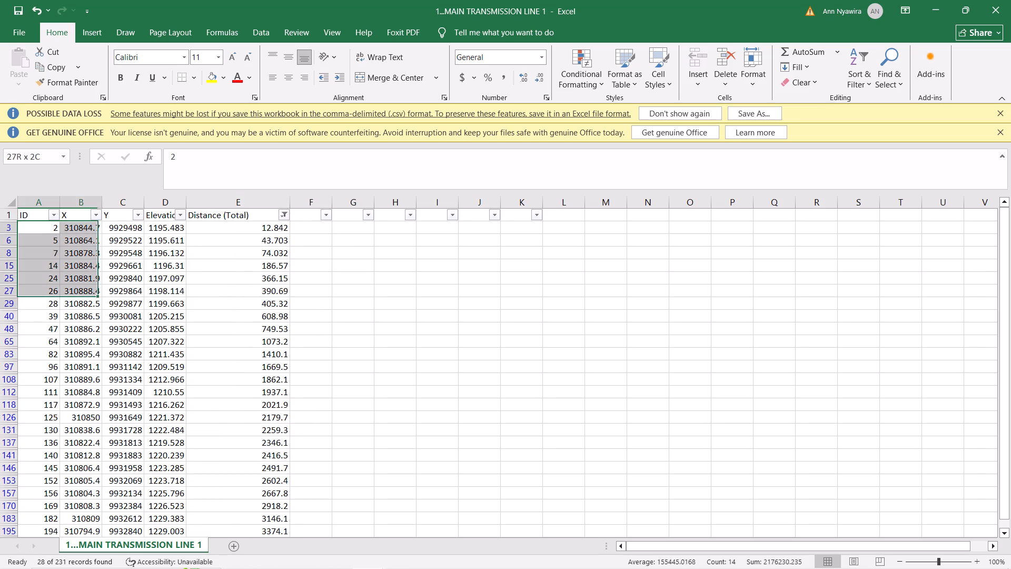
drag(118, 353, 252, 568)
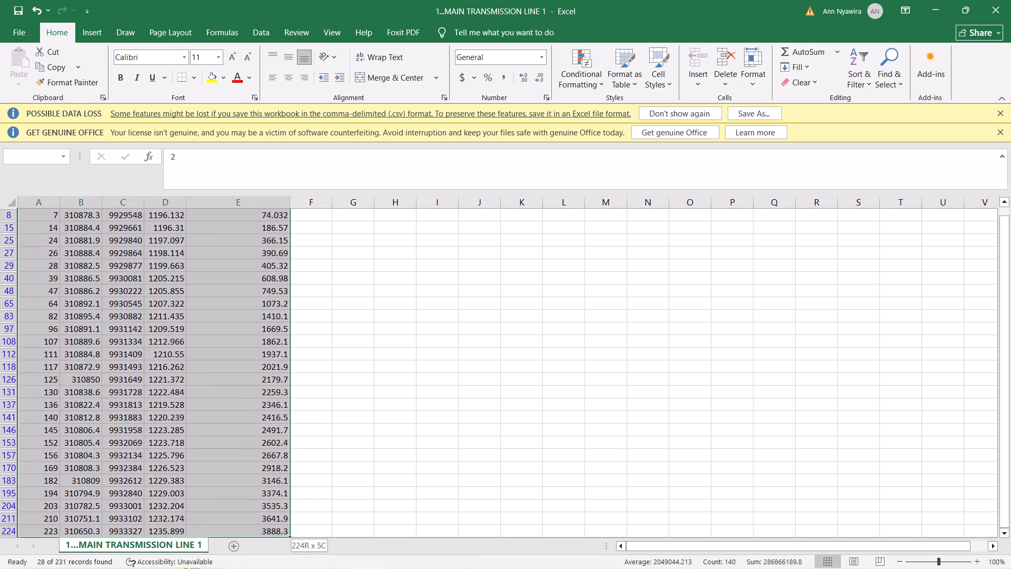
drag(252, 568, 257, 556)
drag(257, 556, 264, 513)
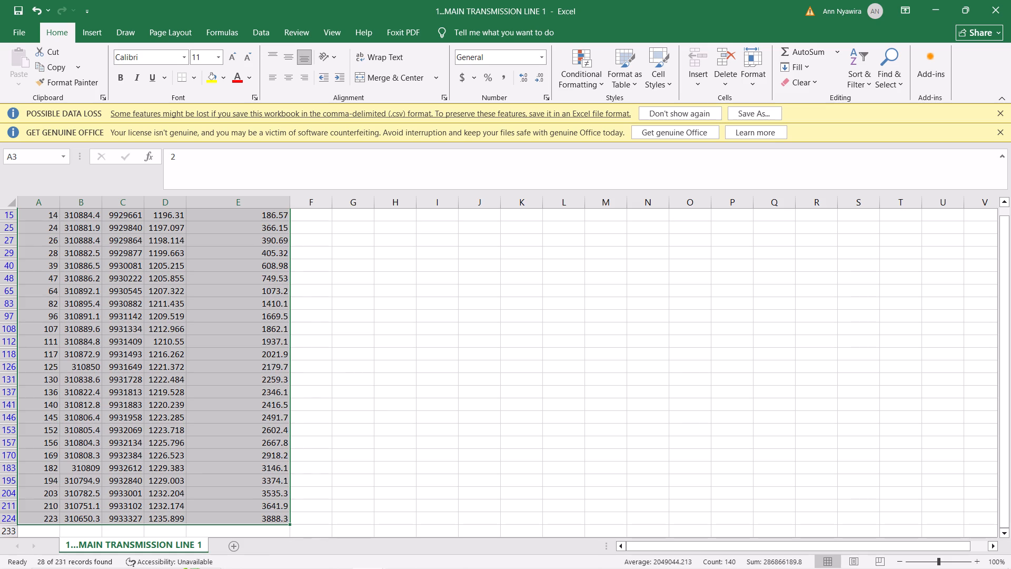
right_click(264, 513)
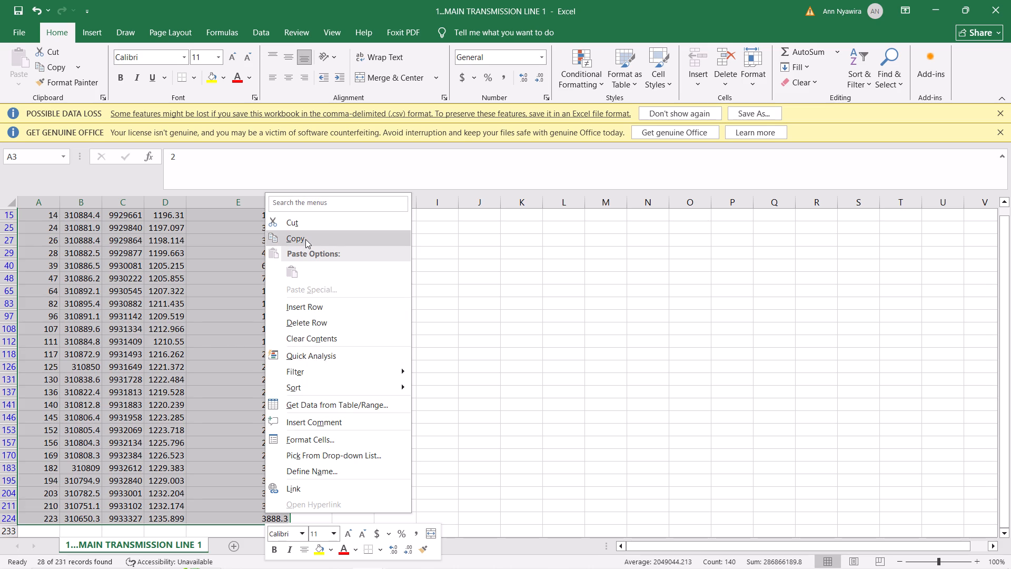
click(309, 322)
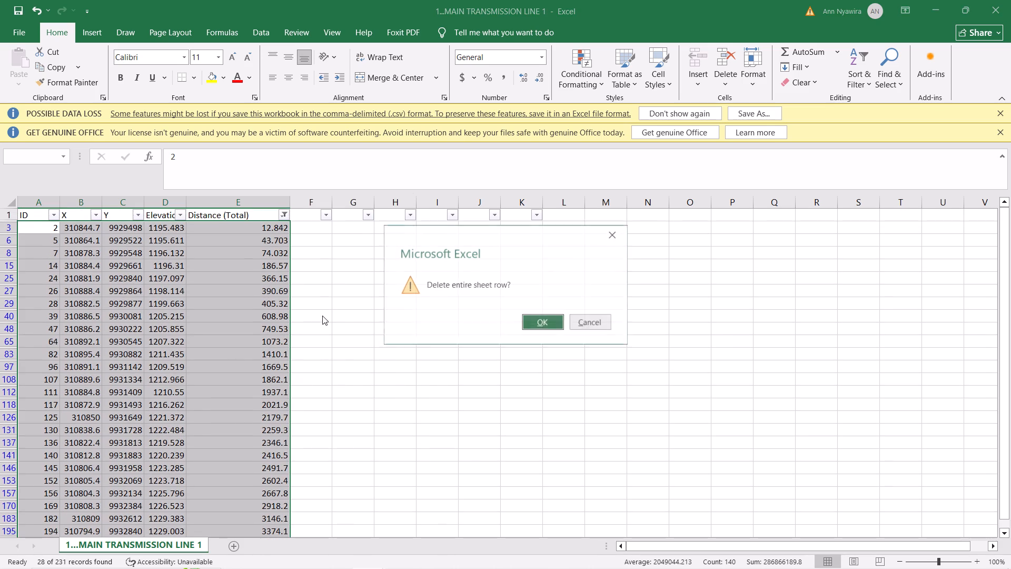
click(543, 318)
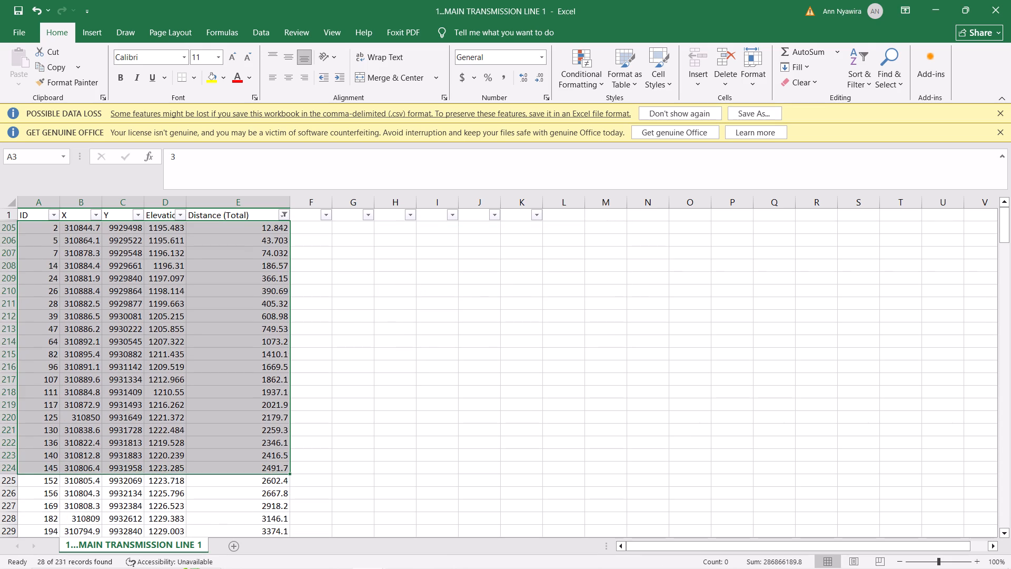
click(268, 229)
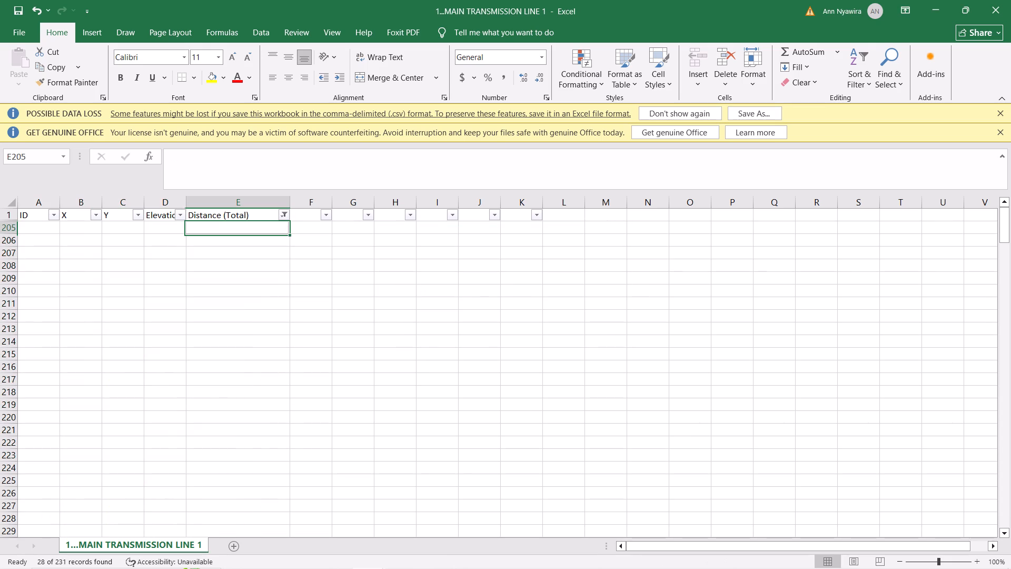
Clear the filter from the Distance (Total) column.
click(285, 209)
click(280, 212)
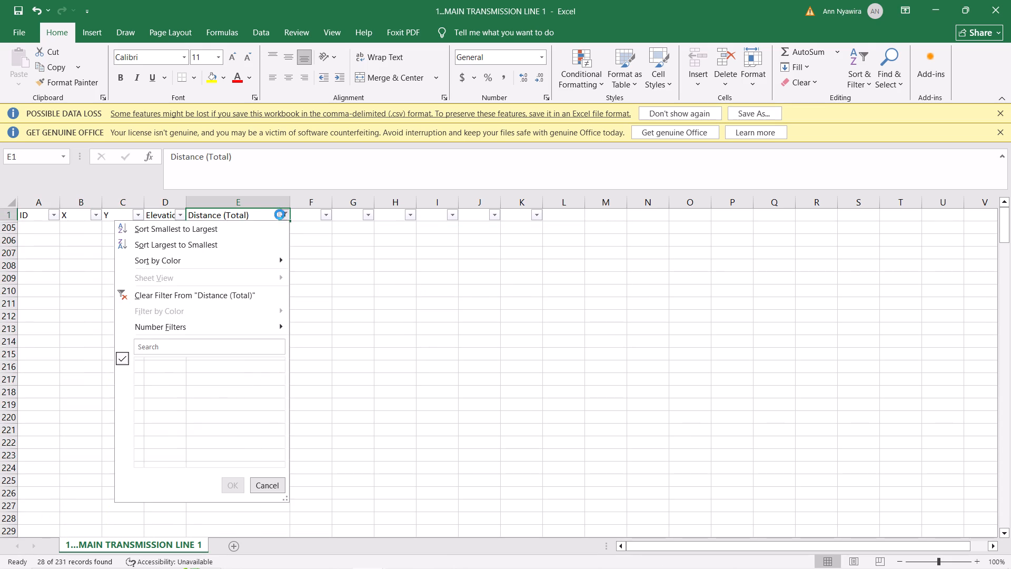
click(235, 296)
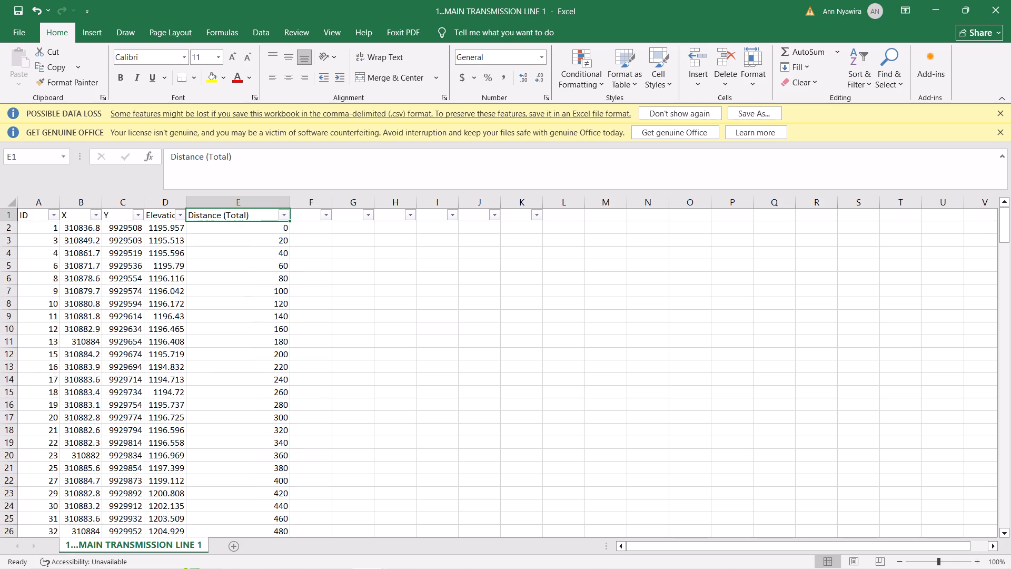
Enter the formula =E3-E2 in cell F3 to compute the spacing between consecutive distances.
click(321, 244)
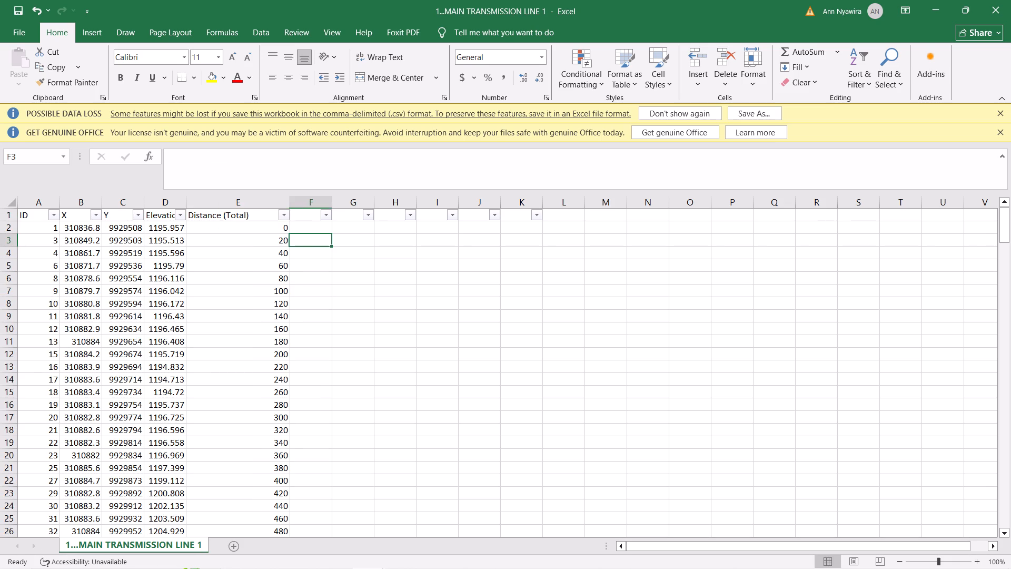
key(equal)
click(273, 246)
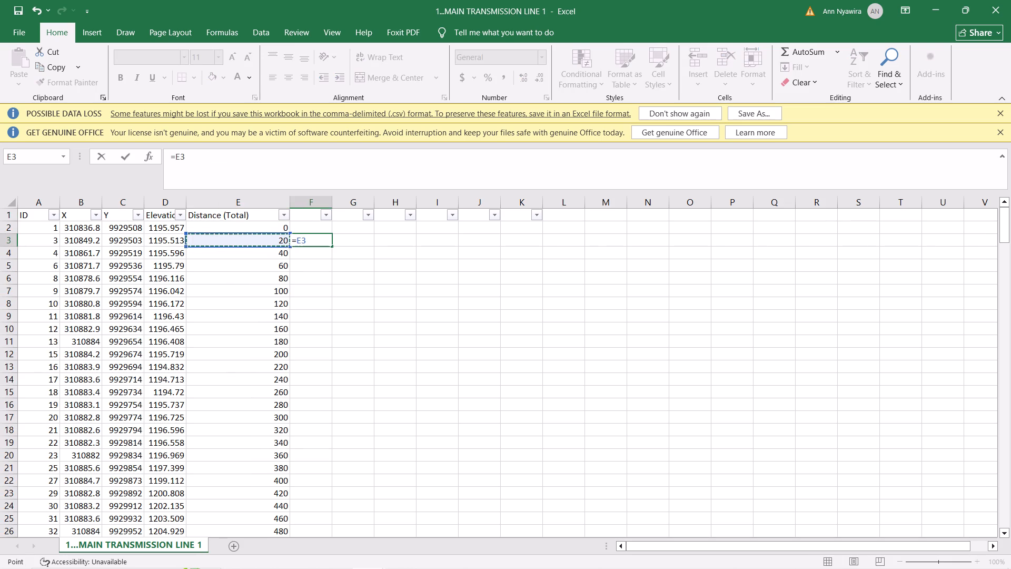
key(minus)
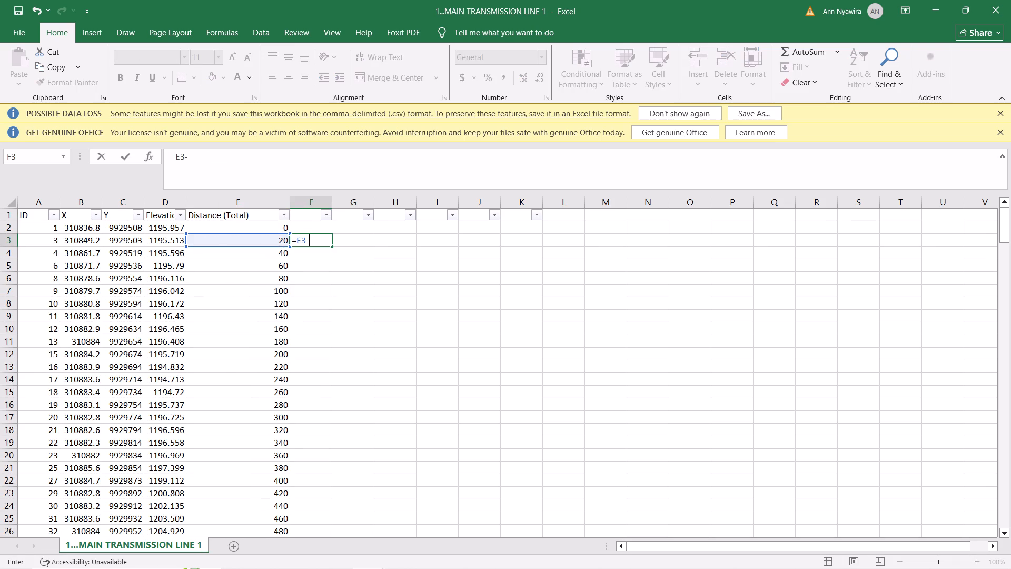
click(269, 225)
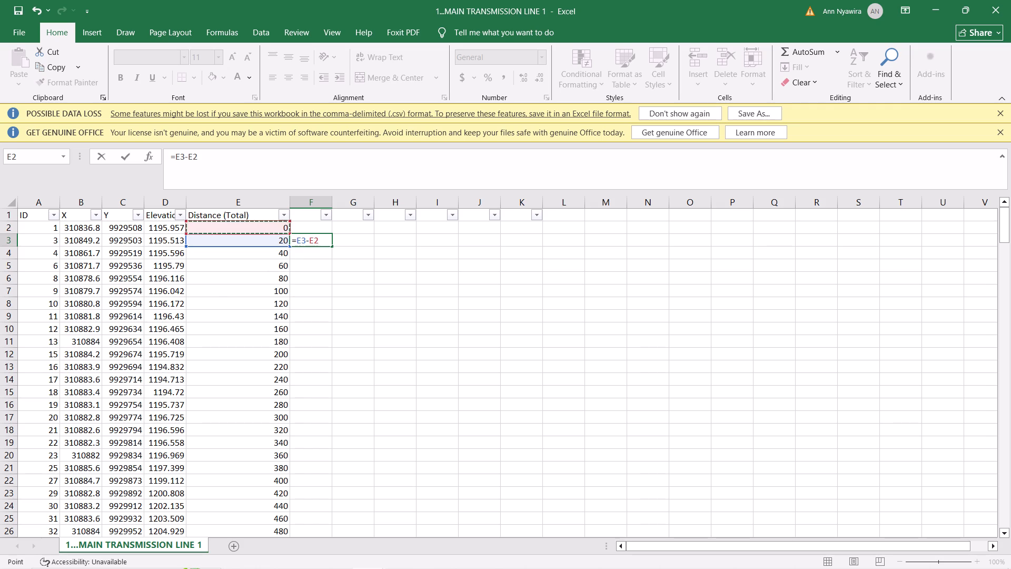
key(Return)
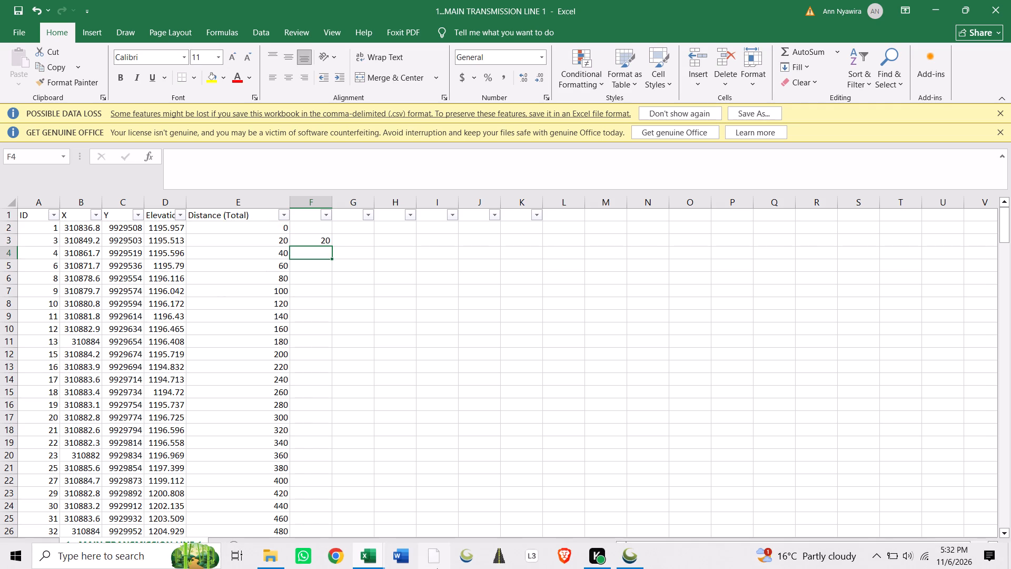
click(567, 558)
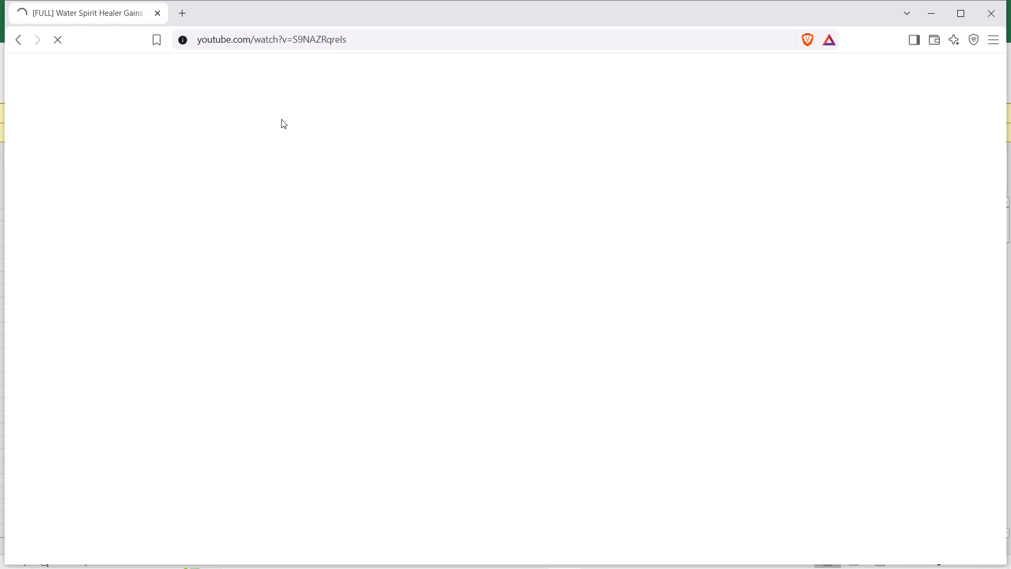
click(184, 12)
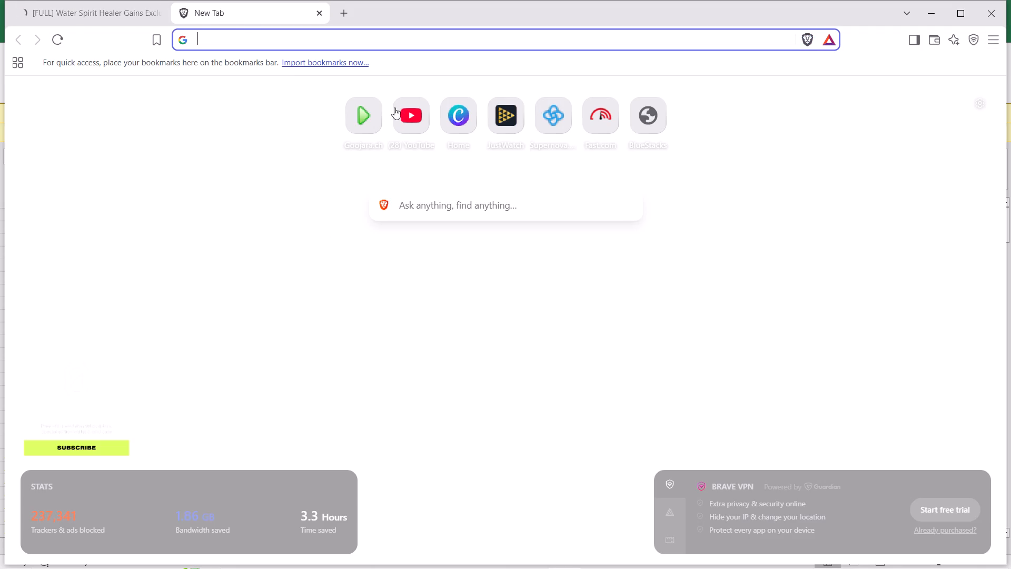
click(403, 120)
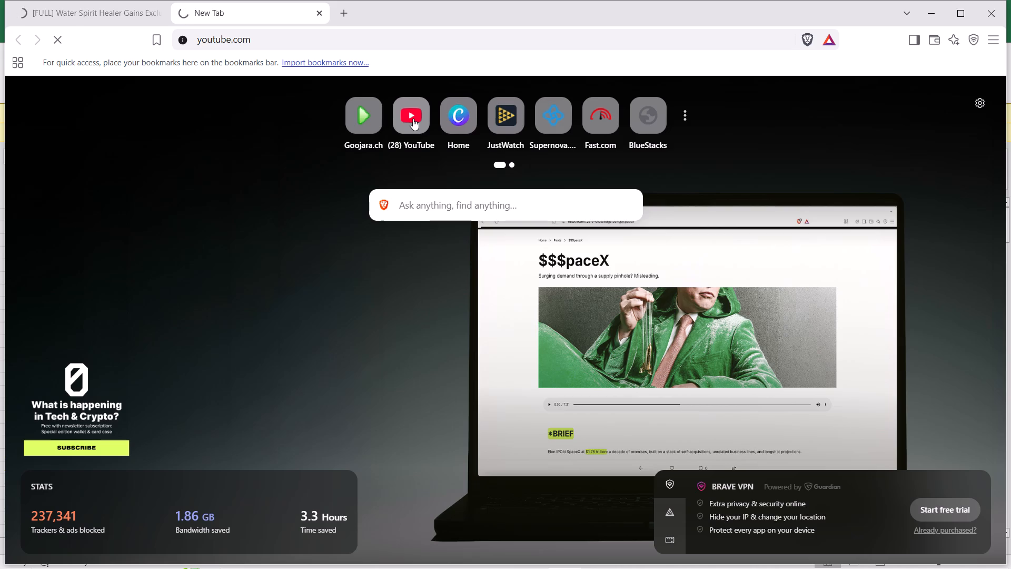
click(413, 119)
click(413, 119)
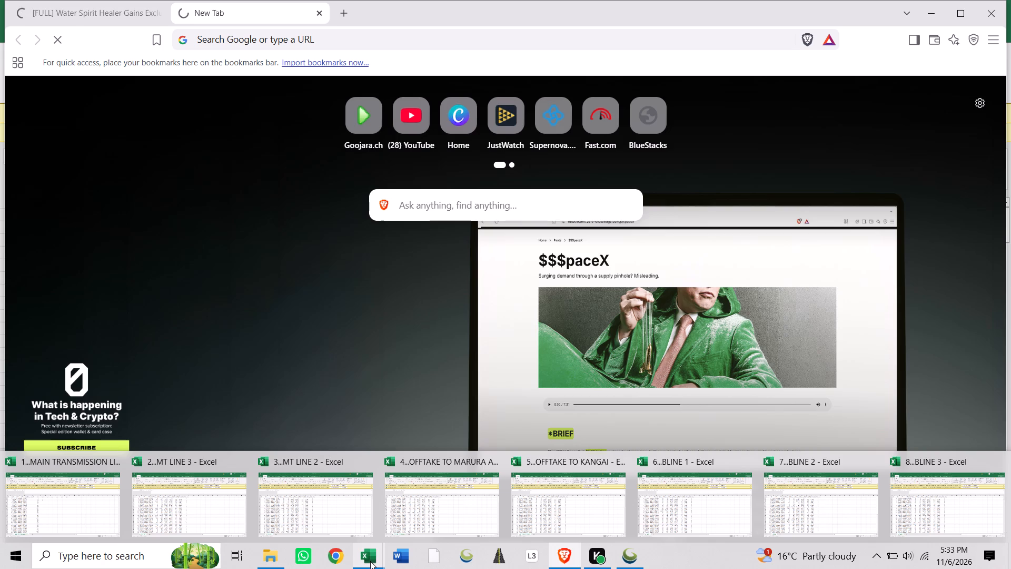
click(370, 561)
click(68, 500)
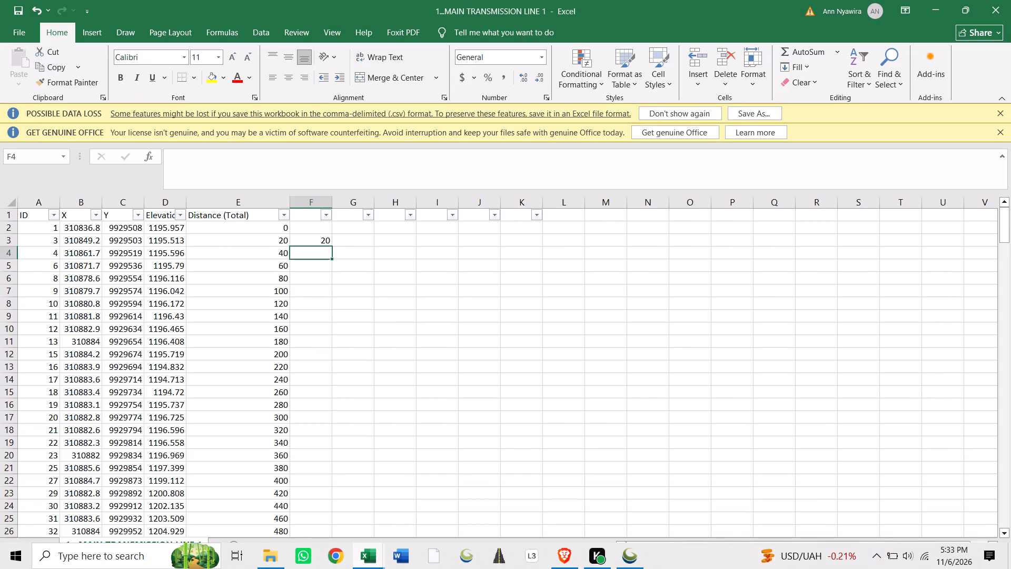
Fill the distance-difference formula in F3 down column F alongside the data.
click(321, 239)
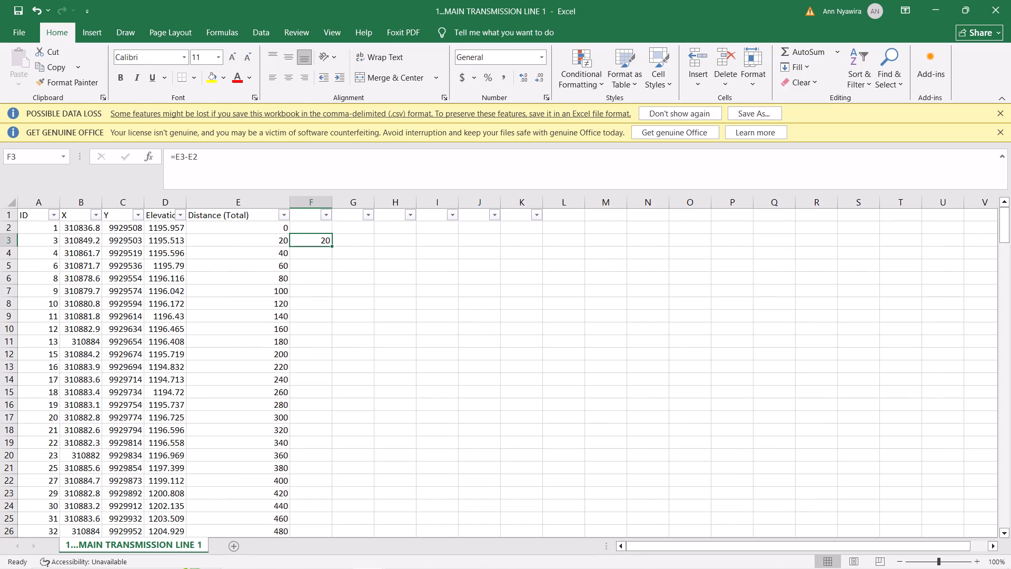
double_click(330, 244)
Enter the formula =F4-F3 in cell G4 and fill it down column G alongside the data.
click(345, 259)
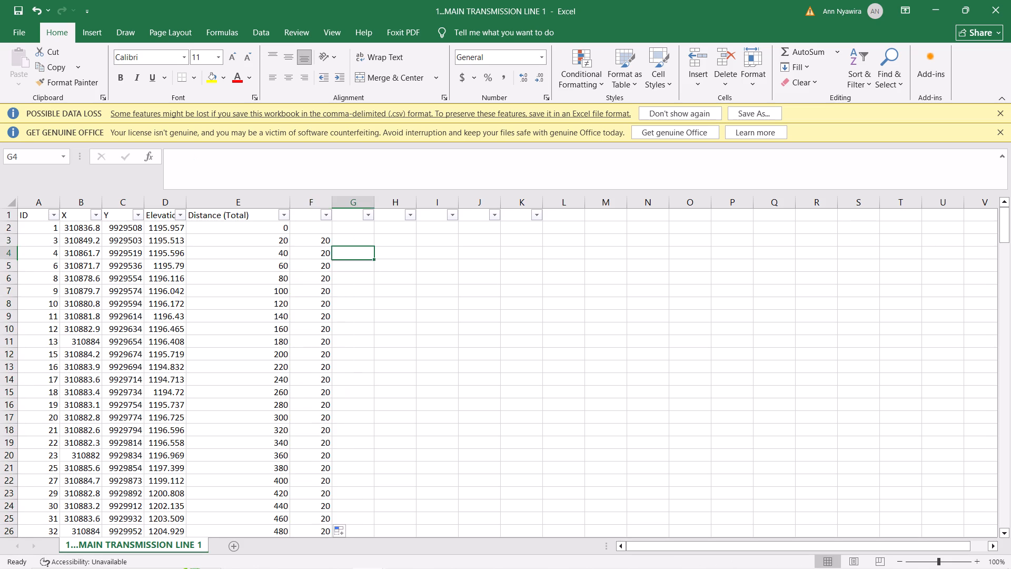
key(equal)
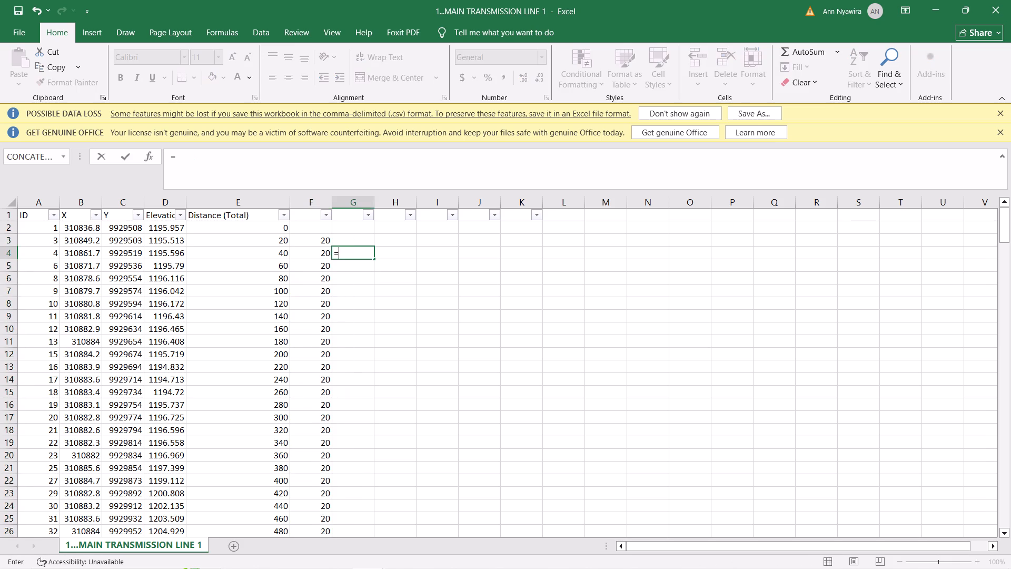
click(317, 258)
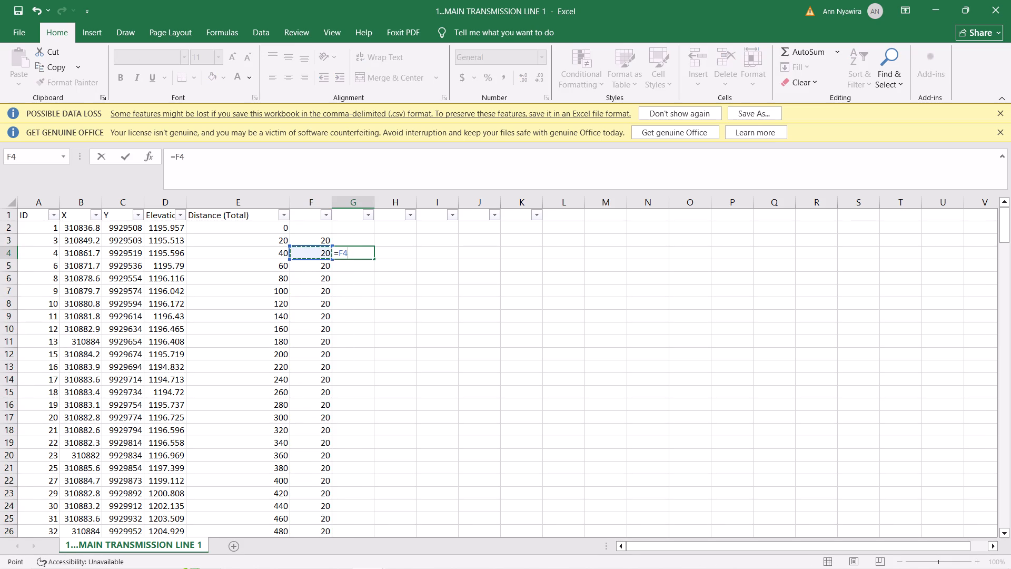
key(minus)
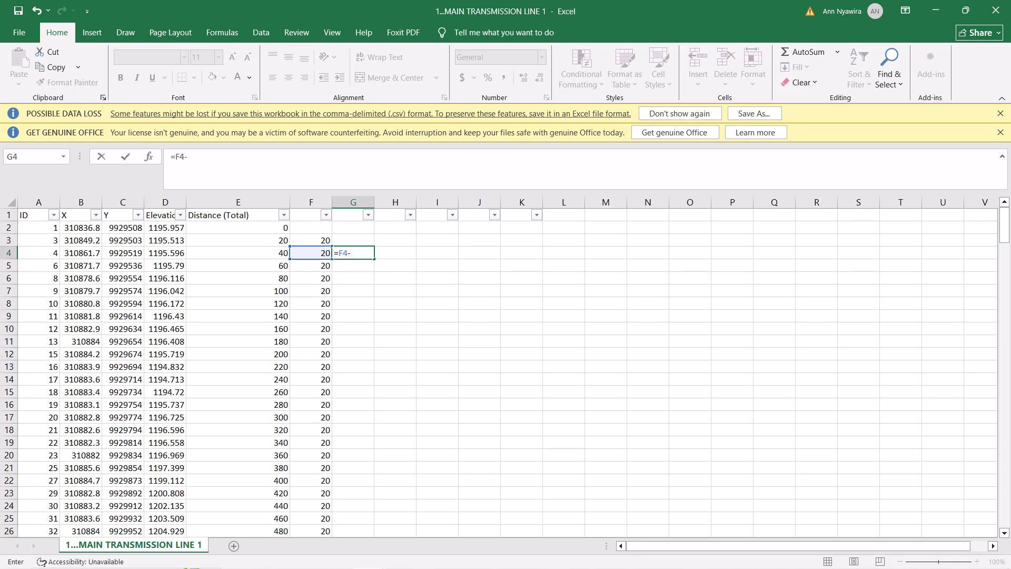
click(322, 237)
key(Return)
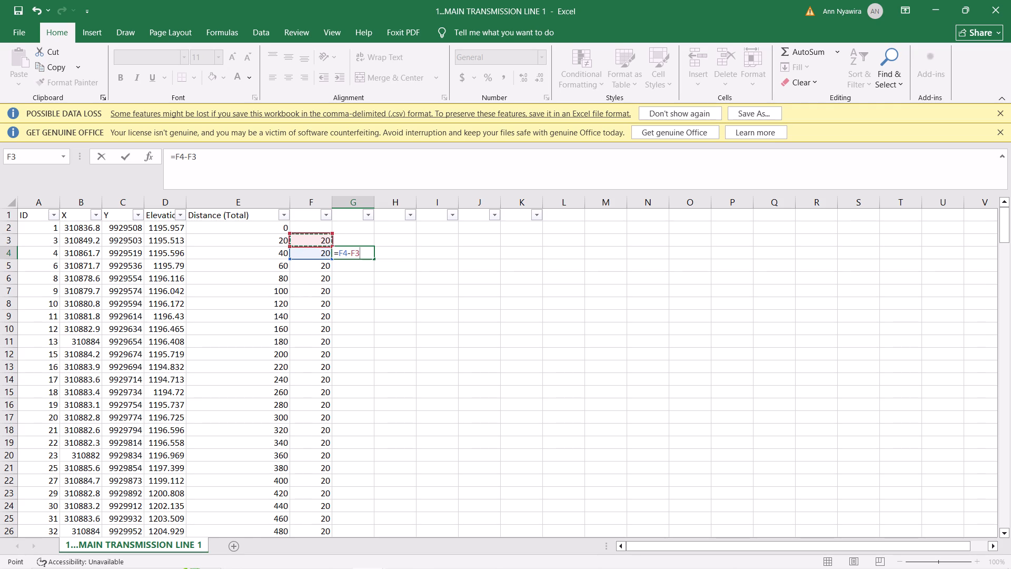
click(366, 253)
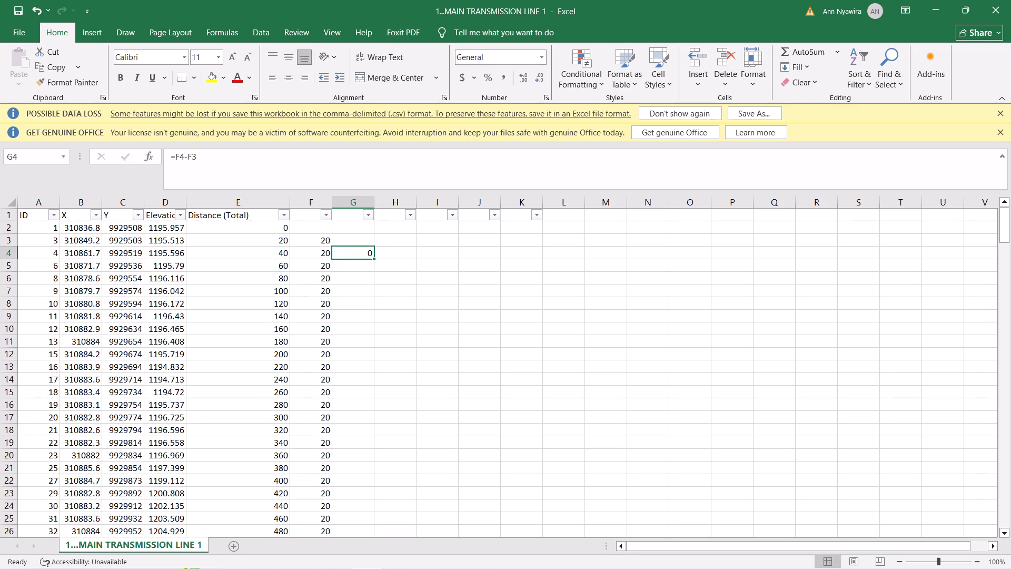
double_click(372, 258)
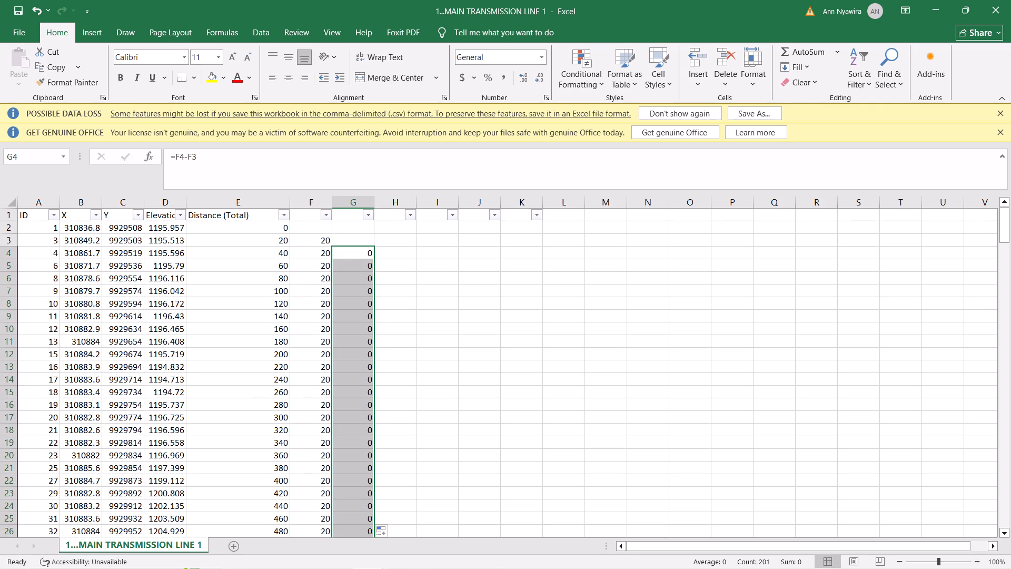
Examine the spacing values in columns F and G down to the last data row for irregular intervals.
click(341, 364)
scroll(355, 350, down, 4)
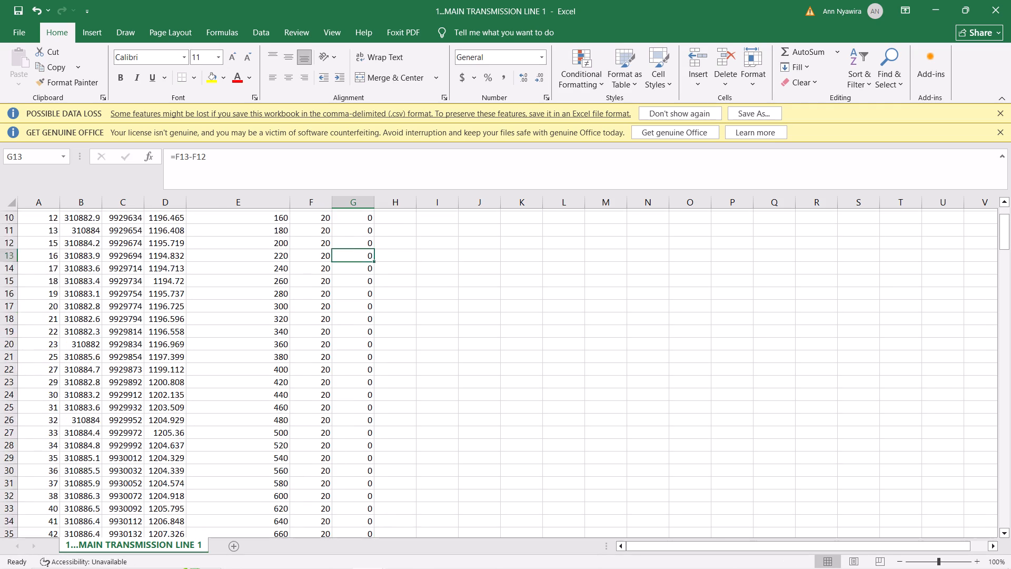
scroll(355, 350, down, 9)
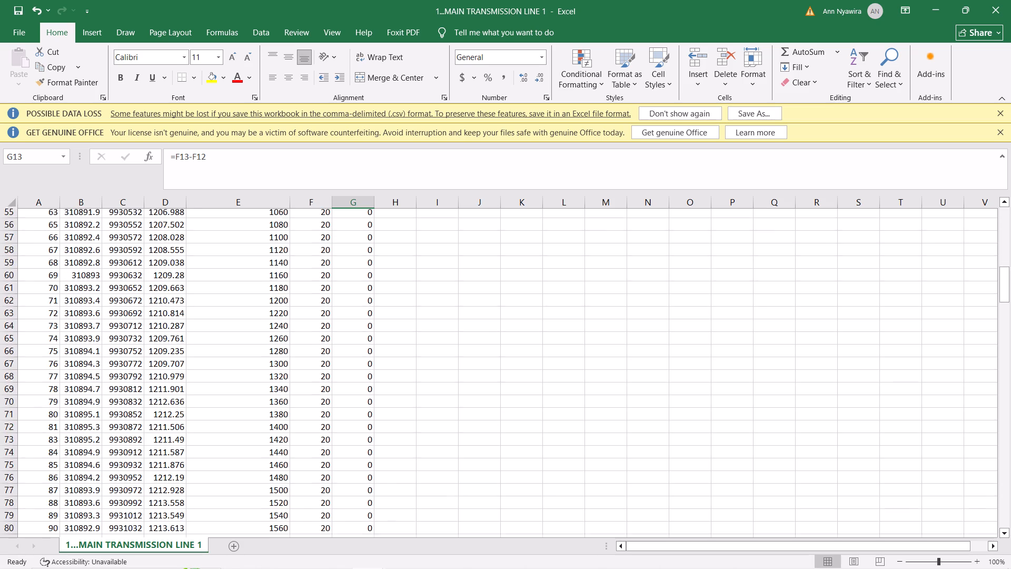
scroll(355, 350, down, 12)
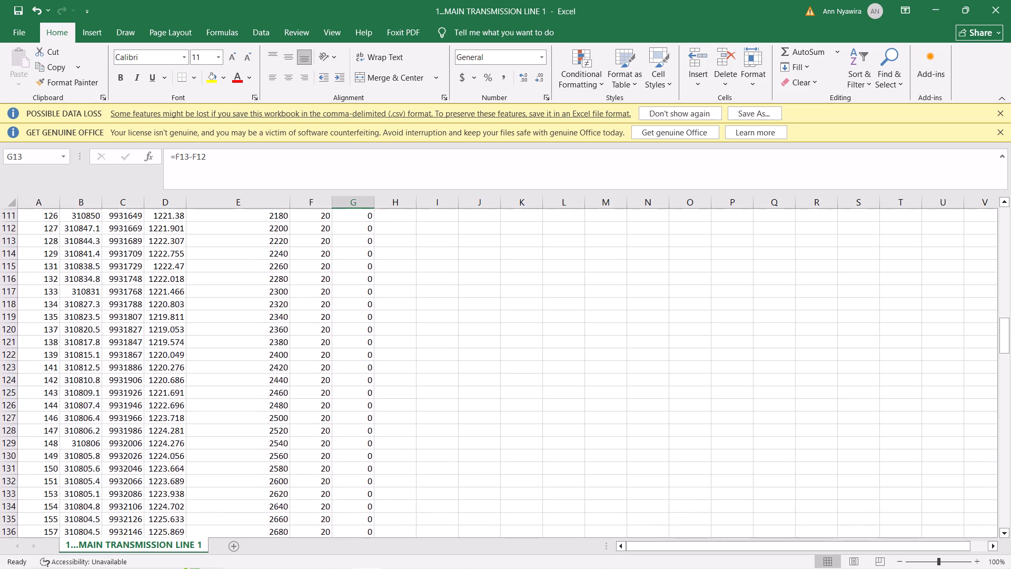
scroll(355, 350, down, 11)
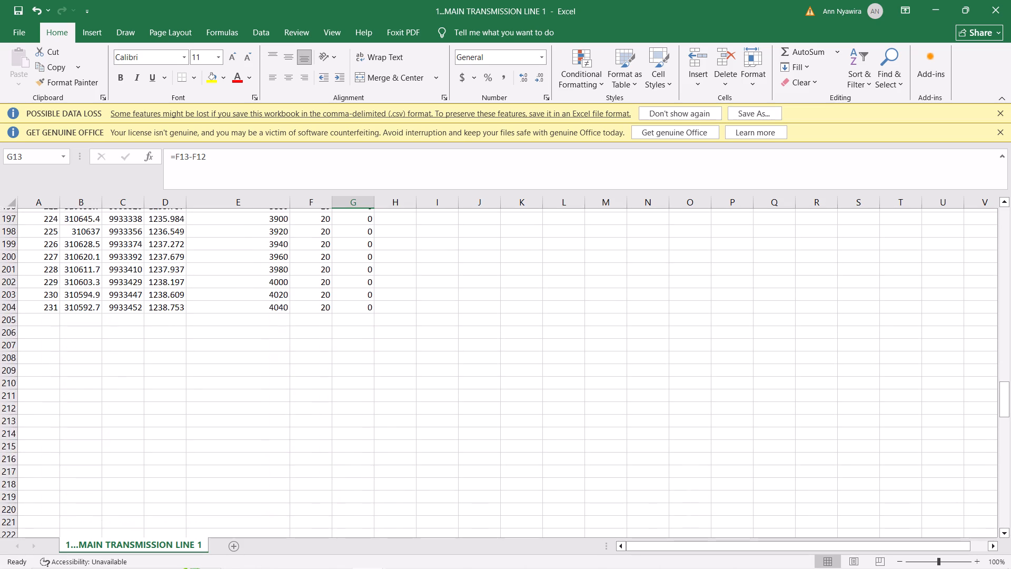
scroll(355, 350, up, 18)
scroll(355, 350, up, 3)
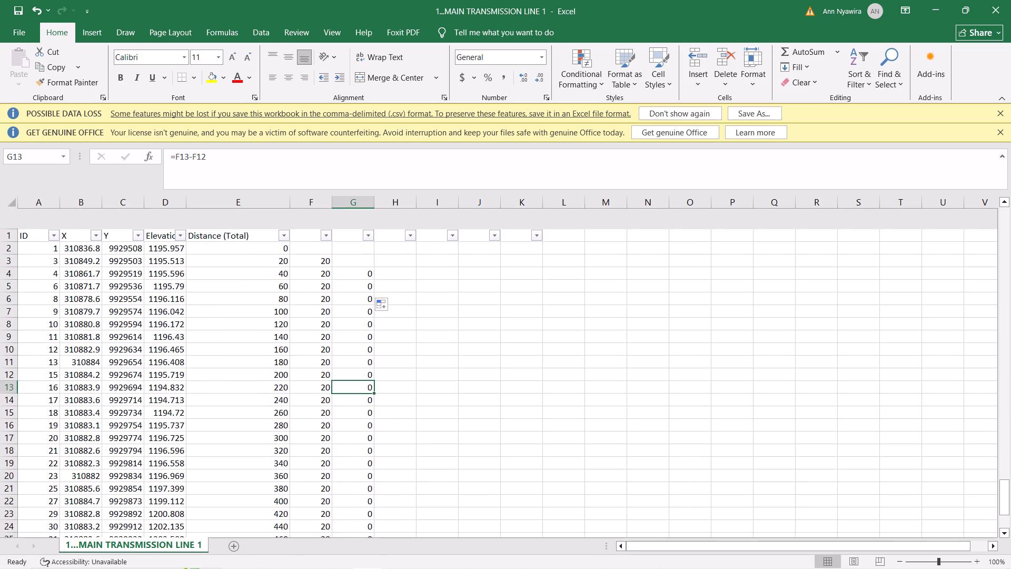
Turn off the filter on the whole data table.
key(ctrl+a)
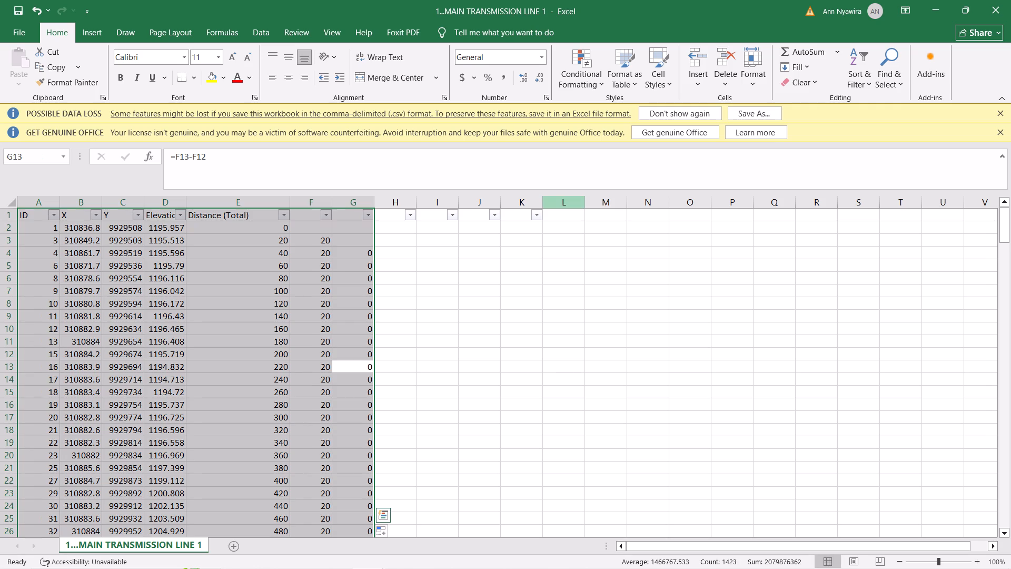
click(863, 76)
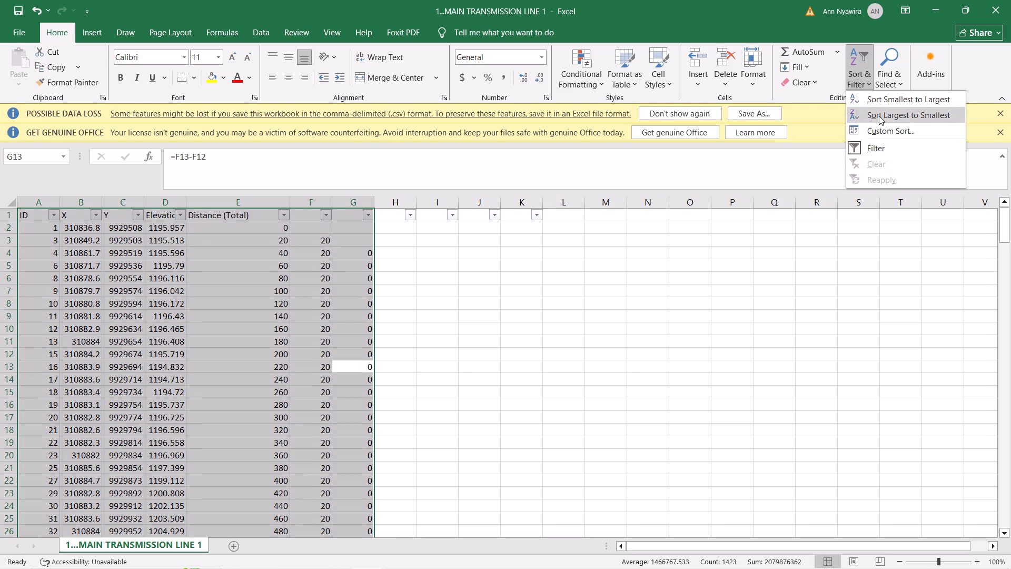
click(868, 146)
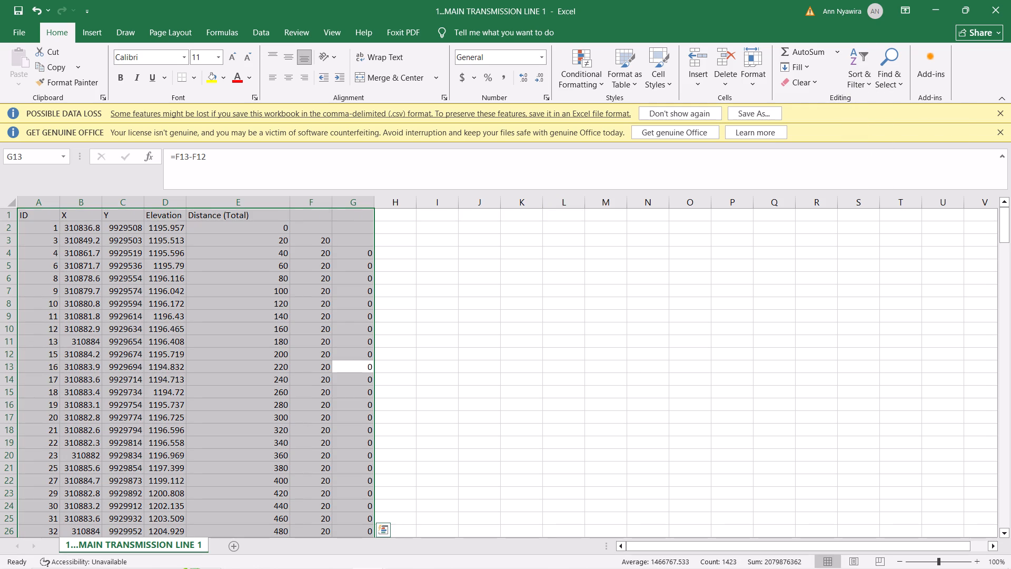
click(515, 338)
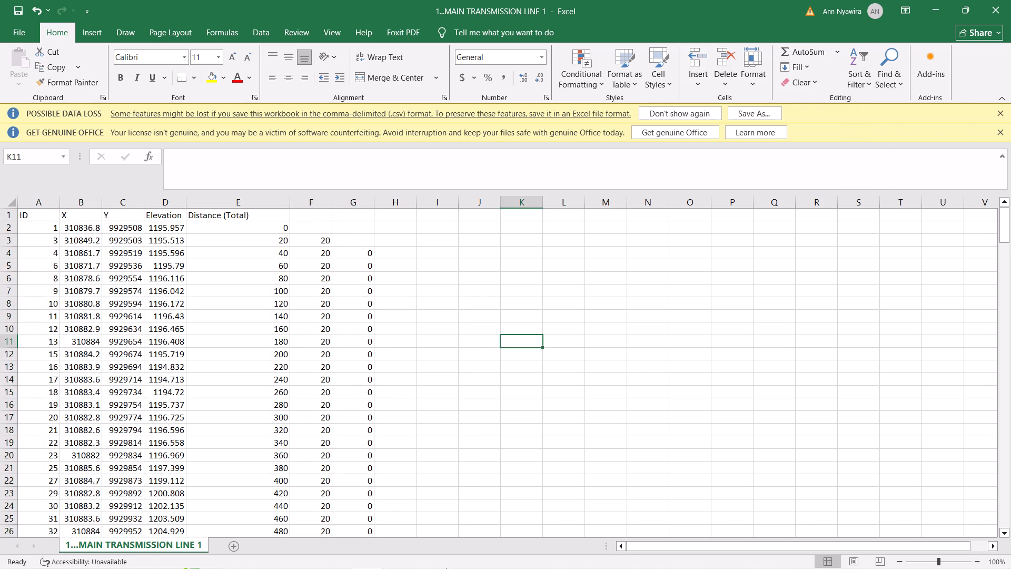
Switch to Brave, search YouTube for "you're stuck in my head" and open the official music video "BIEN - I'll Be Okay".
click(561, 564)
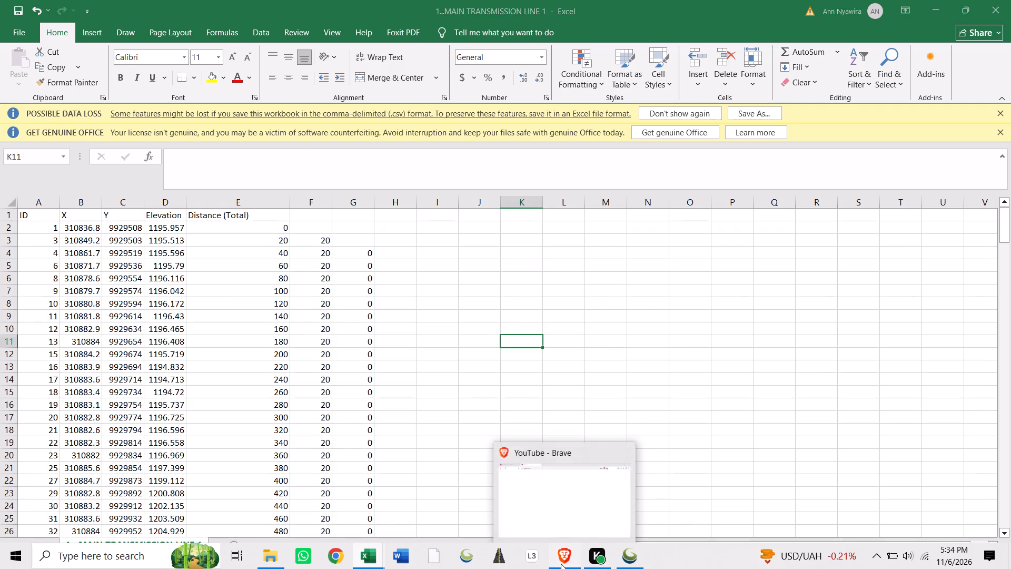
click(464, 75)
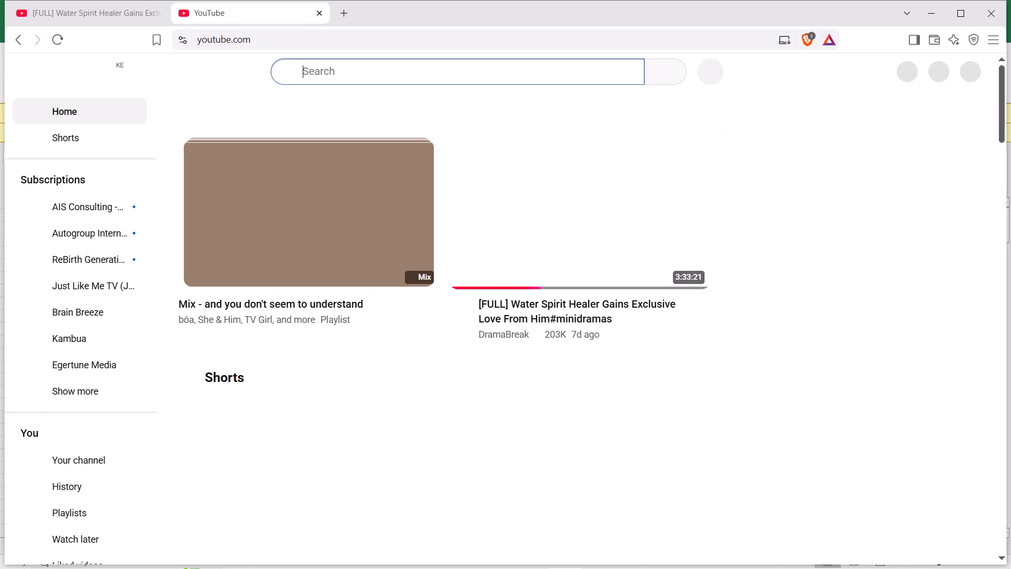
text(YOURE)
key(space)
text(STUC)
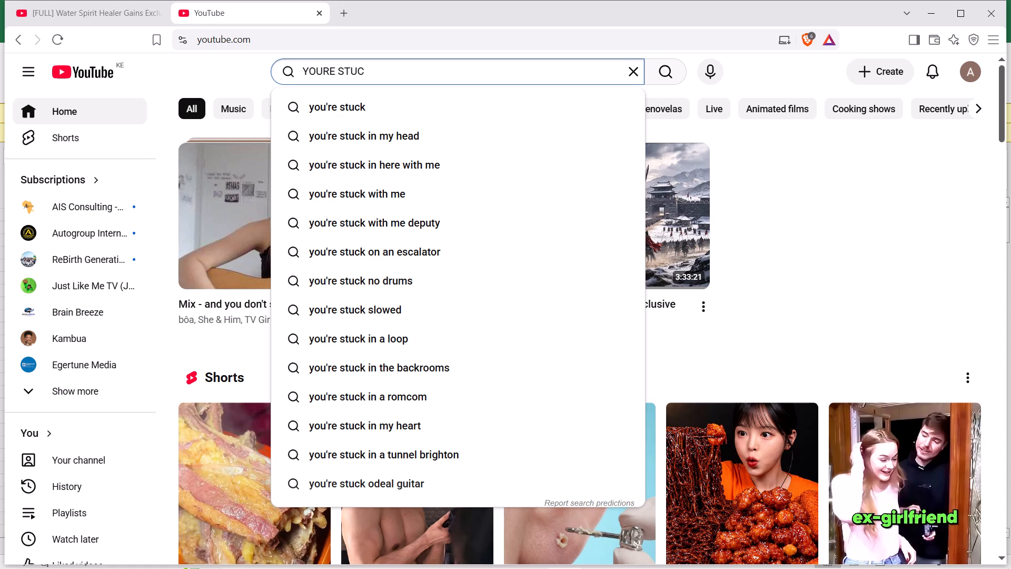
click(384, 146)
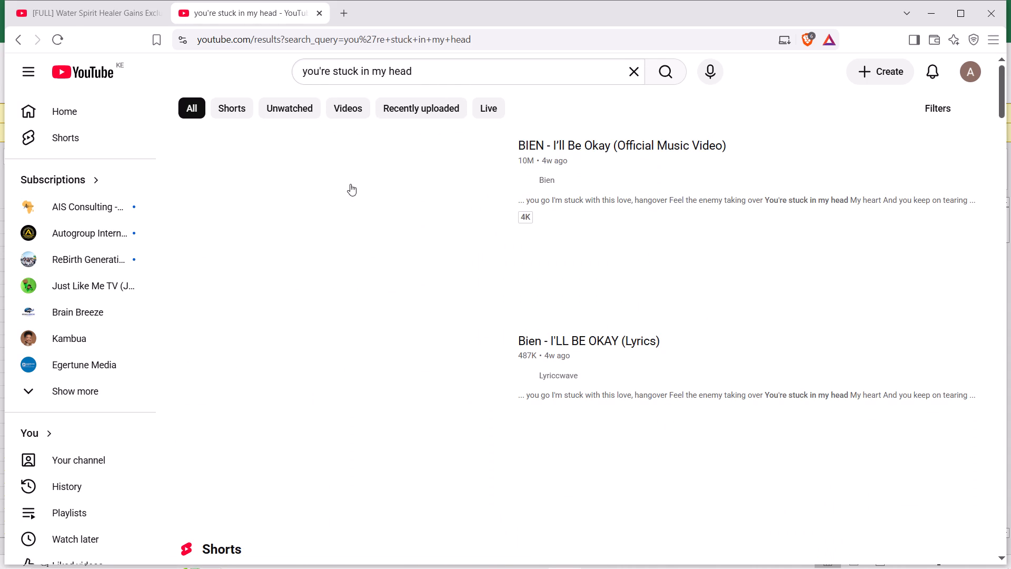
click(347, 188)
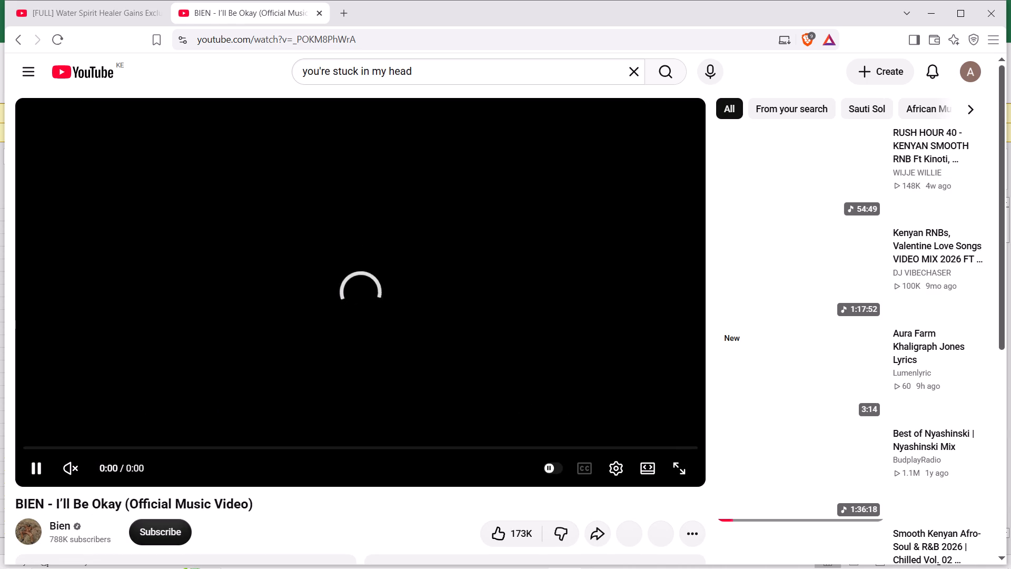
Turn the muted music video's volume up slightly and enlarge the player to the wide view.
click(98, 470)
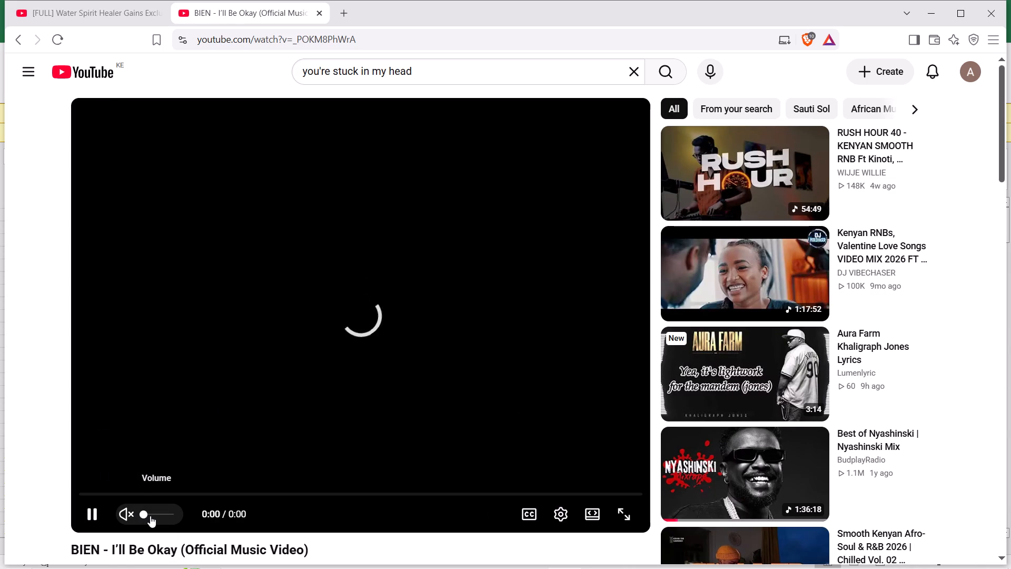
click(150, 516)
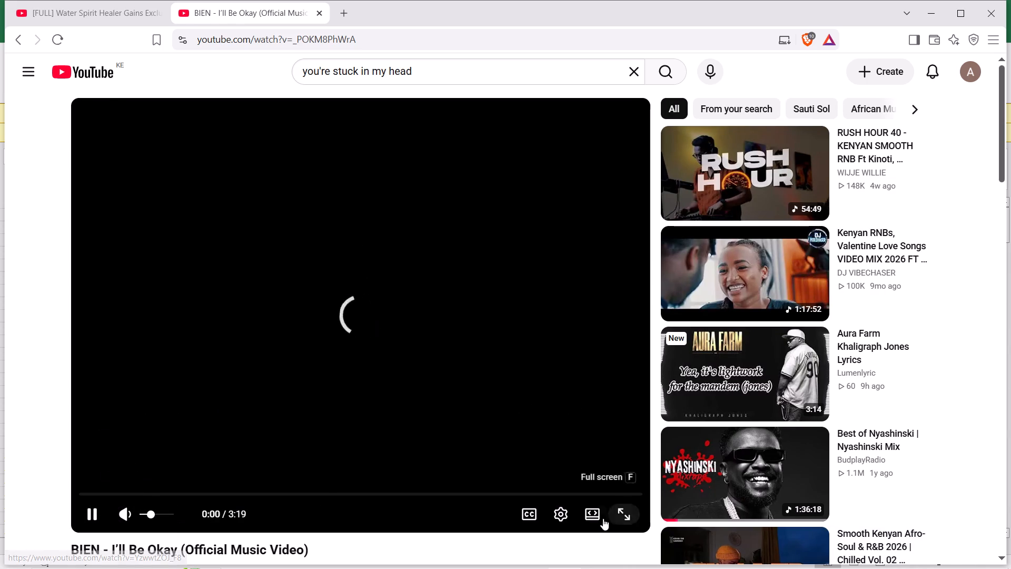
click(598, 518)
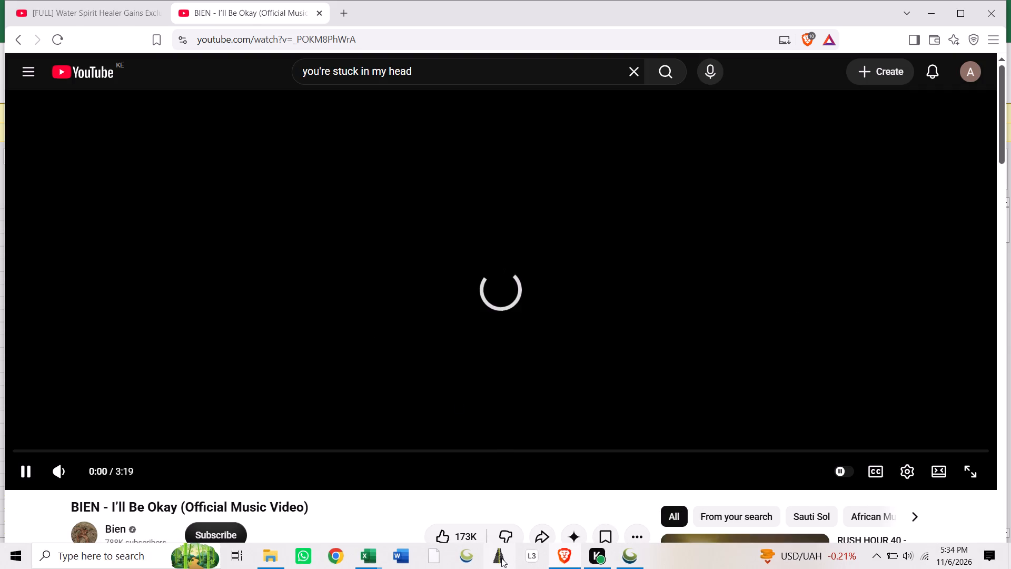
Switch back to the Excel workbook 1...MAIN TRANSMISSION LINE 1, save it as comma-delimited CSV over the existing file in folder 2, and close it.
click(376, 561)
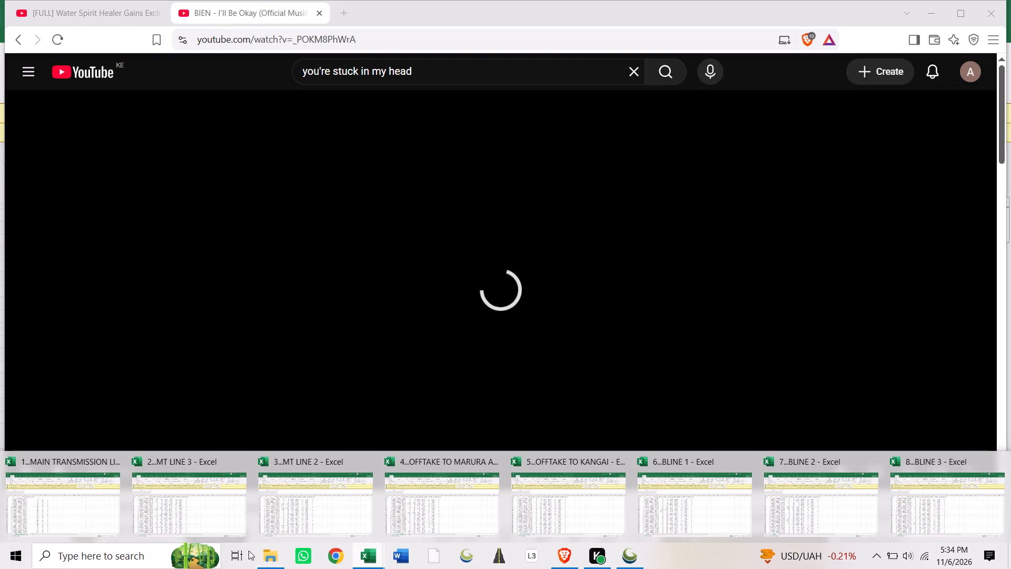
click(90, 513)
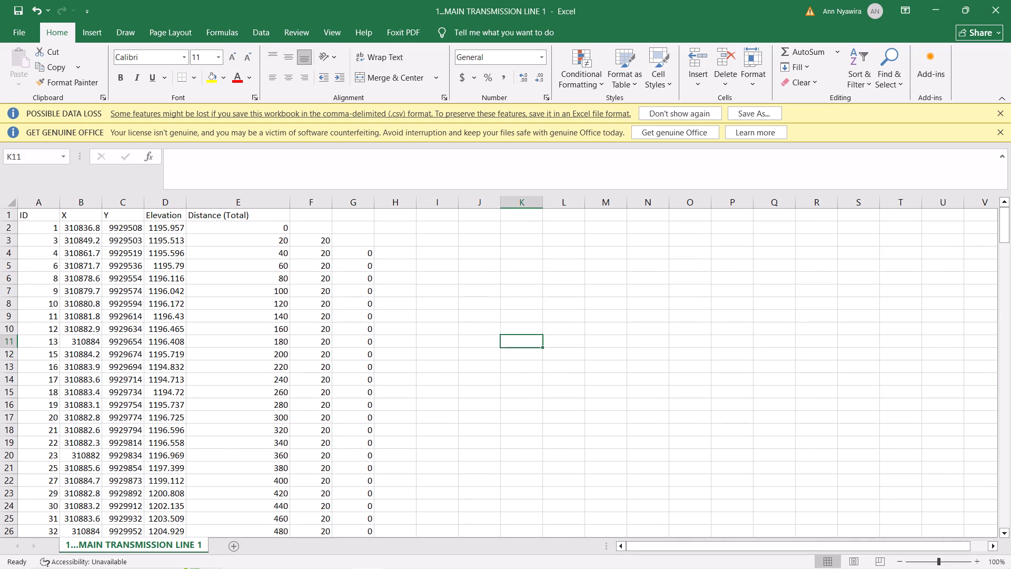
click(11, 31)
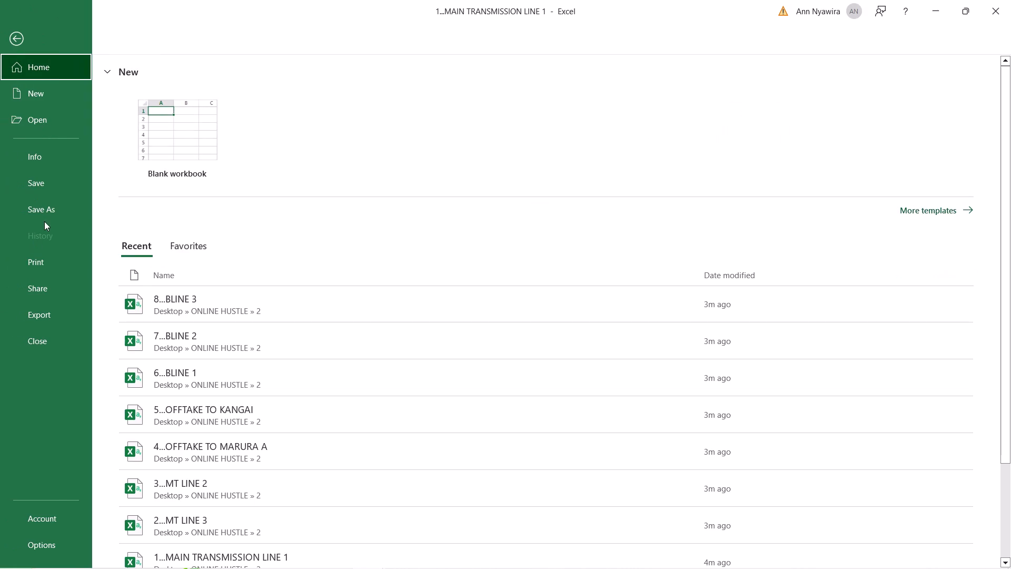
click(53, 207)
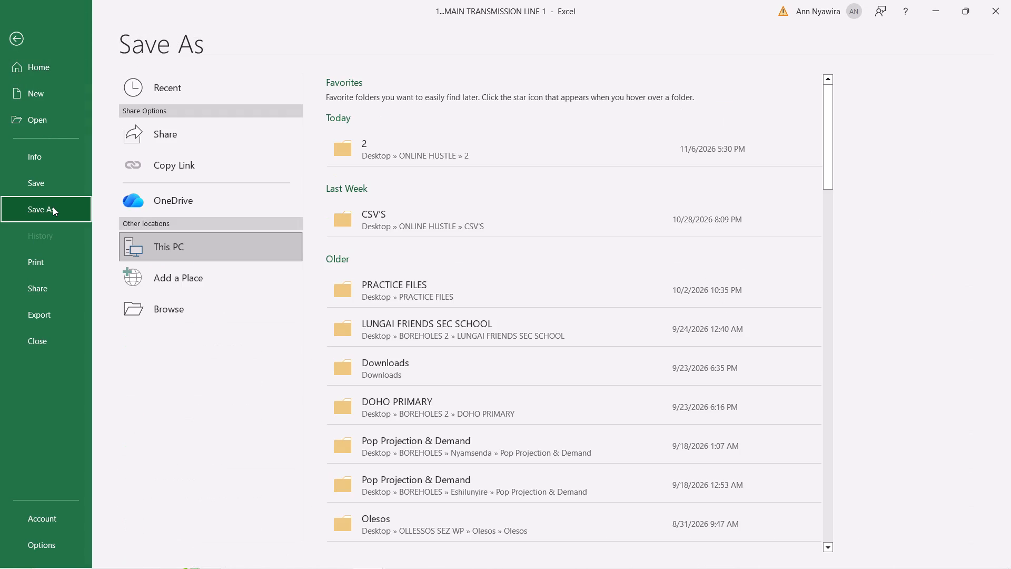
click(222, 307)
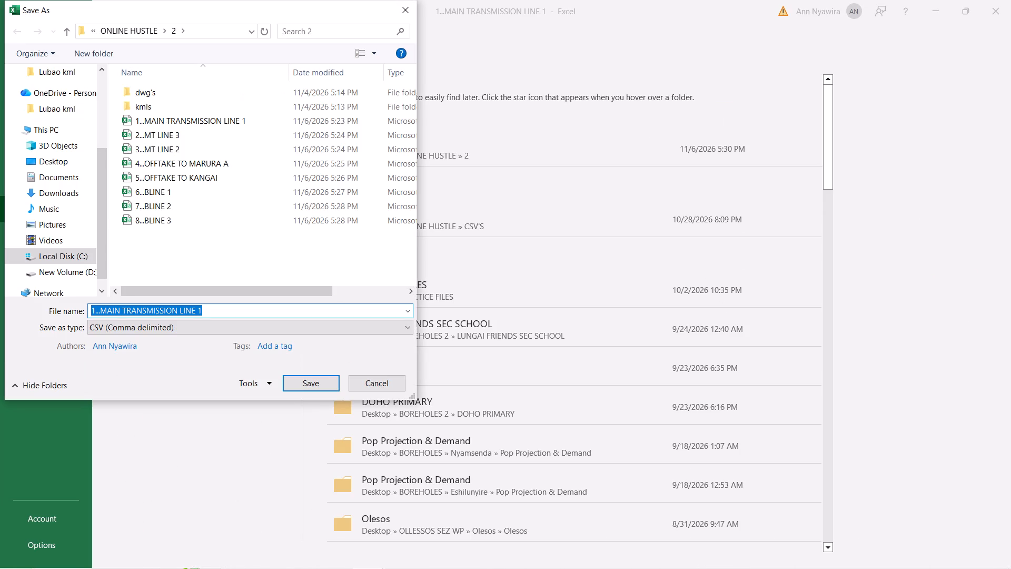
click(311, 385)
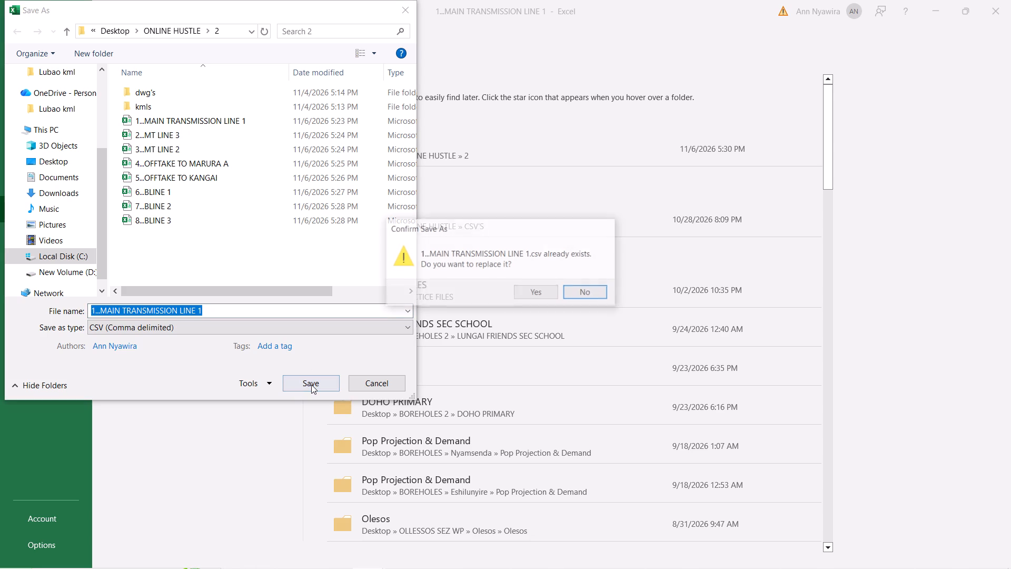
click(532, 293)
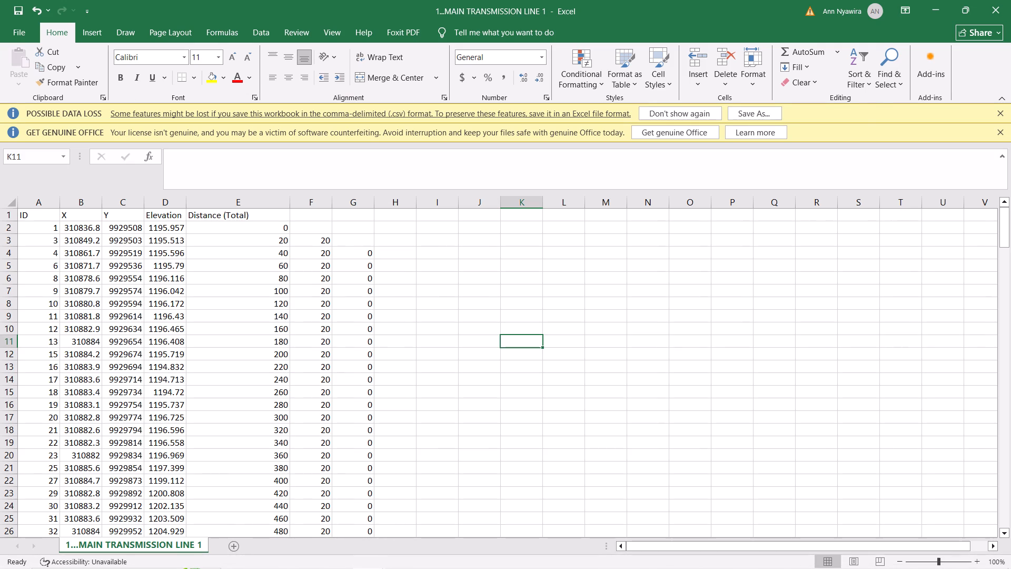
click(1005, 3)
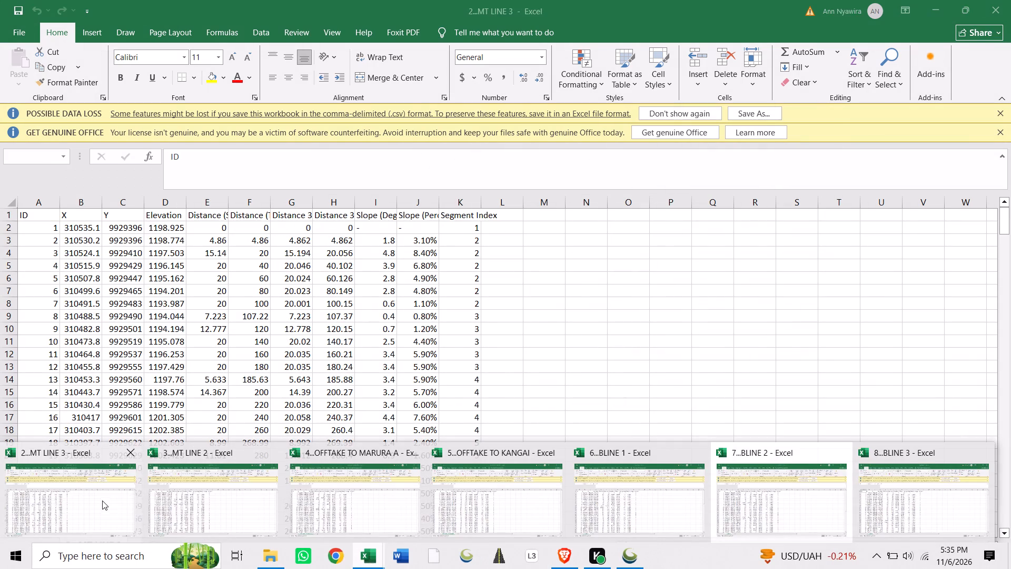
In the 2...MT LINE 3 workbook, delete the segment distance column E.
click(101, 498)
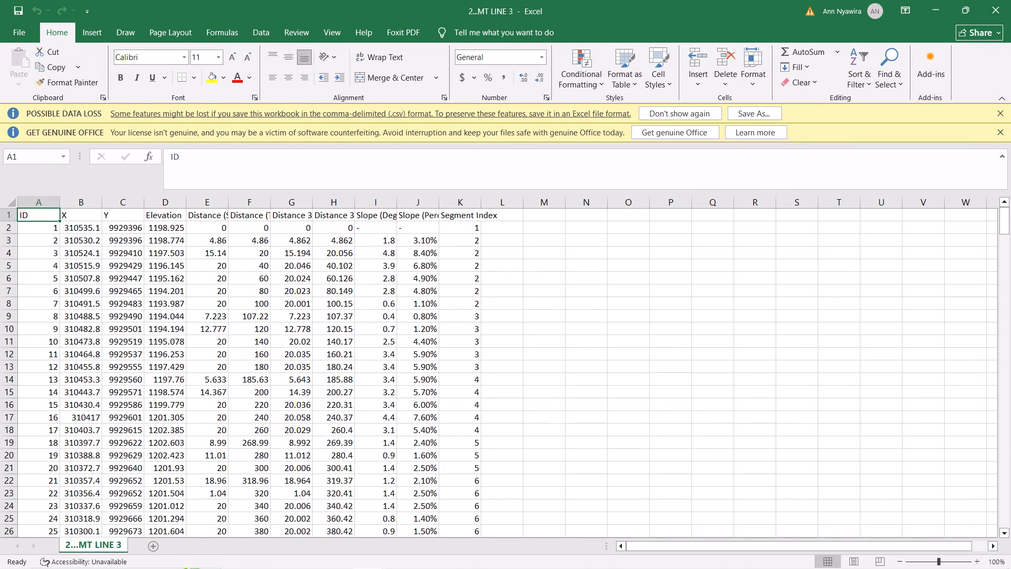
click(216, 202)
right_click(216, 202)
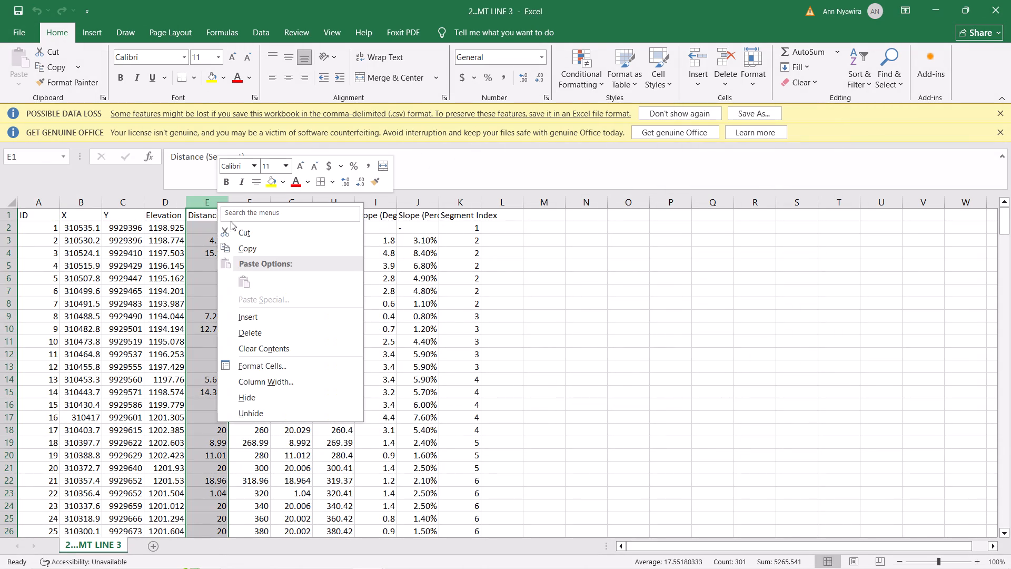
click(252, 335)
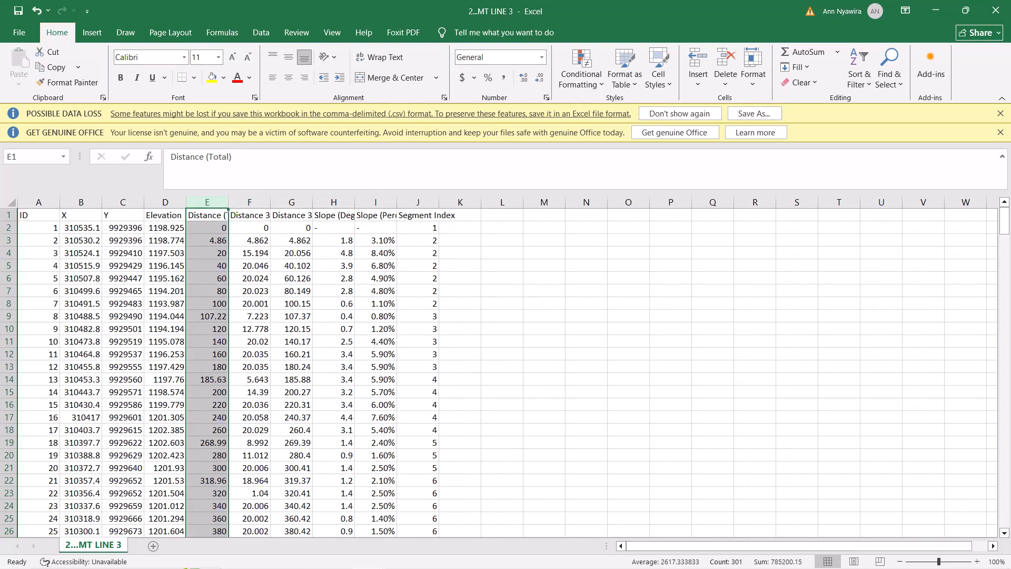
Widen column E so the full Distance (Total) heading fits.
click(229, 201)
drag(230, 201, 256, 202)
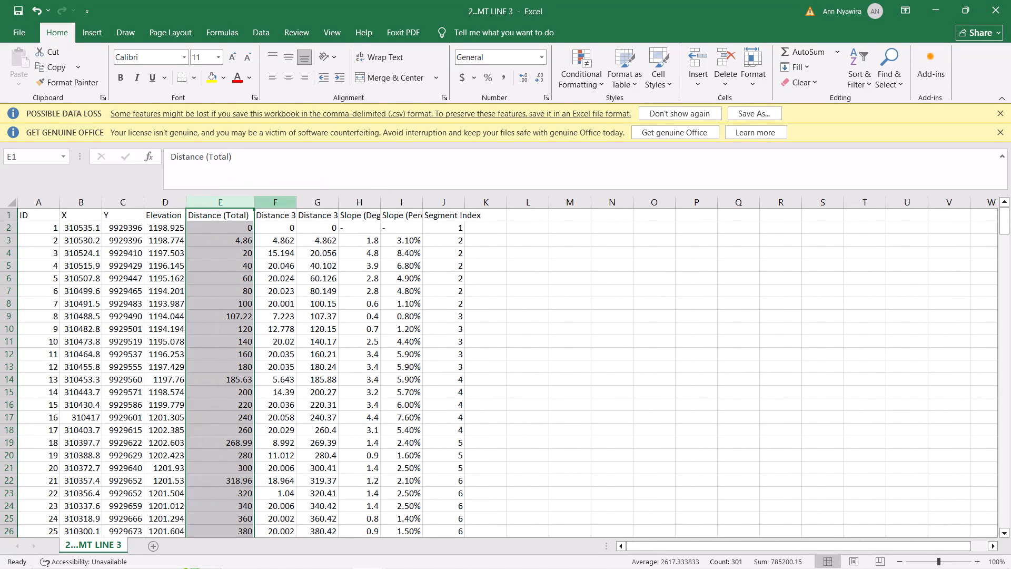
Delete columns F to J, from Distance 3D (Segment) through Segment Index.
drag(274, 202, 434, 239)
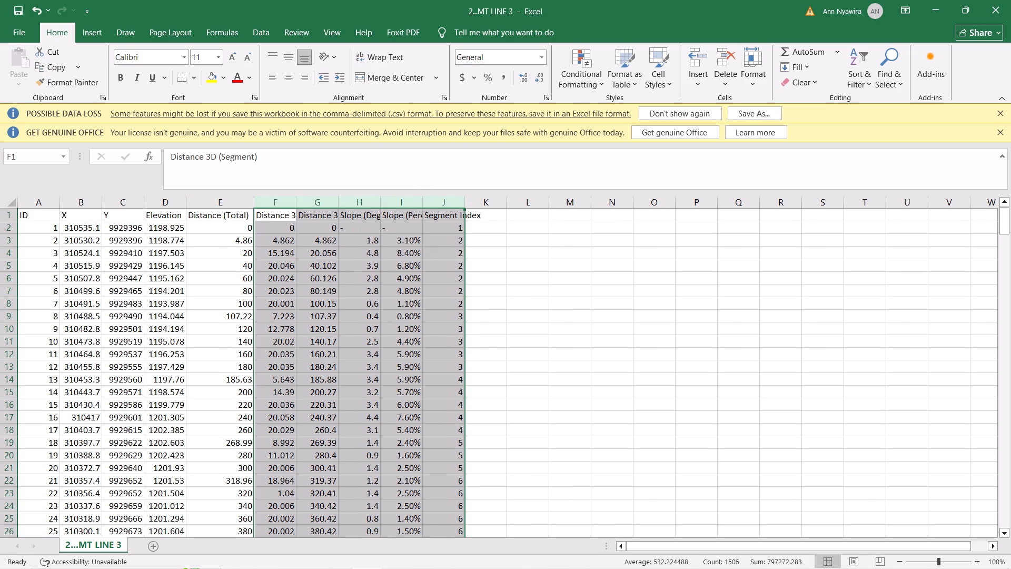
right_click(411, 222)
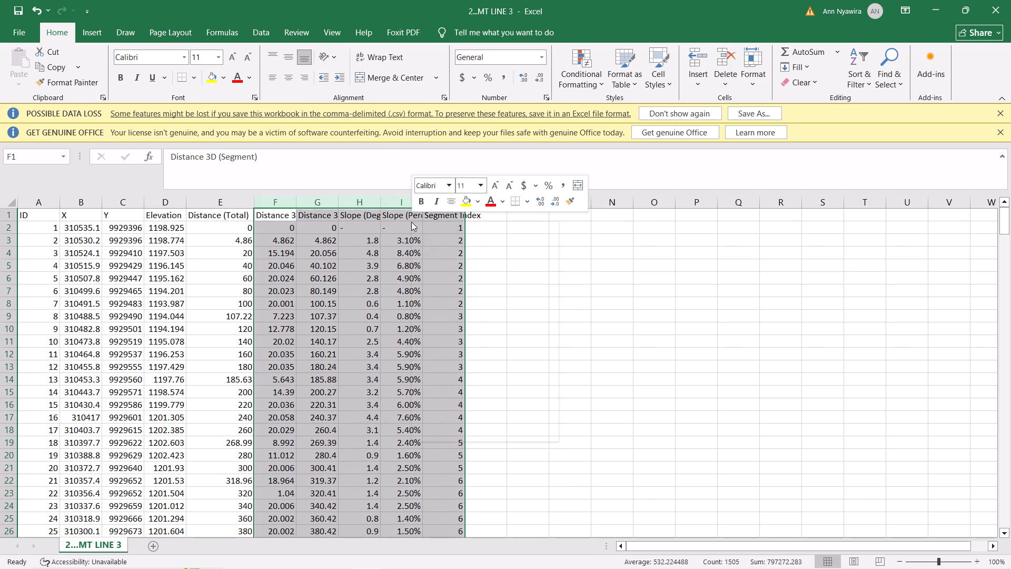
click(458, 351)
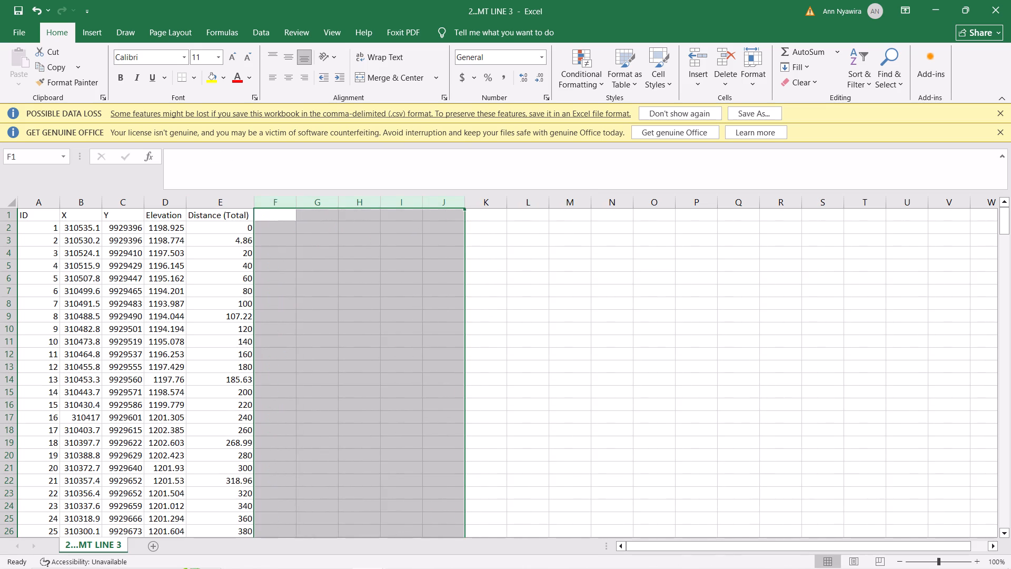
click(368, 344)
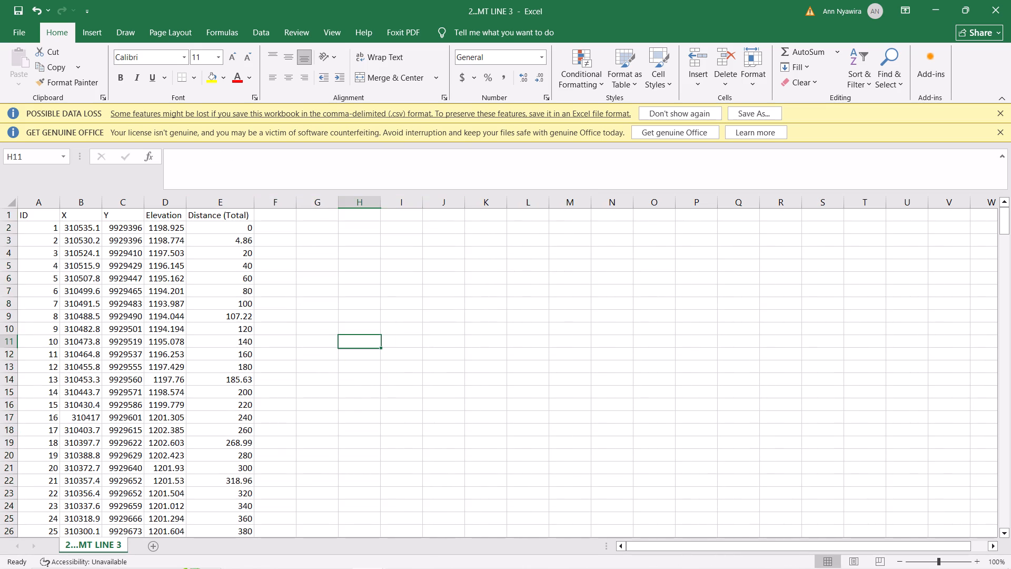
Set the final Distance (Total) value in cell E301 to 5280.
scroll(246, 356, down, 6)
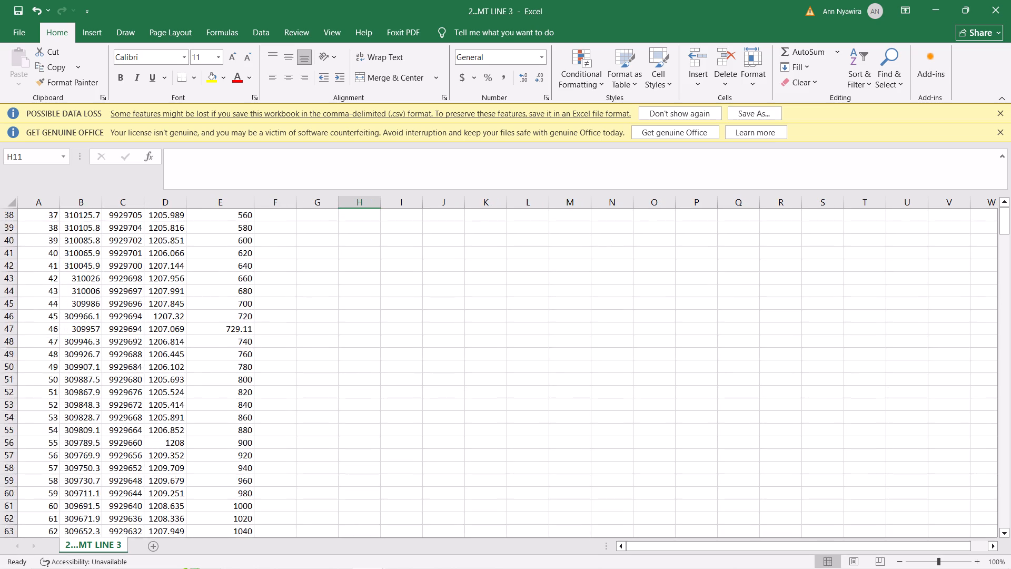
scroll(246, 356, down, 14)
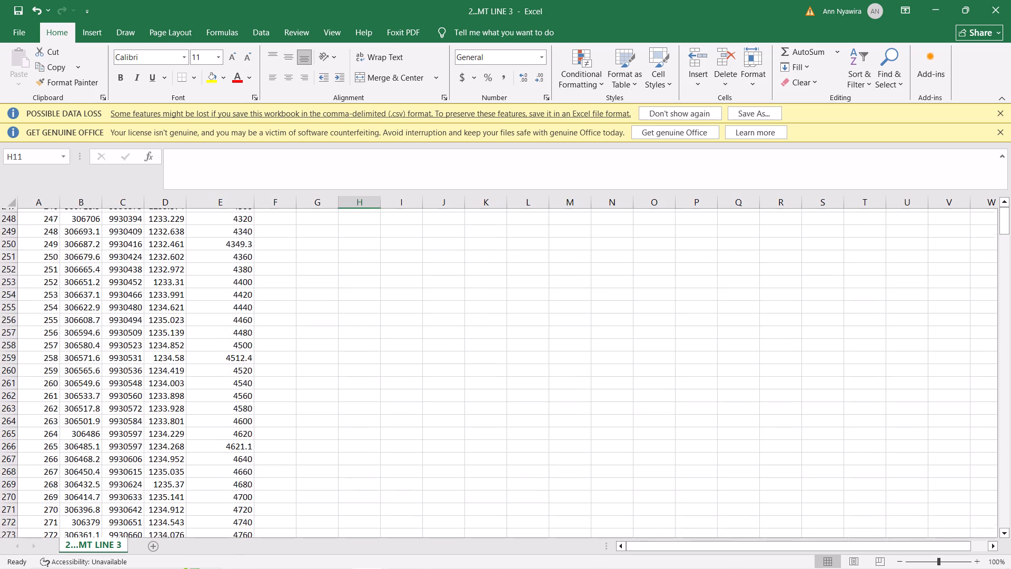
scroll(246, 356, down, 8)
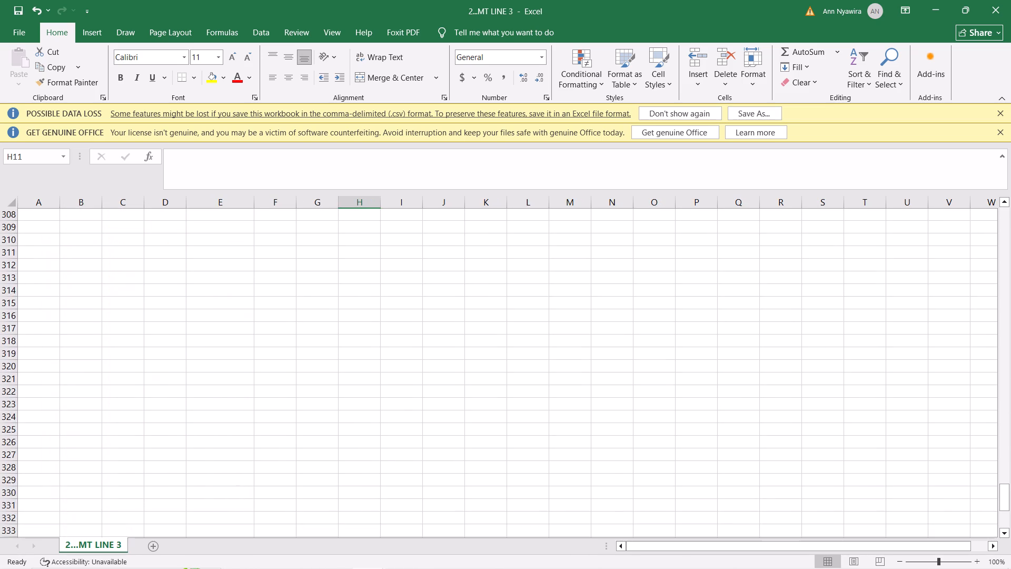
scroll(246, 356, up, 3)
click(250, 319)
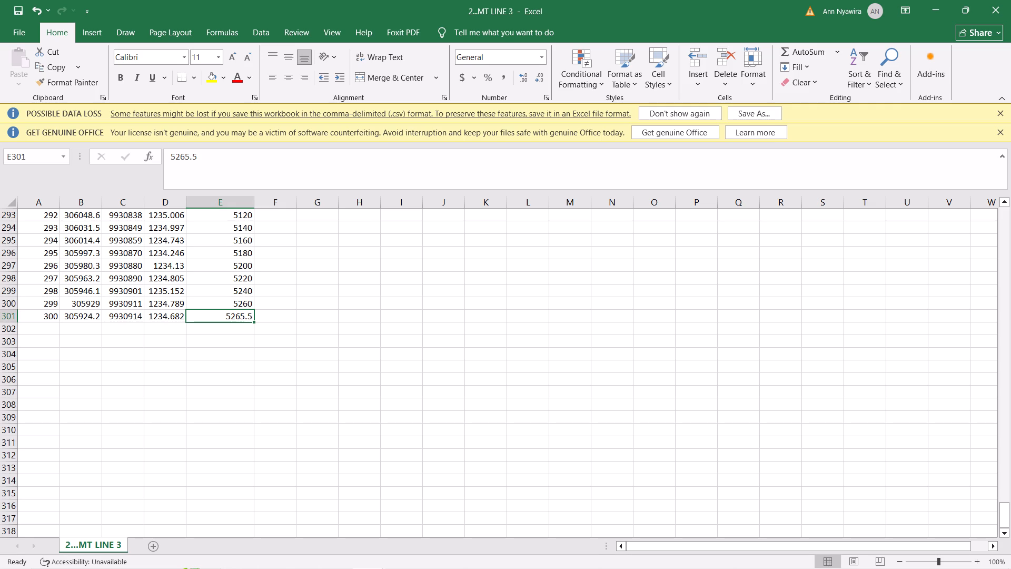
key(5)
text(280)
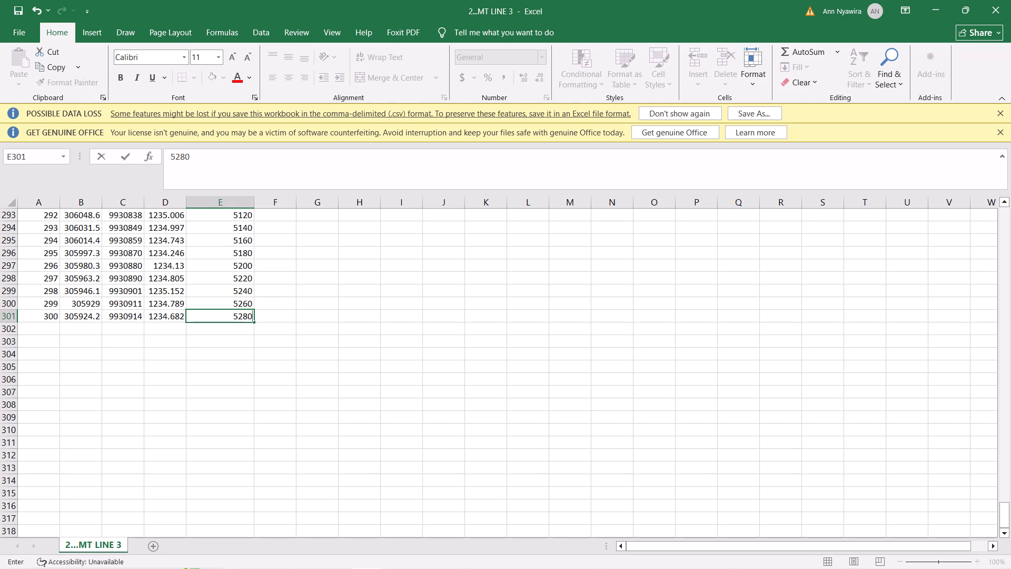
key(Return)
Select the whole sheet and add filters to its header row.
scroll(267, 311, up, 7)
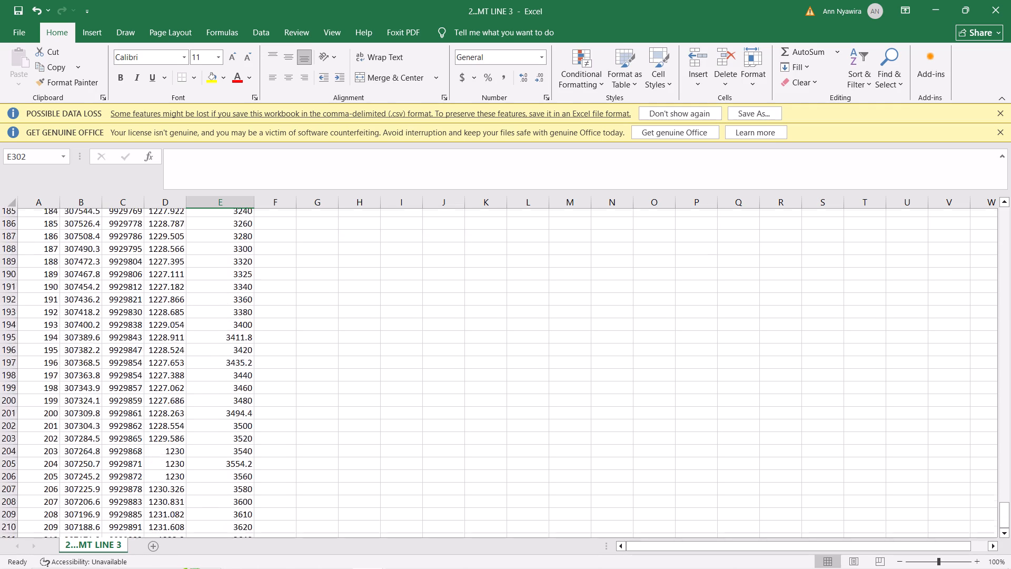
scroll(267, 311, up, 15)
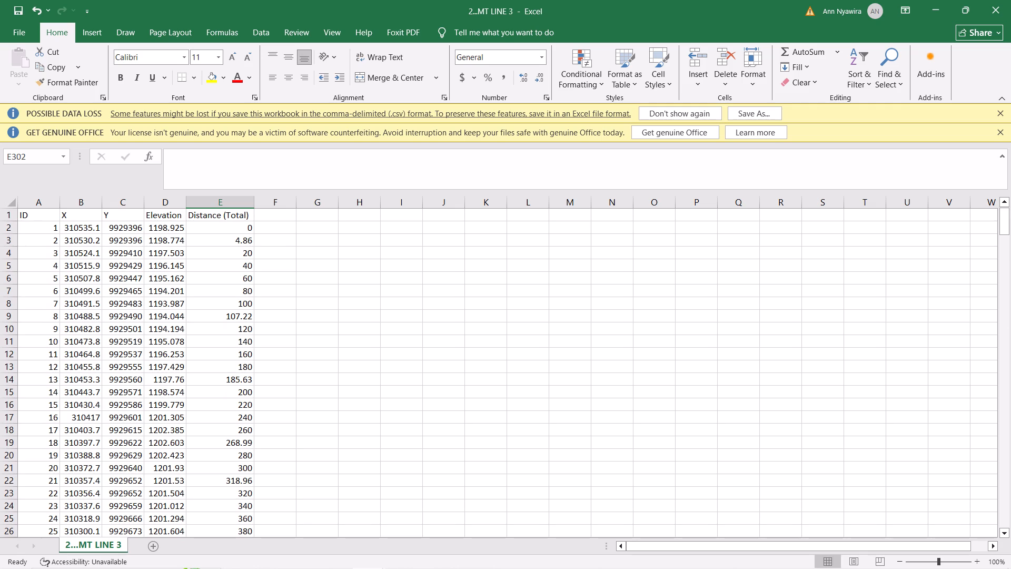
key(ctrl+a)
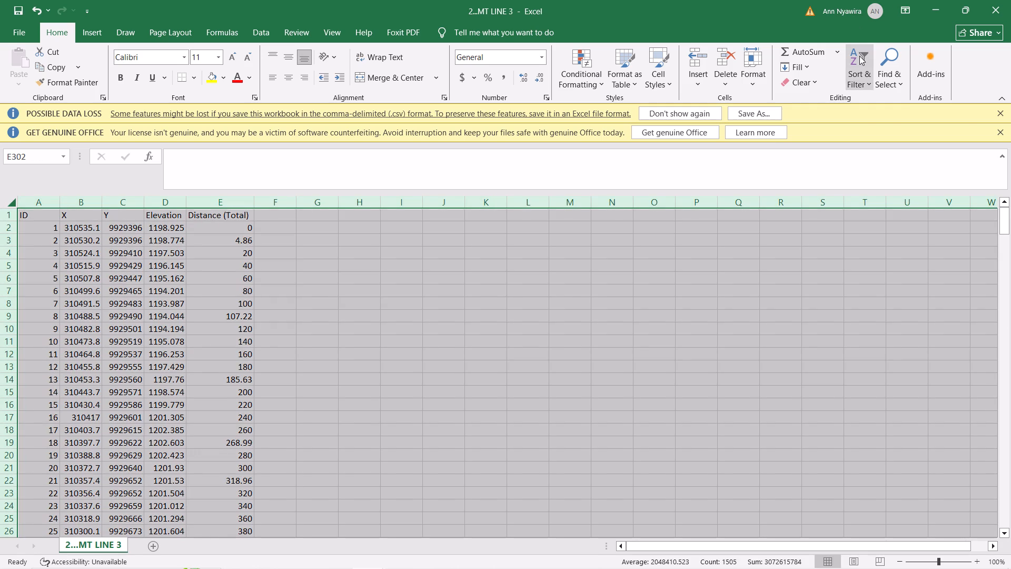
click(859, 56)
click(877, 151)
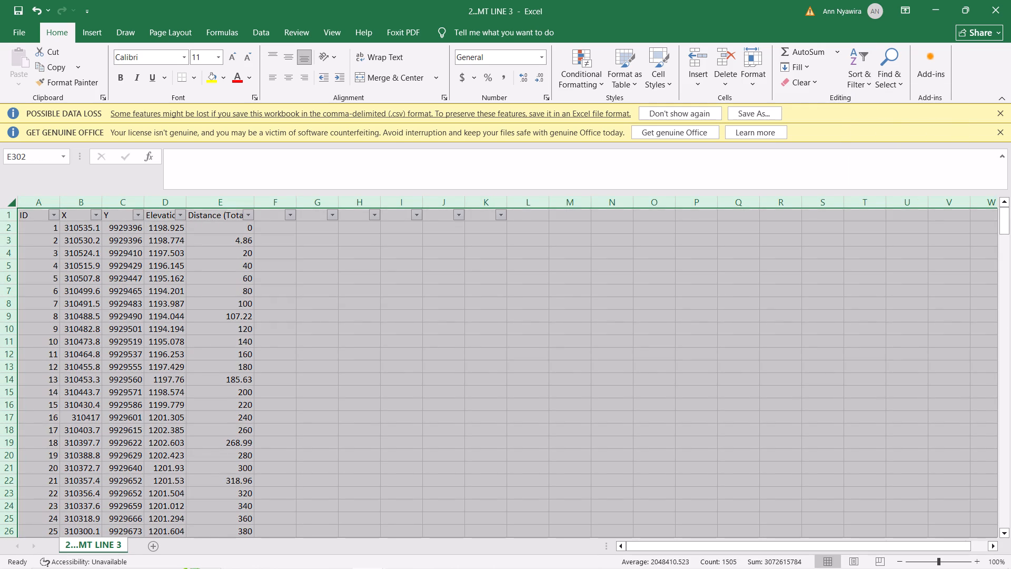
click(577, 351)
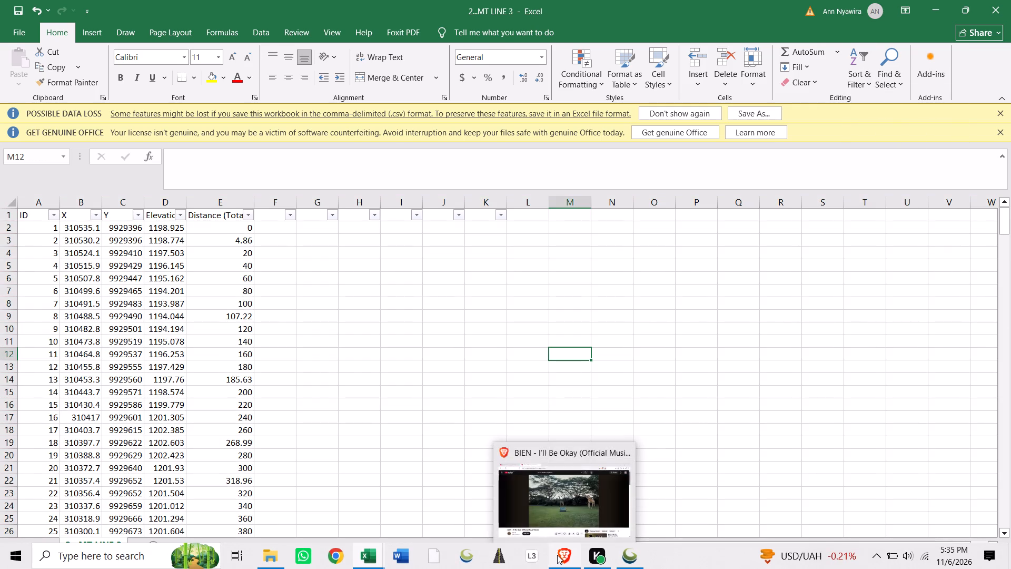
Switch to Brave and restart the music video "BIEN - I'll Be Okay" from the beginning.
click(557, 555)
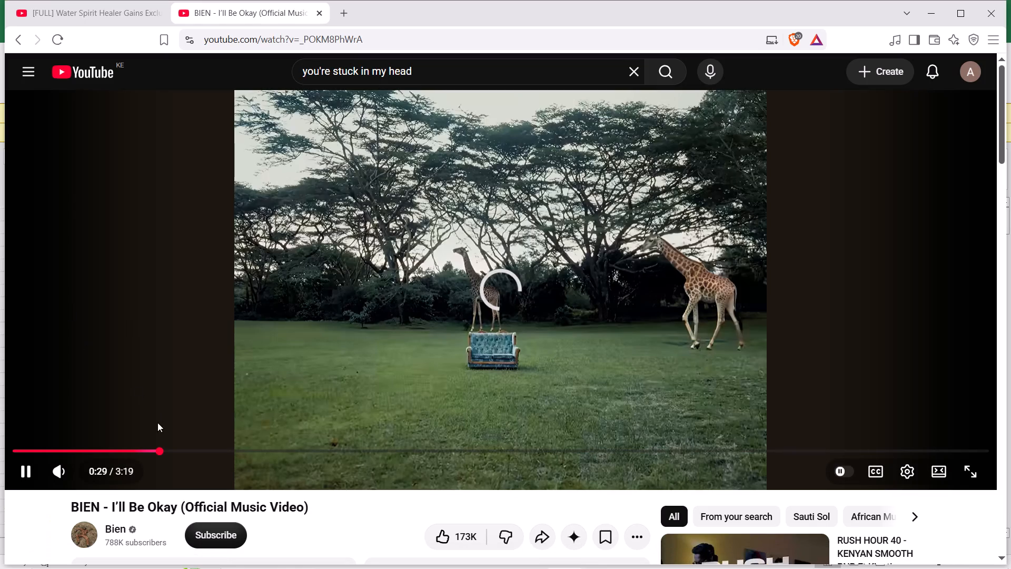
drag(156, 453, 3, 446)
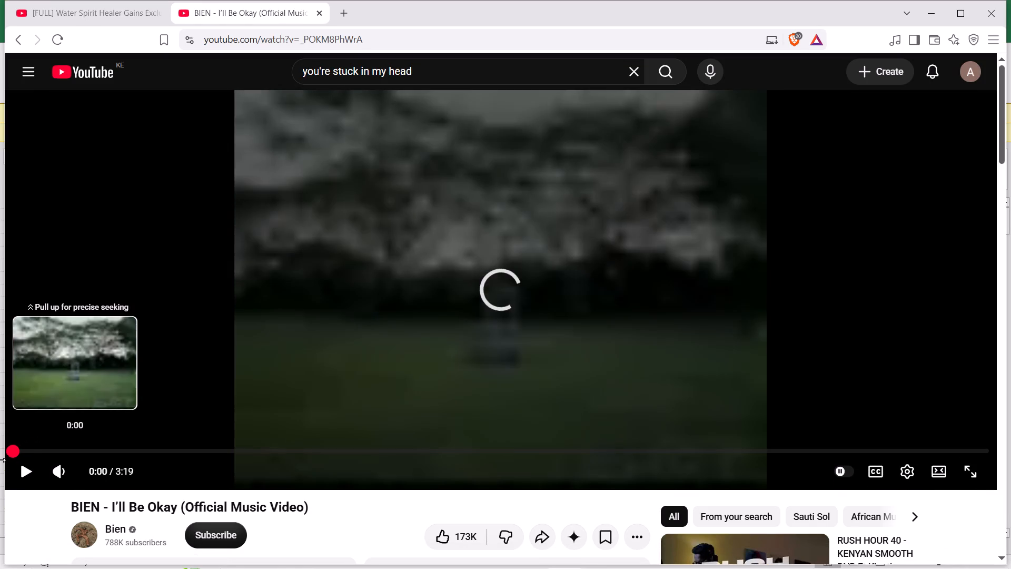
click(0, 462)
click(0, 461)
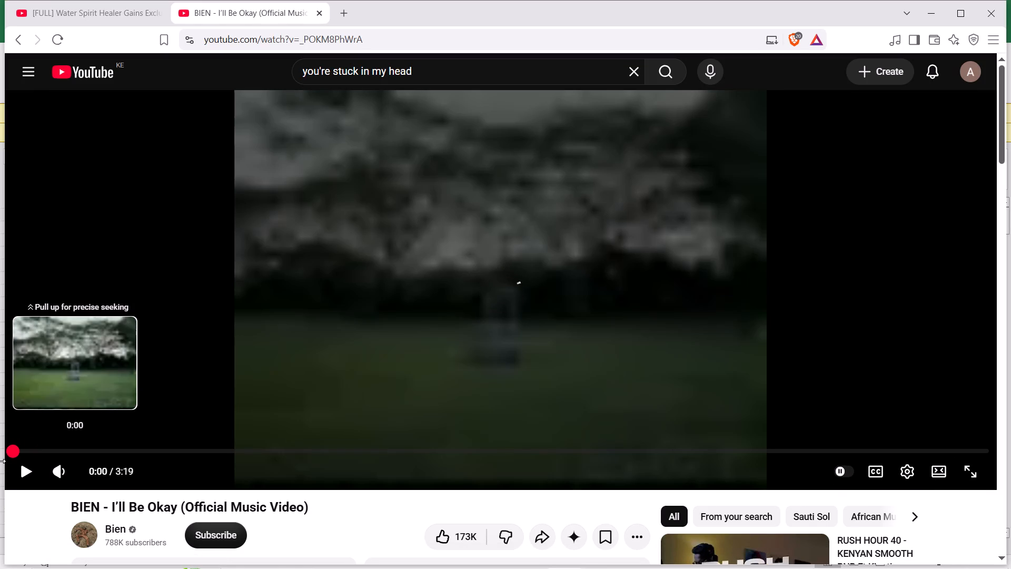
click(11, 444)
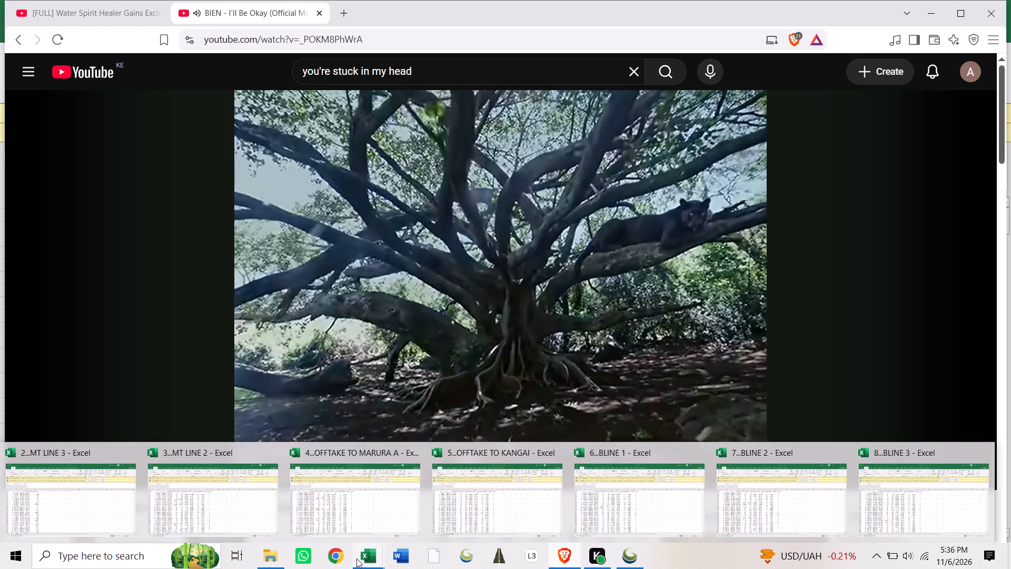
Switch back to the Excel workbook 2...MT LINE 3 and filter Distance (Total) to values containing ".".
click(362, 557)
click(65, 502)
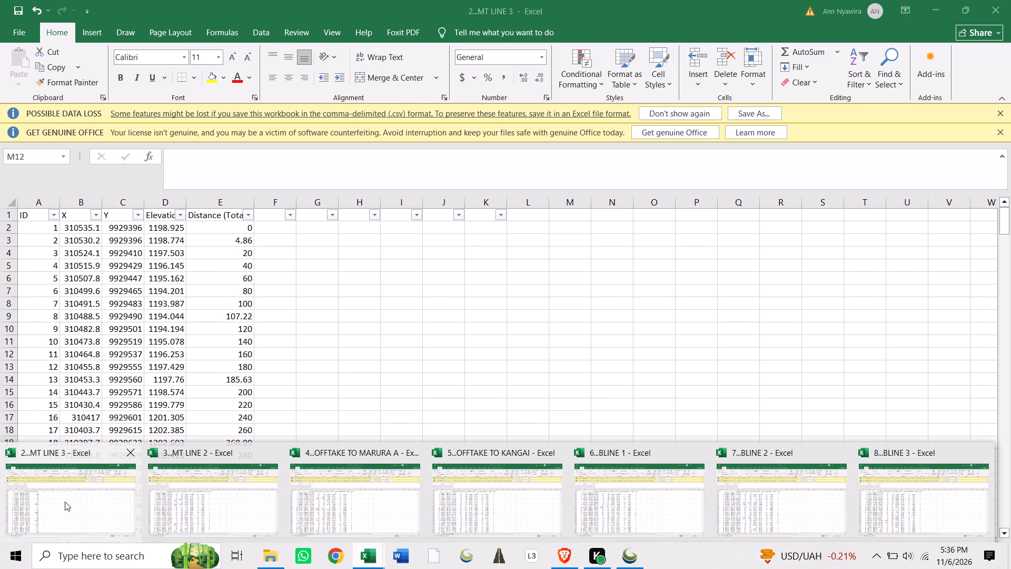
click(269, 246)
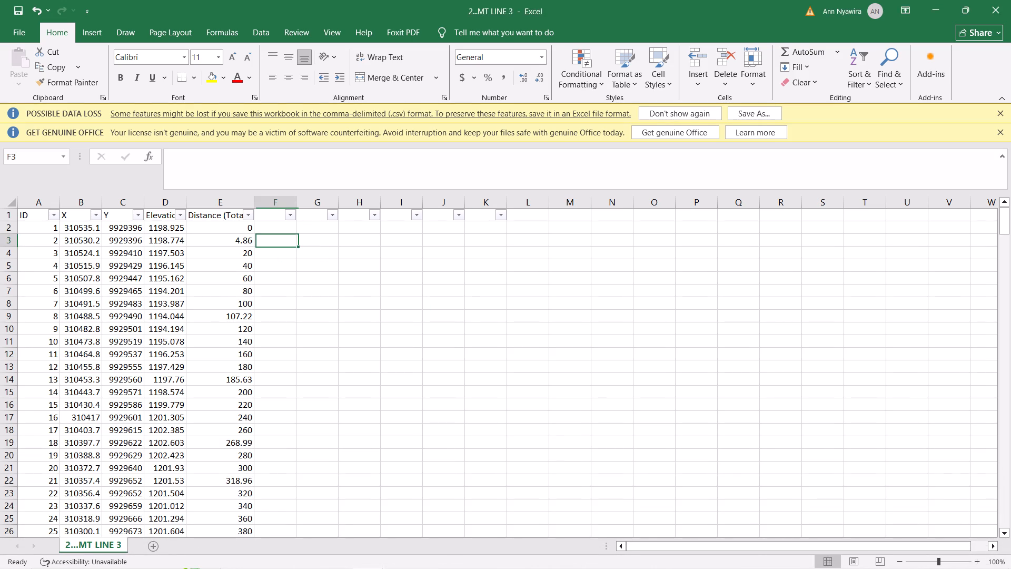
click(233, 203)
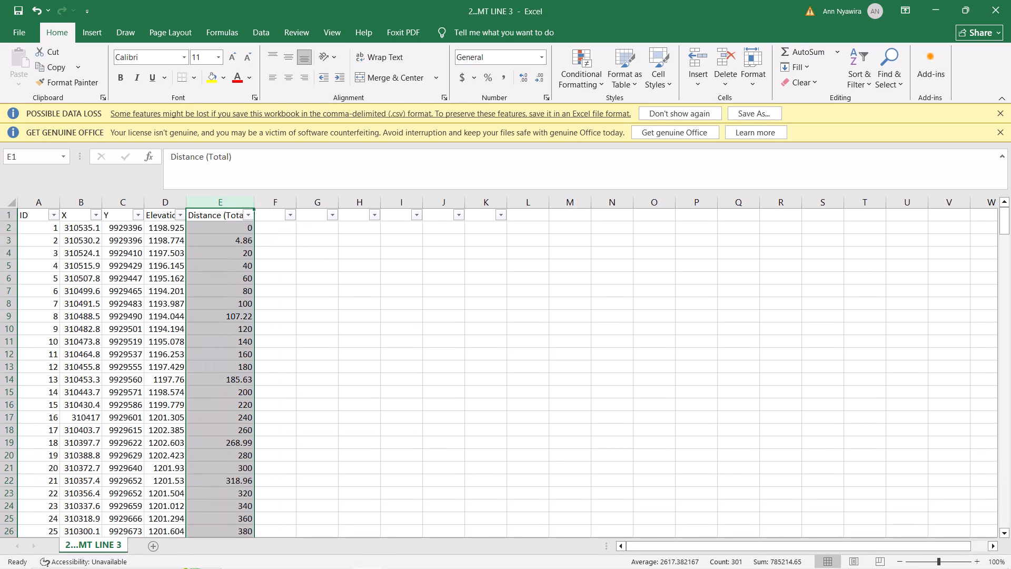
click(246, 213)
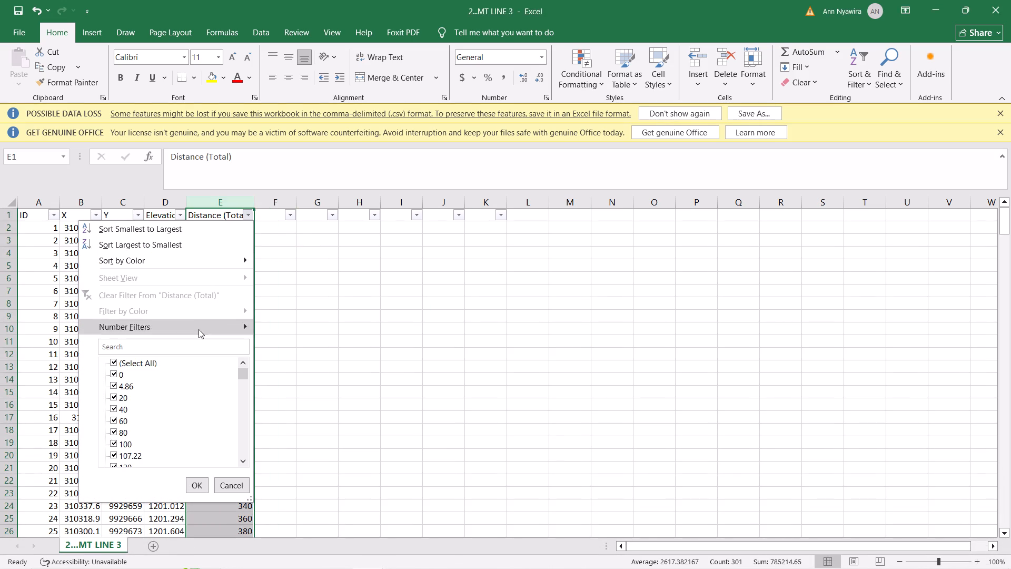
click(191, 352)
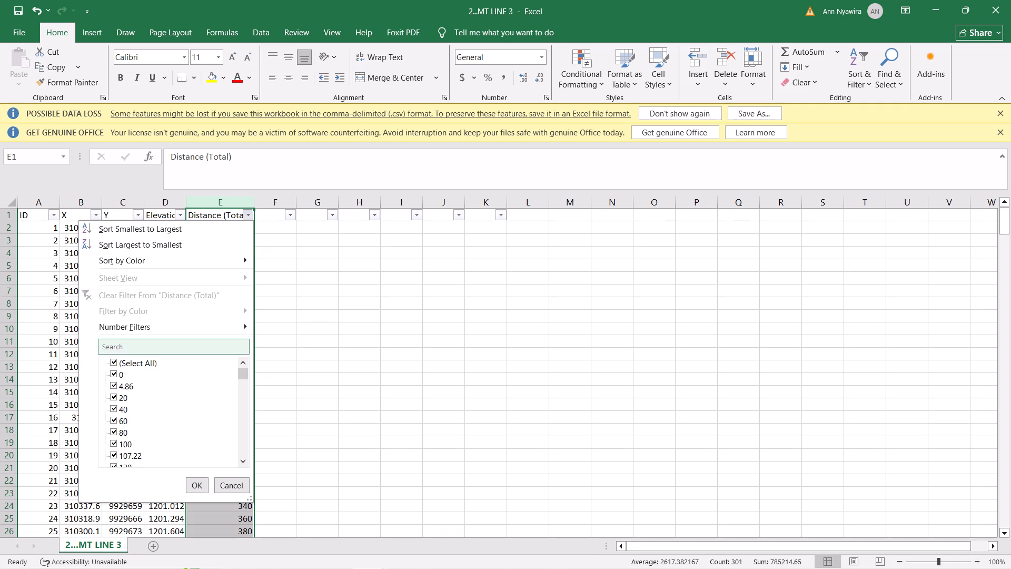
click(143, 344)
key(period)
key(Return)
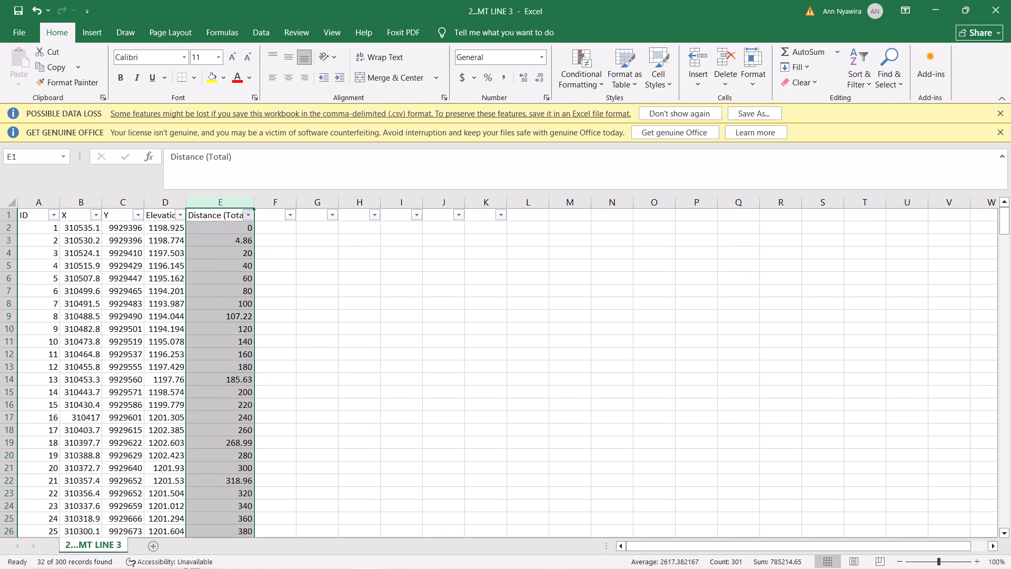
click(303, 247)
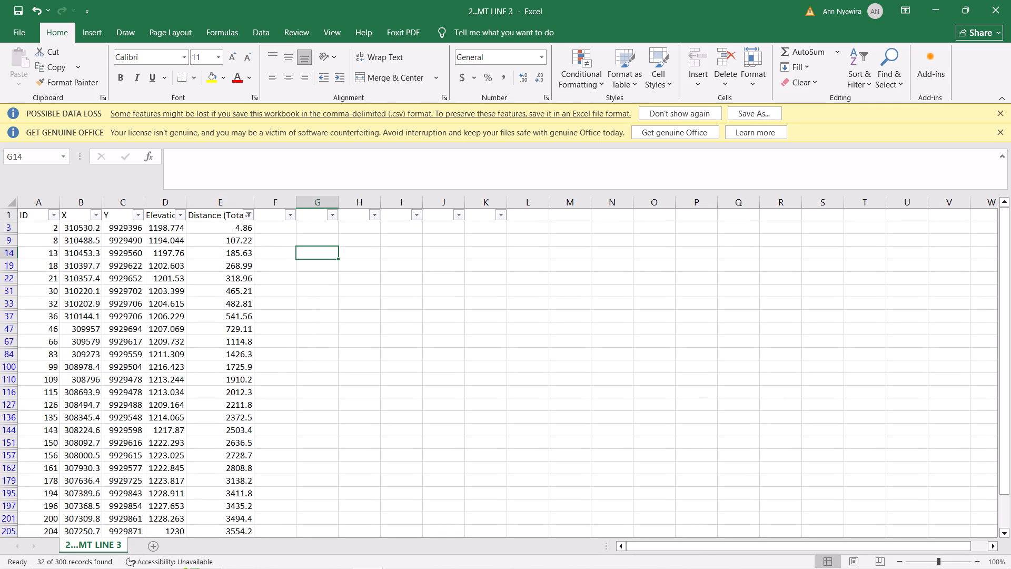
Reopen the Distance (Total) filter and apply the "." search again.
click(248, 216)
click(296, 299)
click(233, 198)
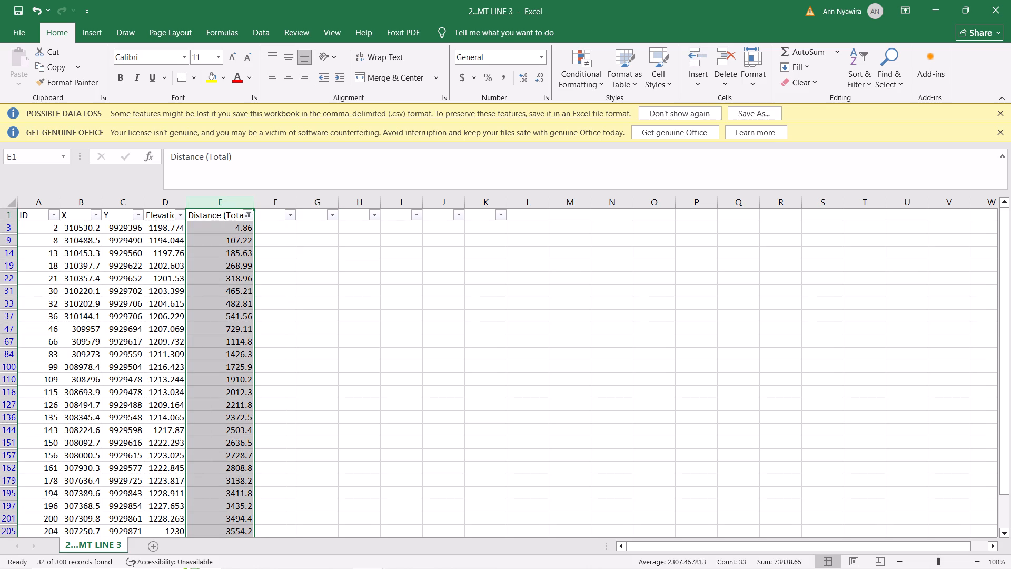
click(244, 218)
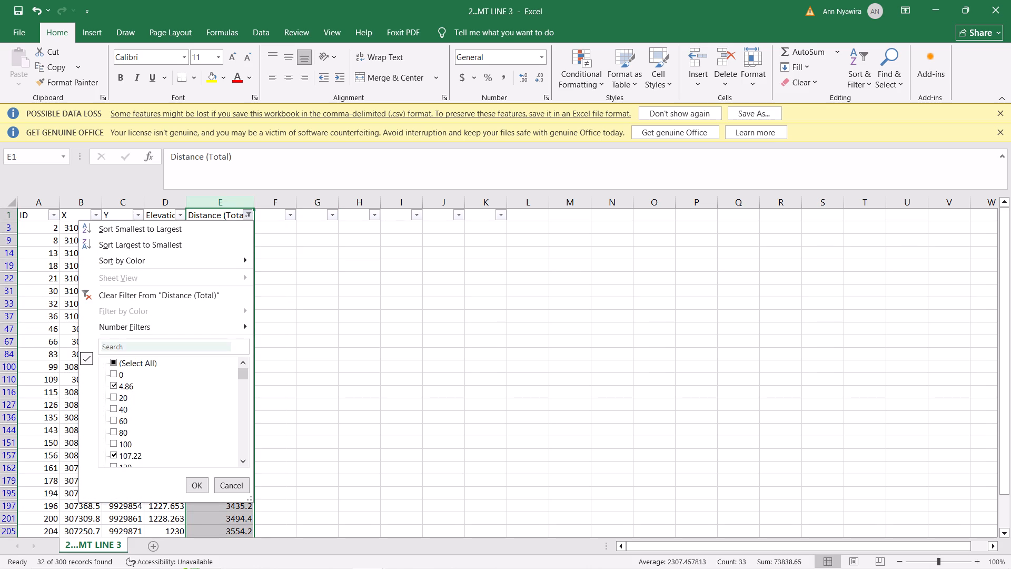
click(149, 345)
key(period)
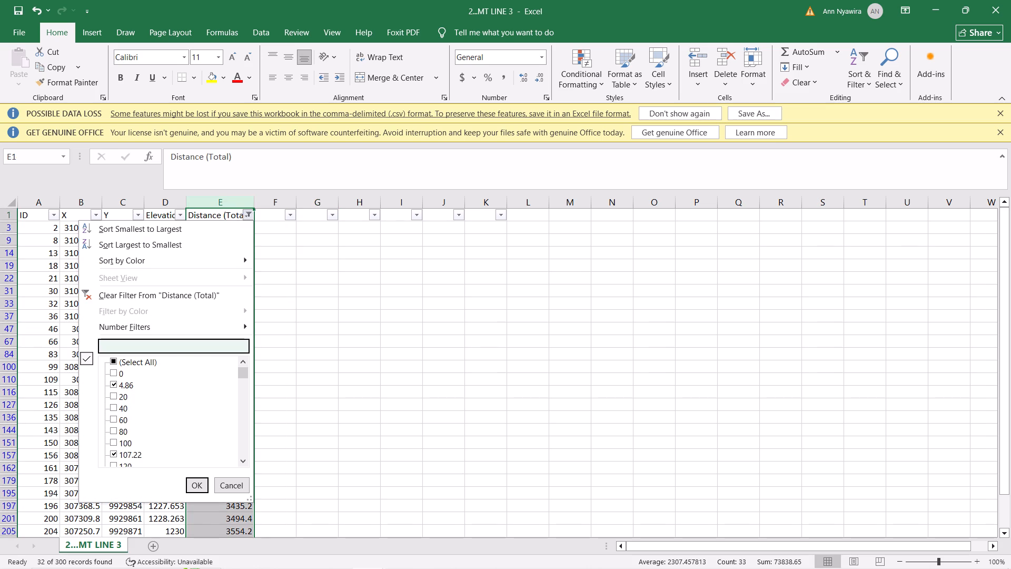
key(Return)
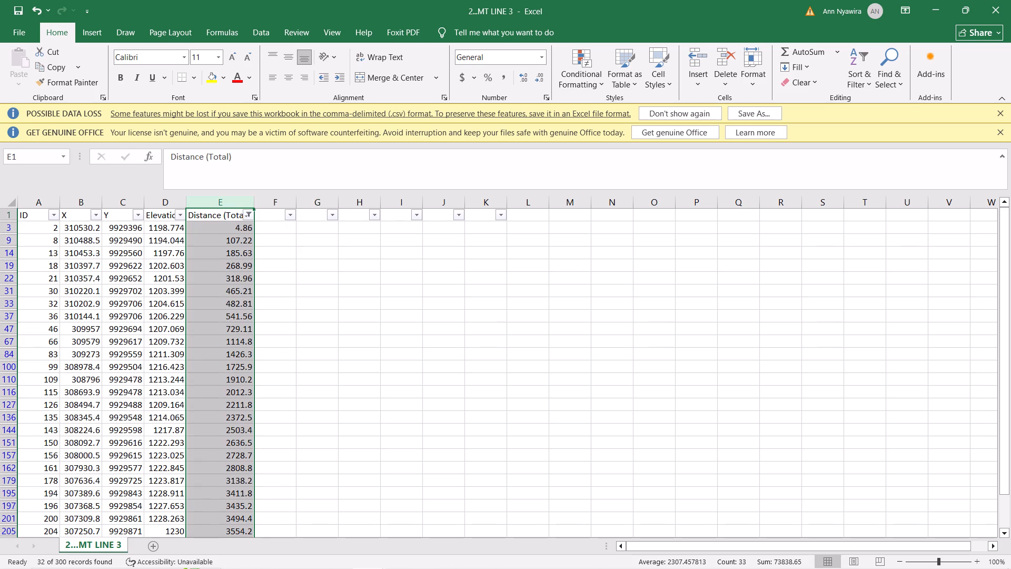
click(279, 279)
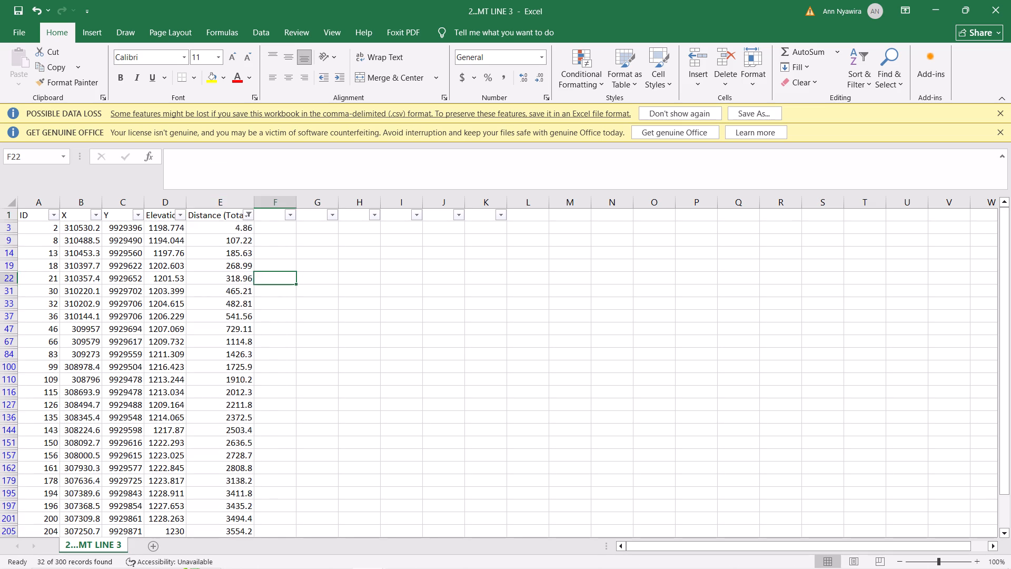
Delete all the filtered rows with decimal Distance (Total) values as entire sheet rows.
scroll(279, 279, down, 2)
scroll(279, 279, up, 4)
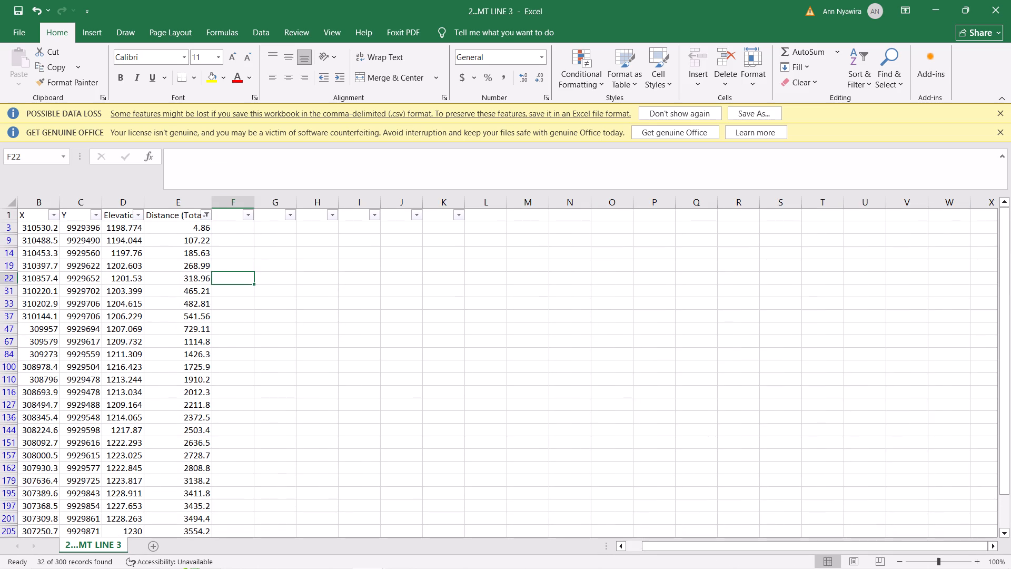
scroll(141, 241, right, 2)
drag(47, 228, 225, 568)
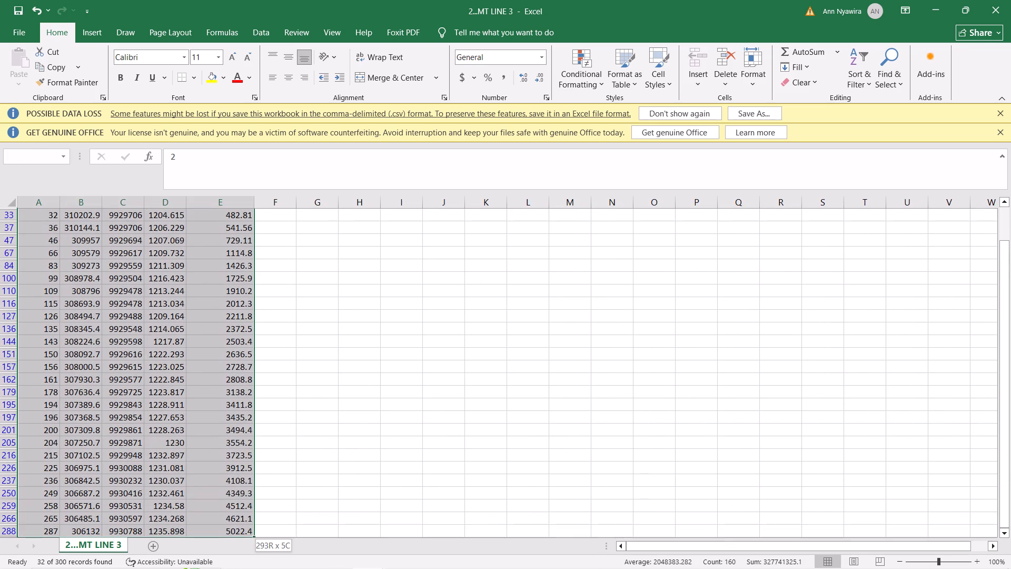
drag(225, 568, 248, 516)
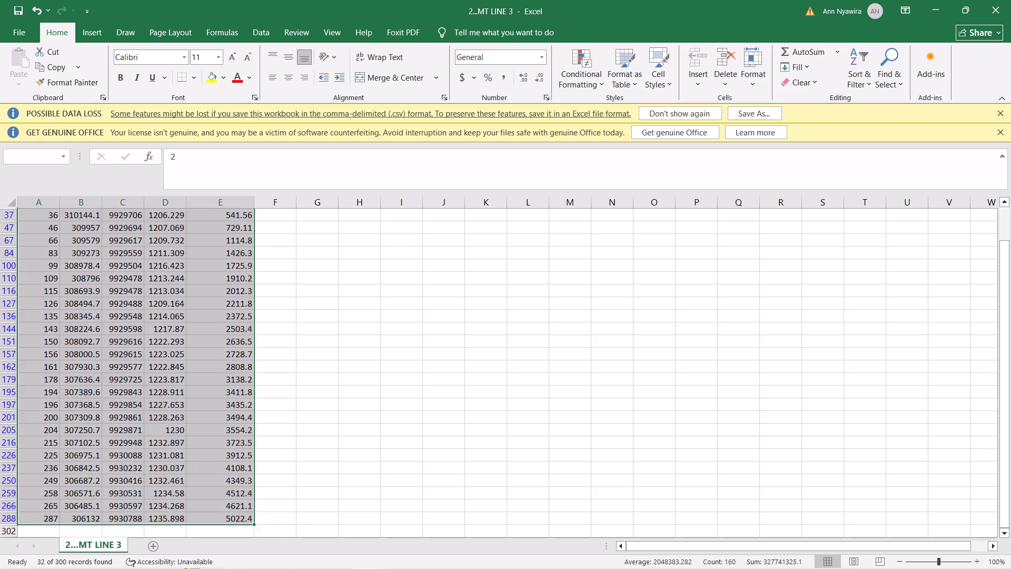
right_click(214, 466)
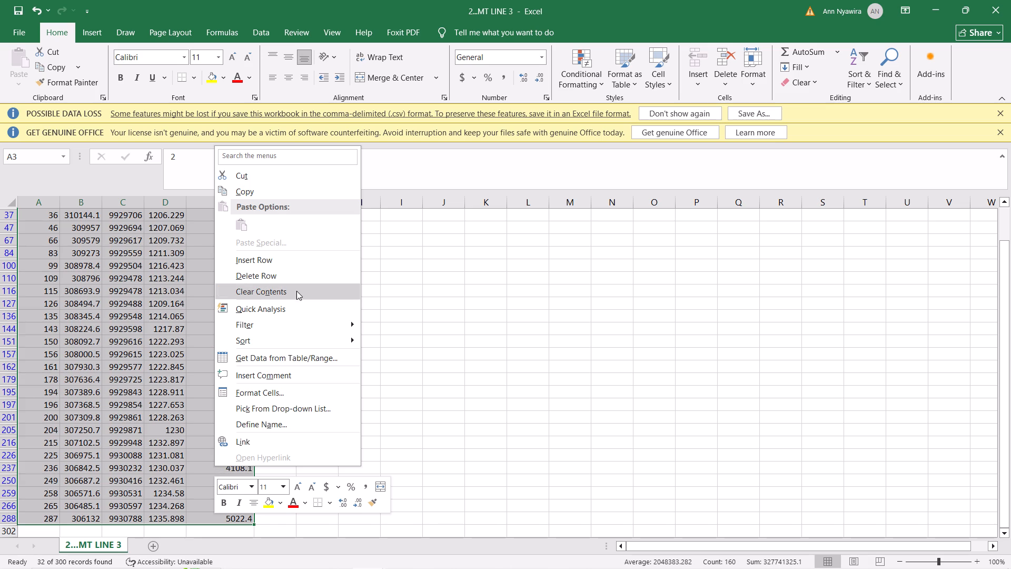
click(283, 277)
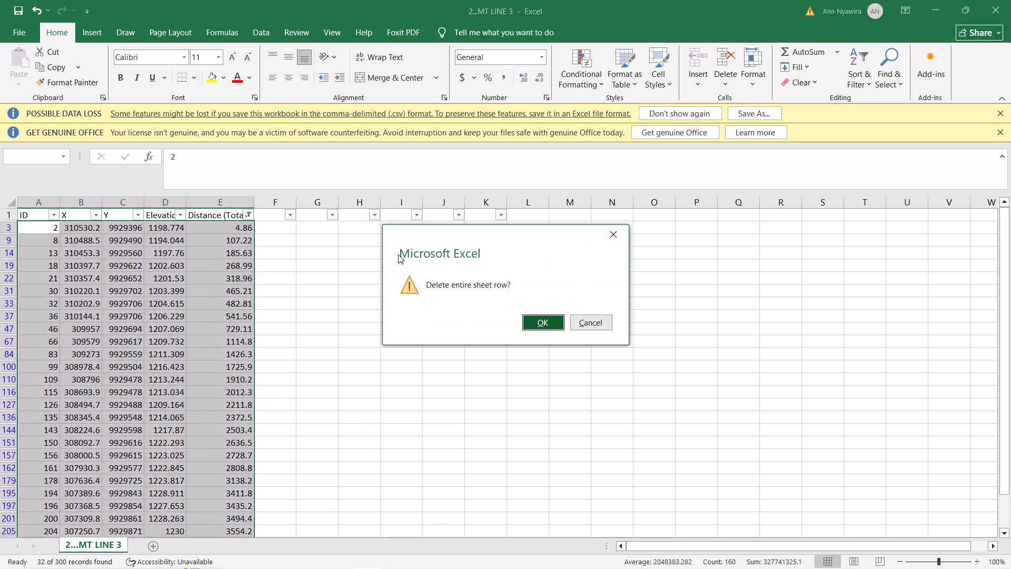
click(533, 320)
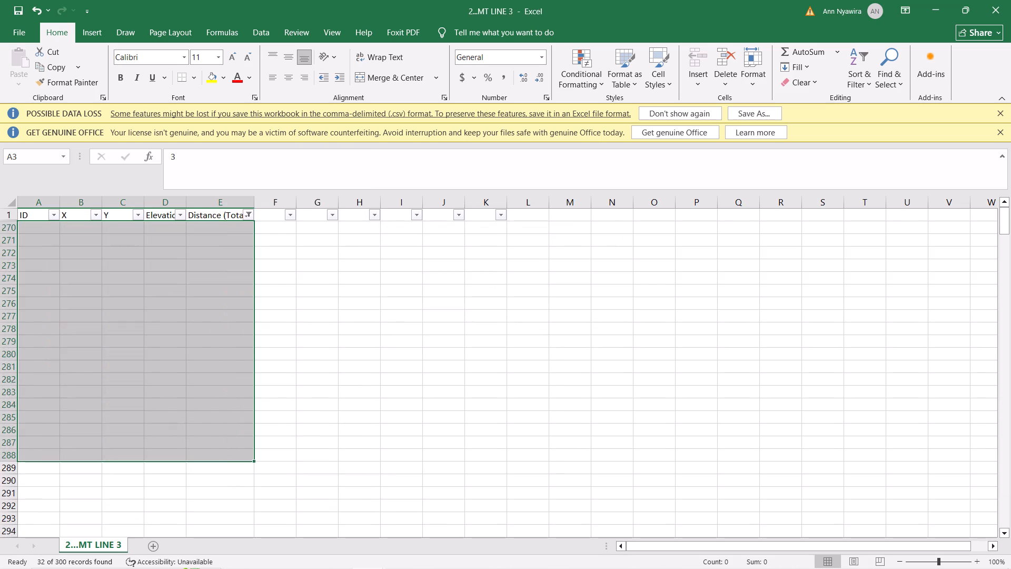
click(273, 296)
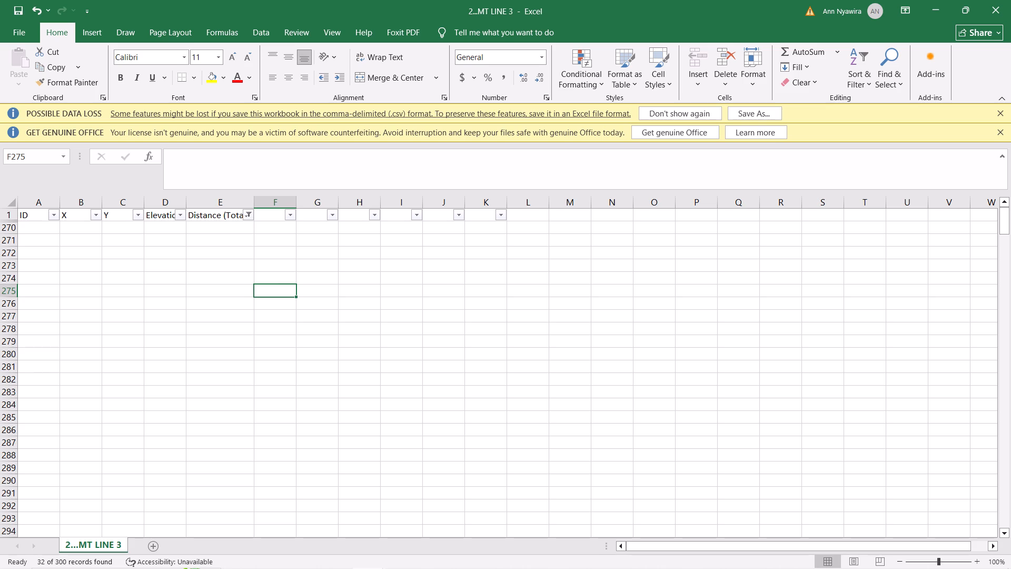
Clear the filter from the Distance (Total) column.
click(249, 213)
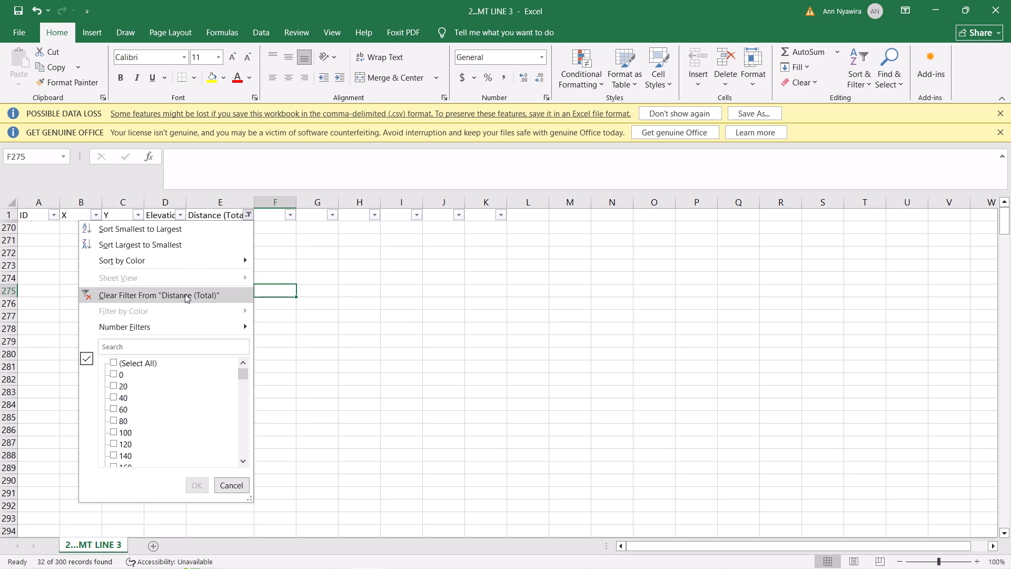
click(185, 294)
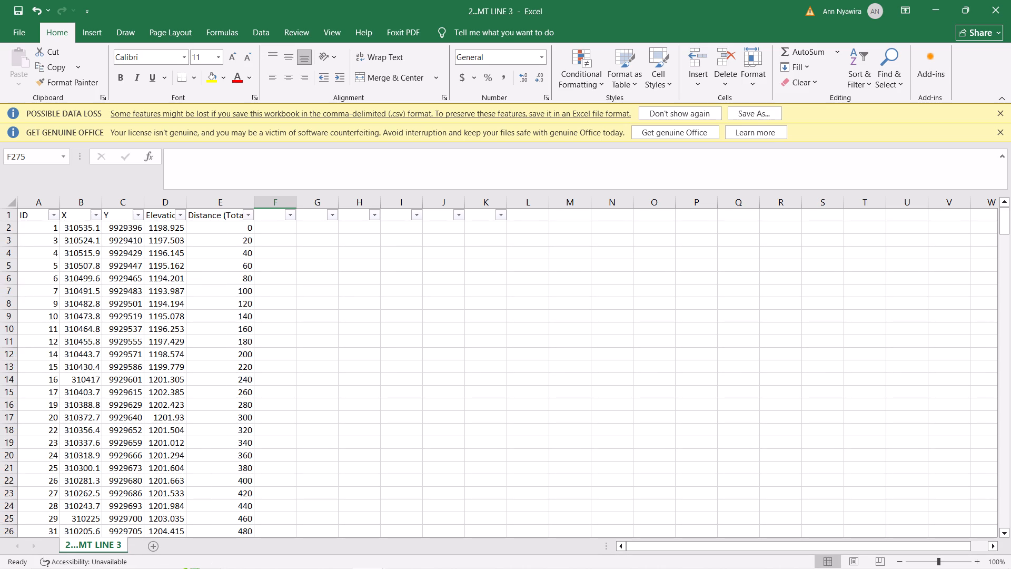
Enter =E3-E2 in F3 for the spacing between consecutive distances and fill it down the column.
click(276, 238)
key(equal)
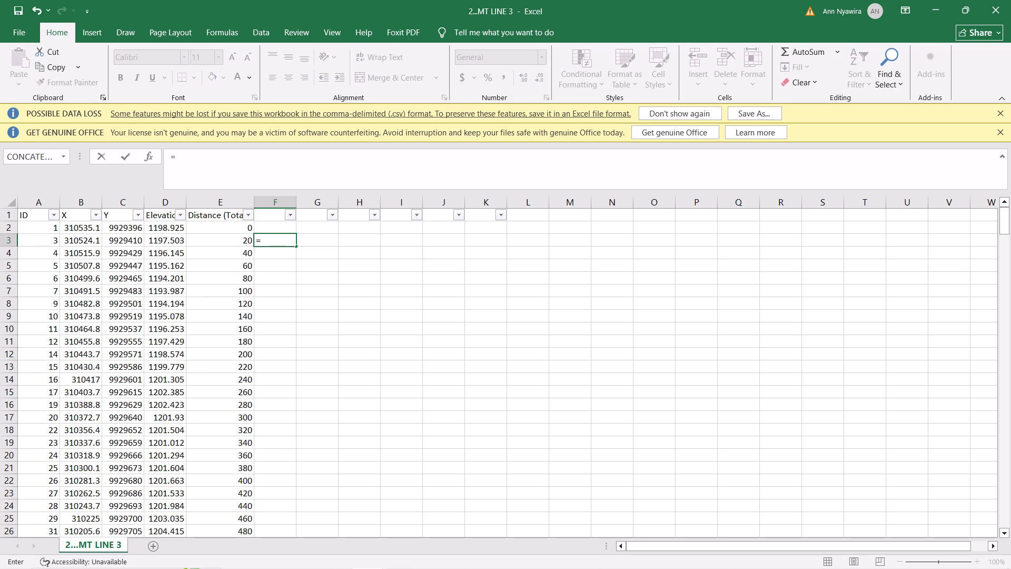
click(233, 238)
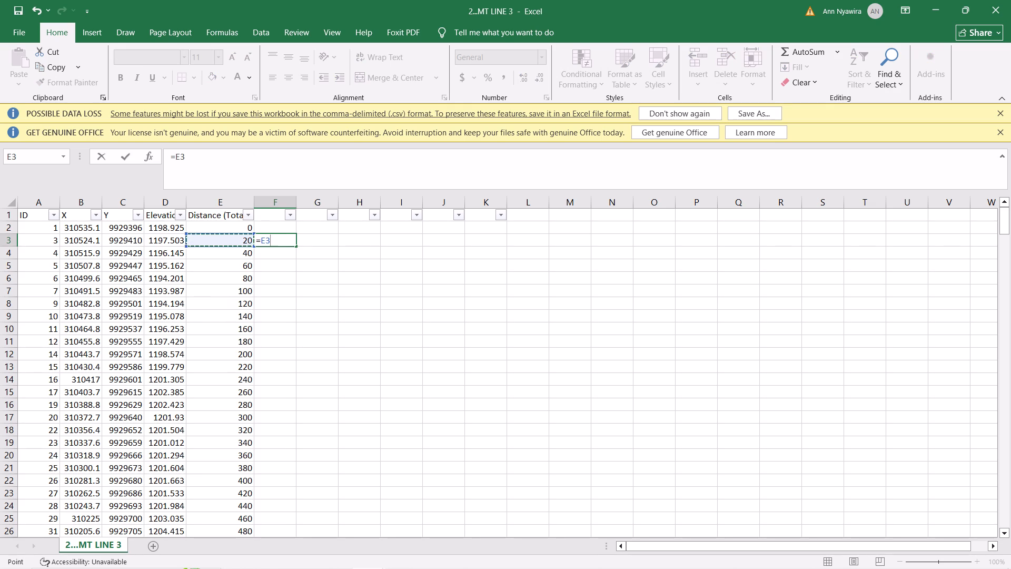
key(minus)
click(244, 230)
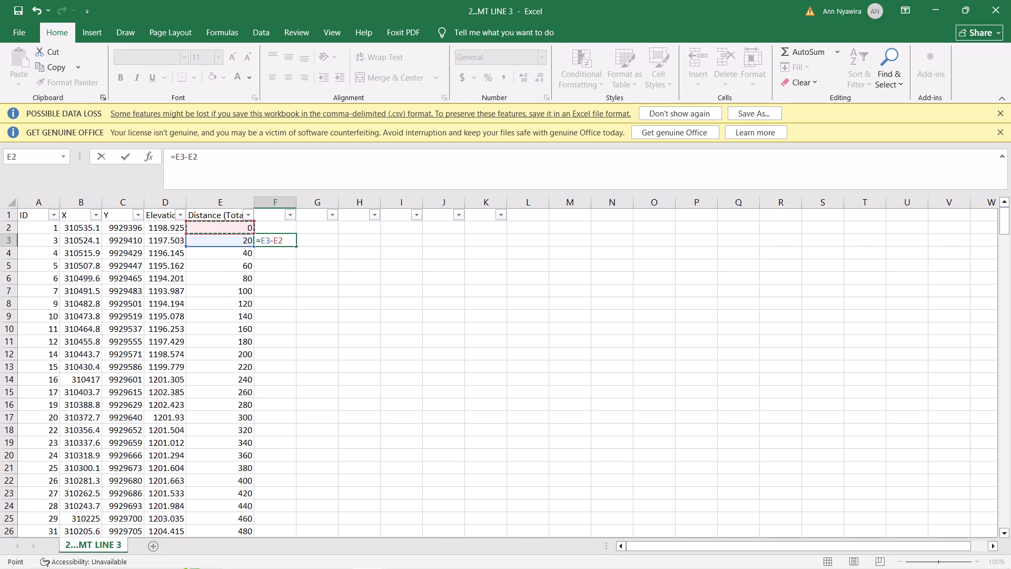
key(Return)
click(269, 233)
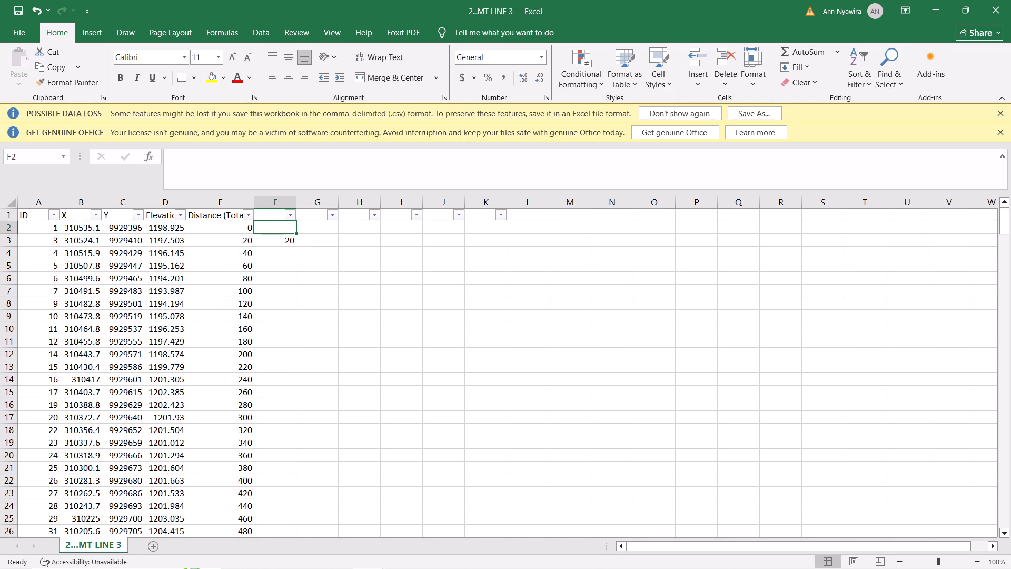
click(275, 241)
double_click(296, 244)
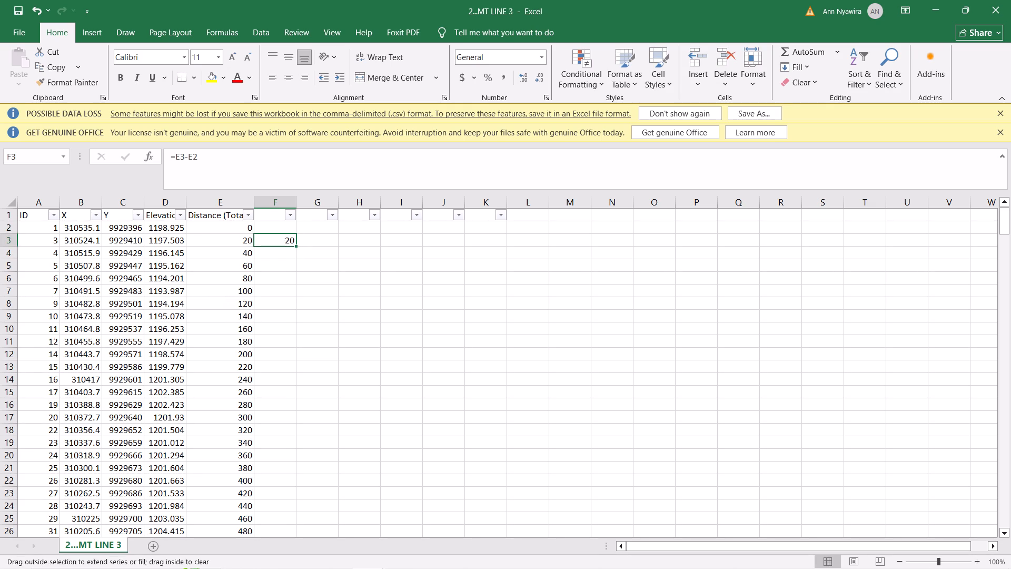
Enter =F4-F3 in G4 for the change in spacing and fill it down the column.
click(305, 253)
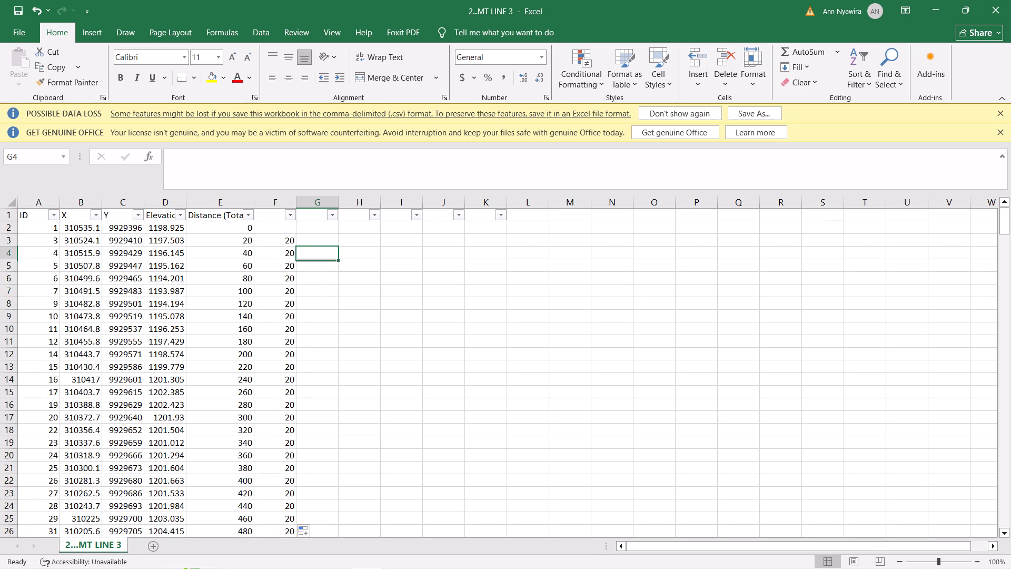
key(equal)
click(284, 248)
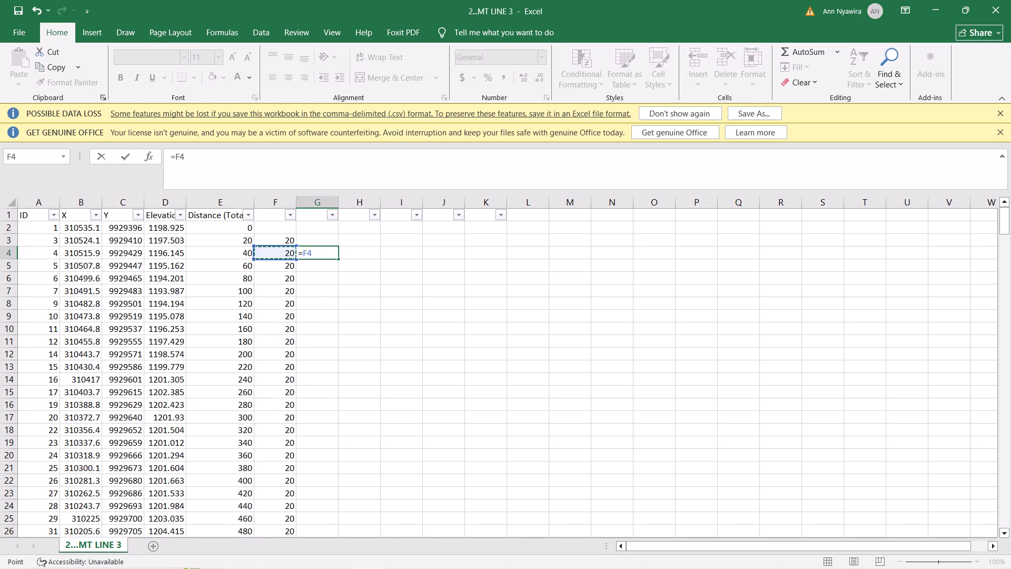
key(minus)
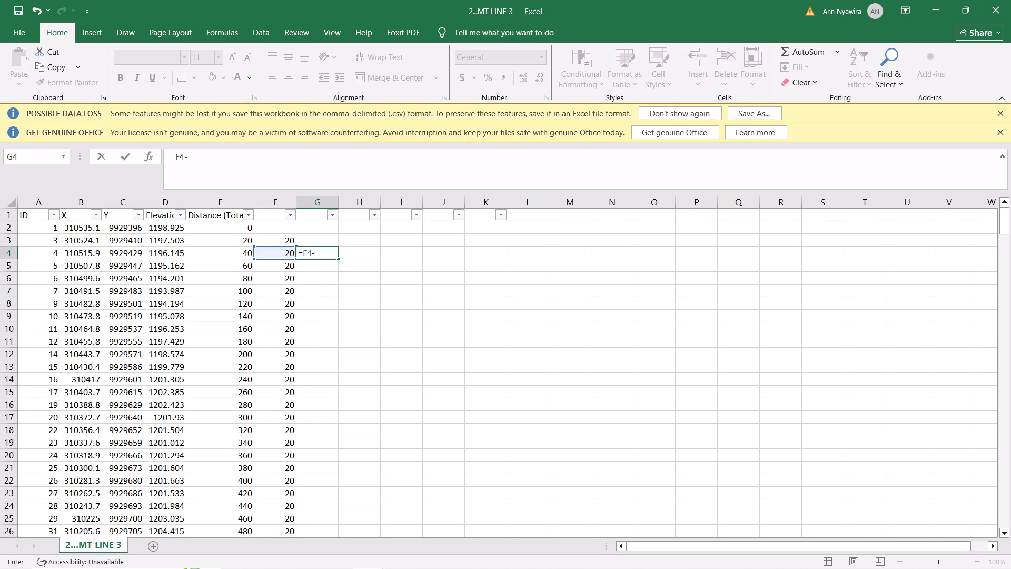
click(287, 240)
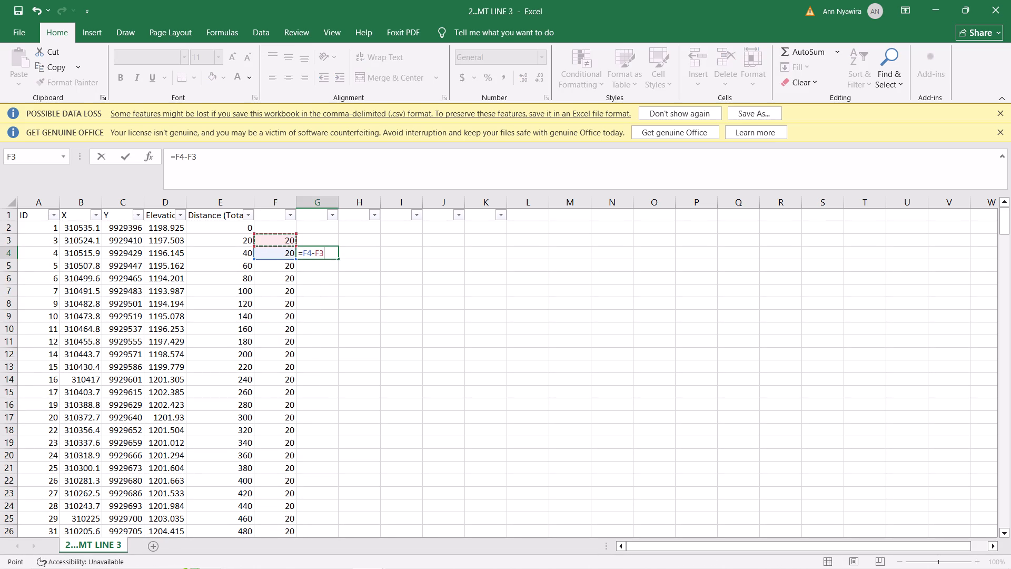
key(Return)
click(329, 252)
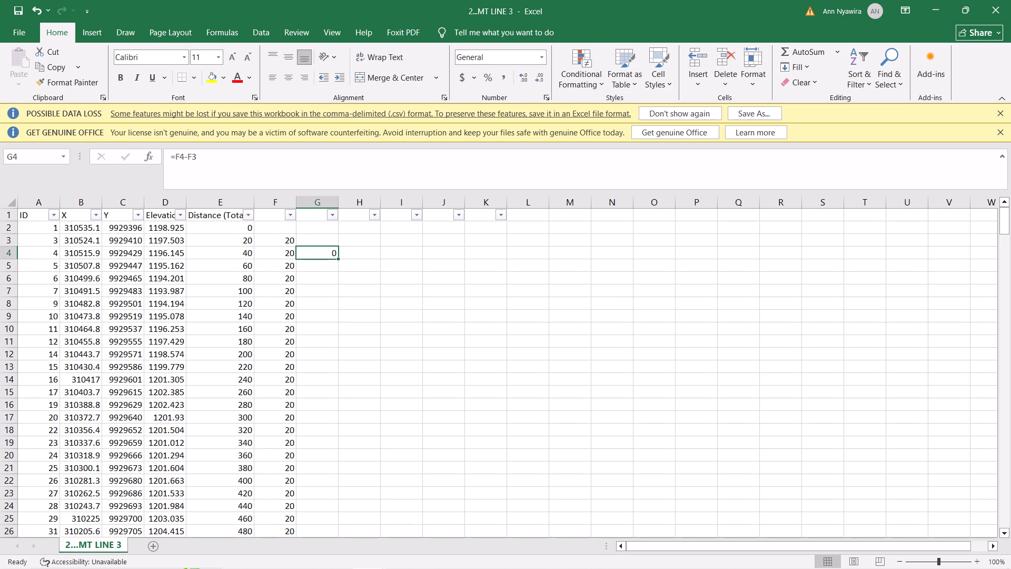
double_click(334, 259)
double_click(339, 259)
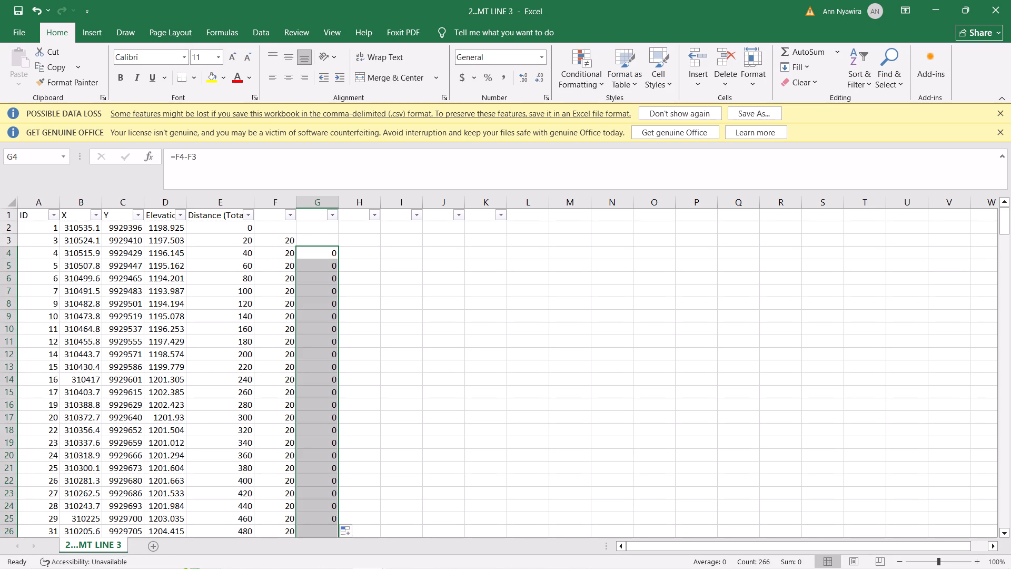
click(340, 260)
click(349, 322)
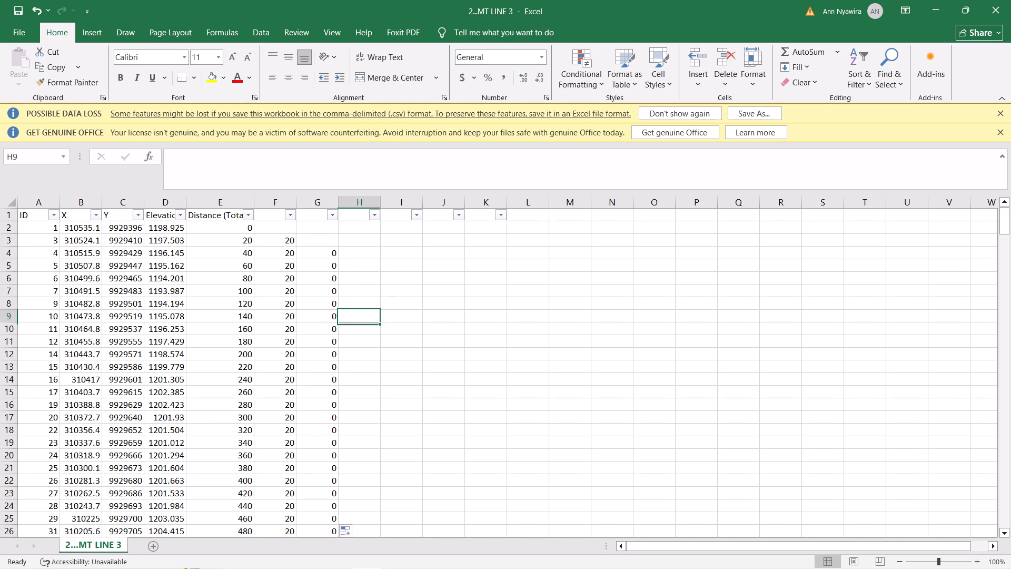
Select the whole sheet and remove the filters from its header row.
key(ctrl+a)
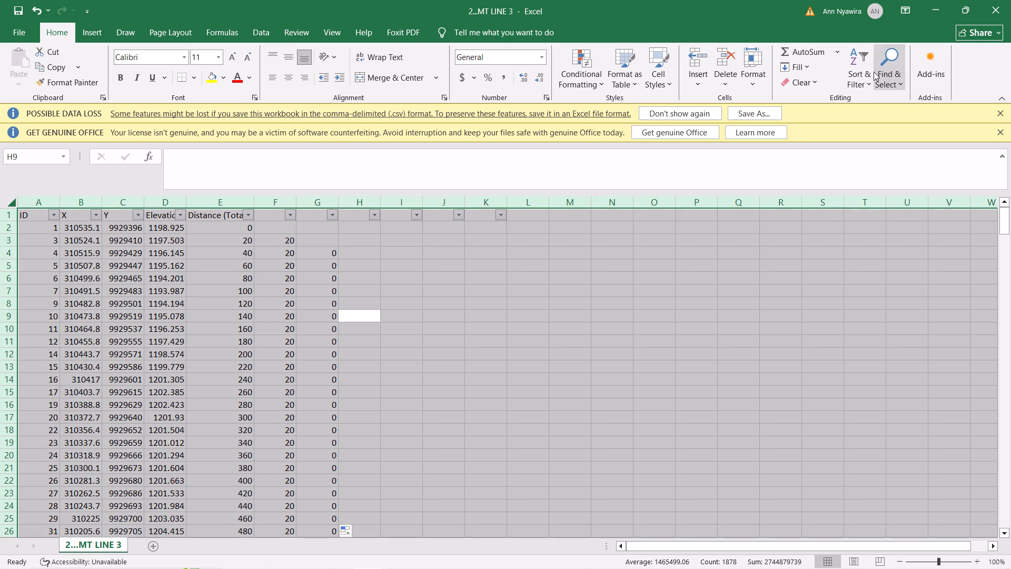
click(610, 371)
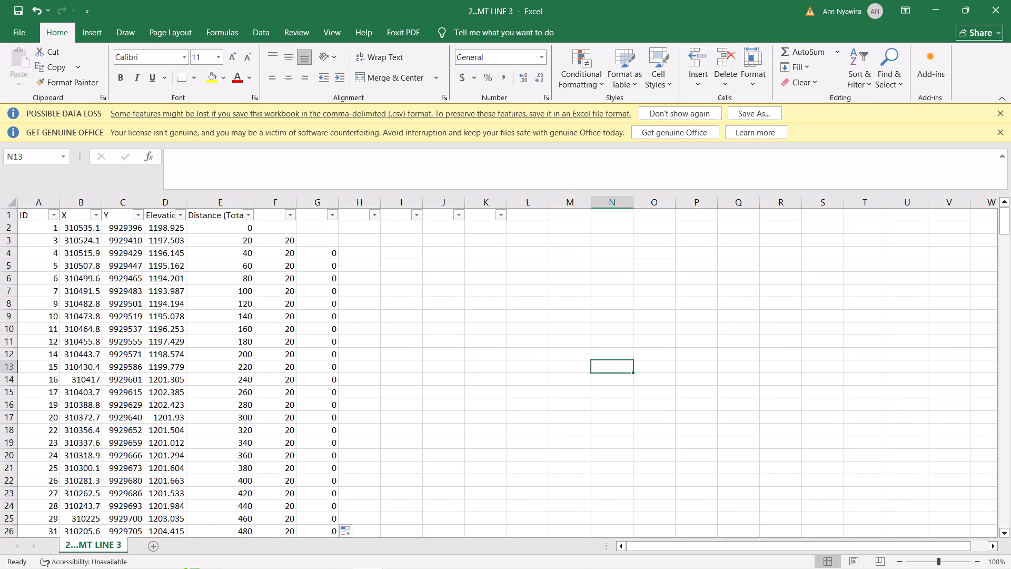
click(864, 55)
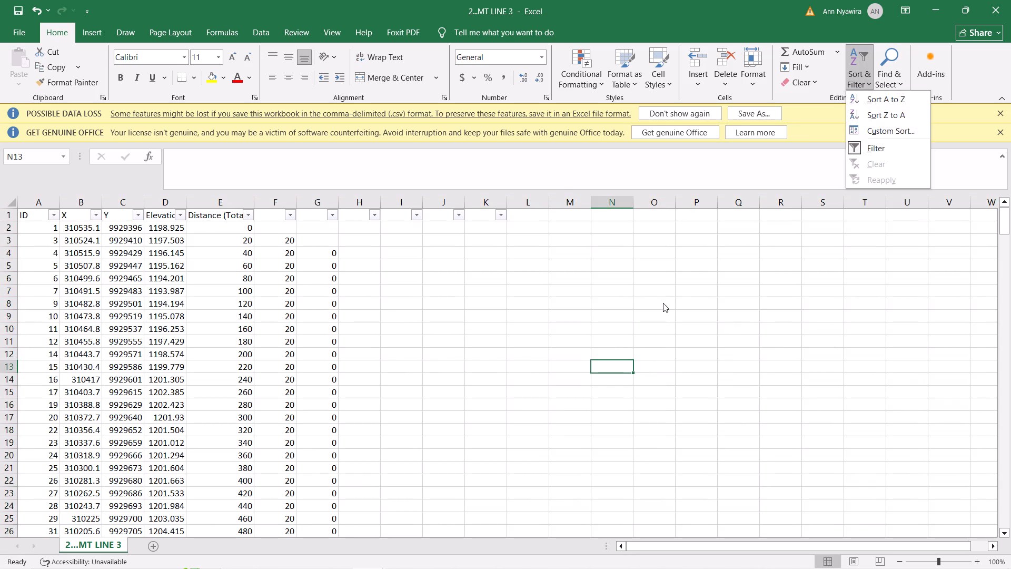
click(663, 303)
key(ctrl+a)
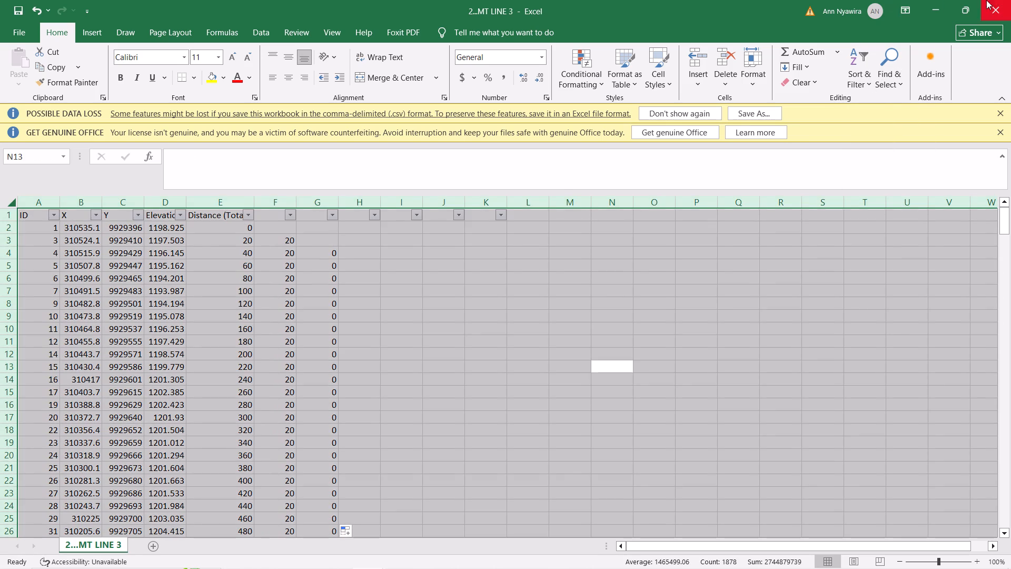
click(851, 67)
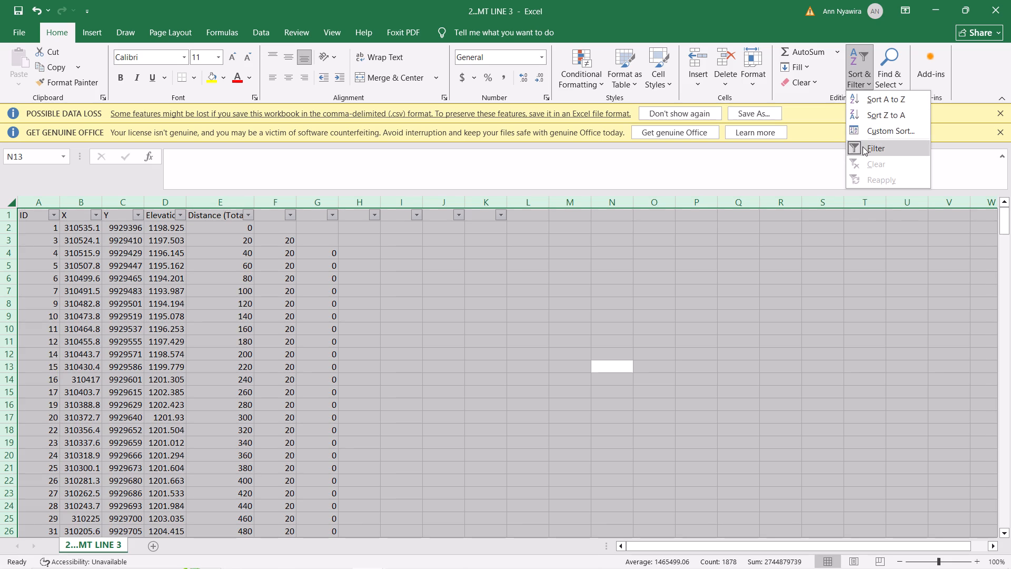
click(855, 144)
click(439, 435)
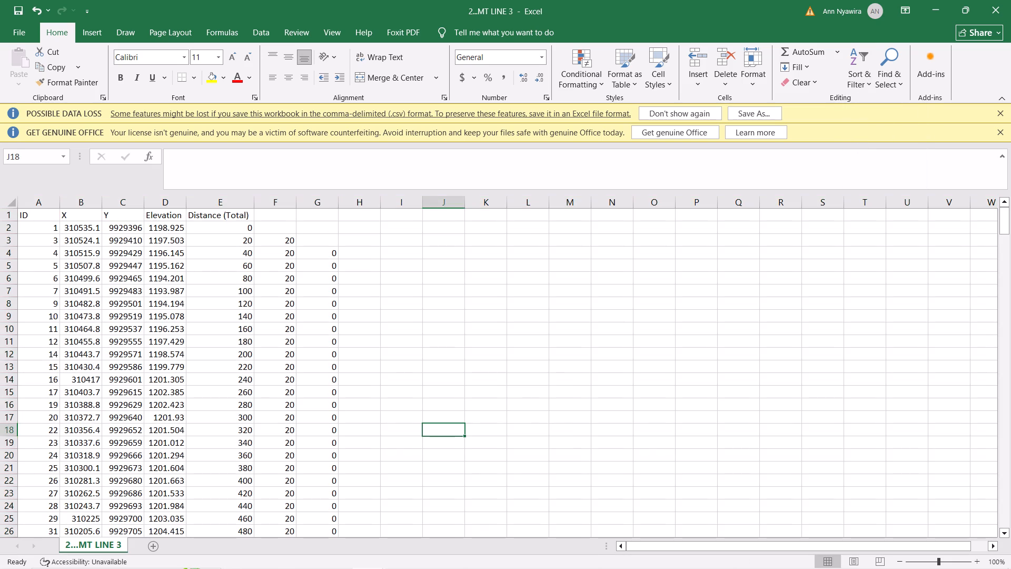
Look down column G for non-zero spacing changes that mark distances off the regular 20 m interval.
click(349, 377)
scroll(349, 377, down, 1)
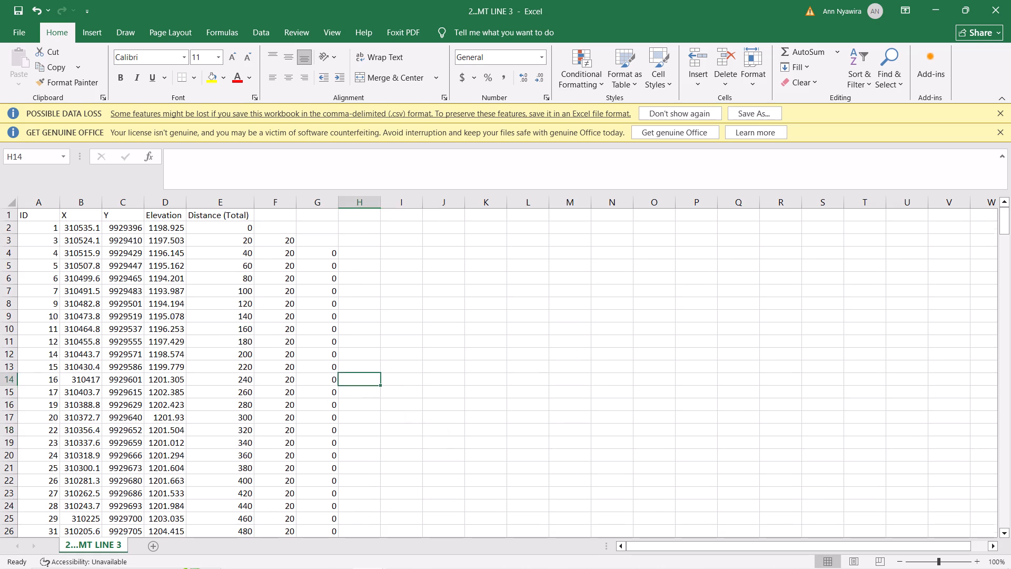
scroll(349, 377, down, 14)
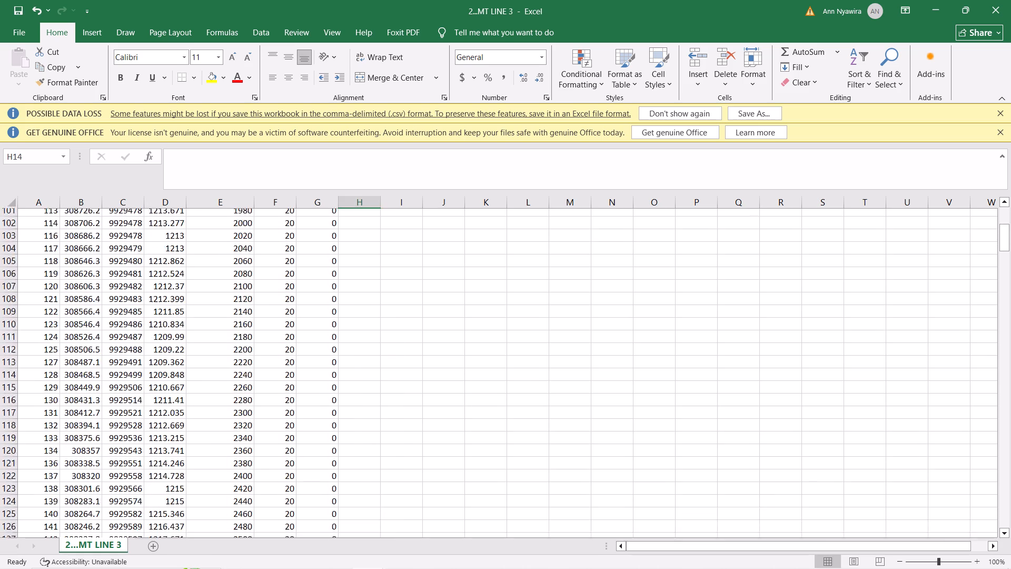
scroll(349, 377, down, 4)
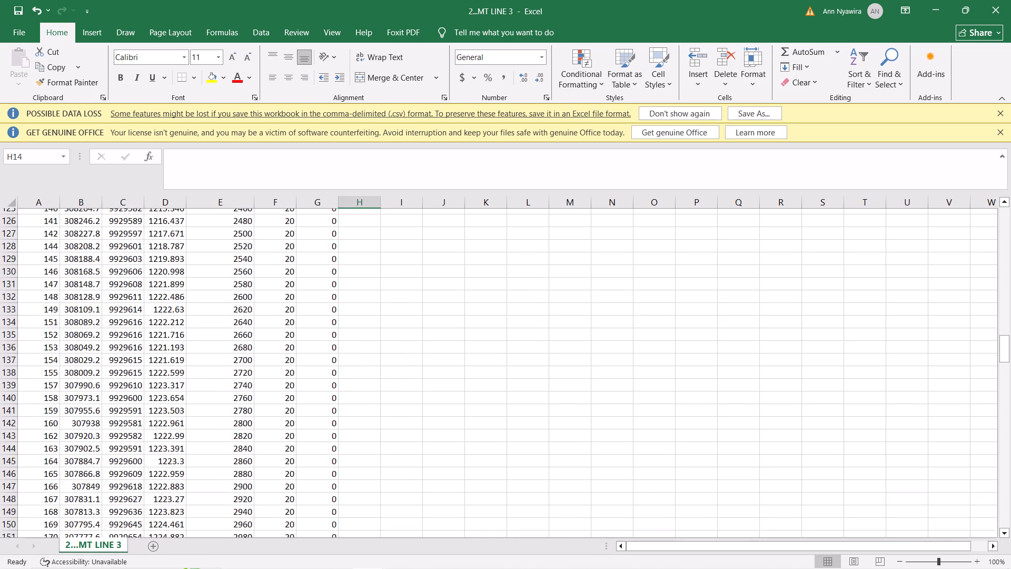
scroll(349, 377, down, 8)
scroll(349, 377, up, 6)
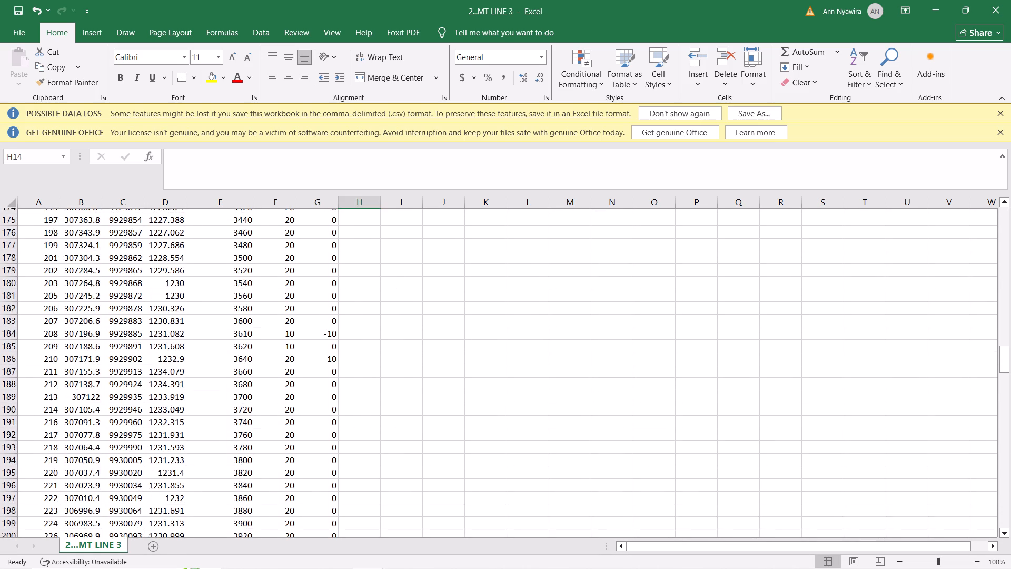
scroll(349, 377, up, 16)
scroll(349, 377, up, 8)
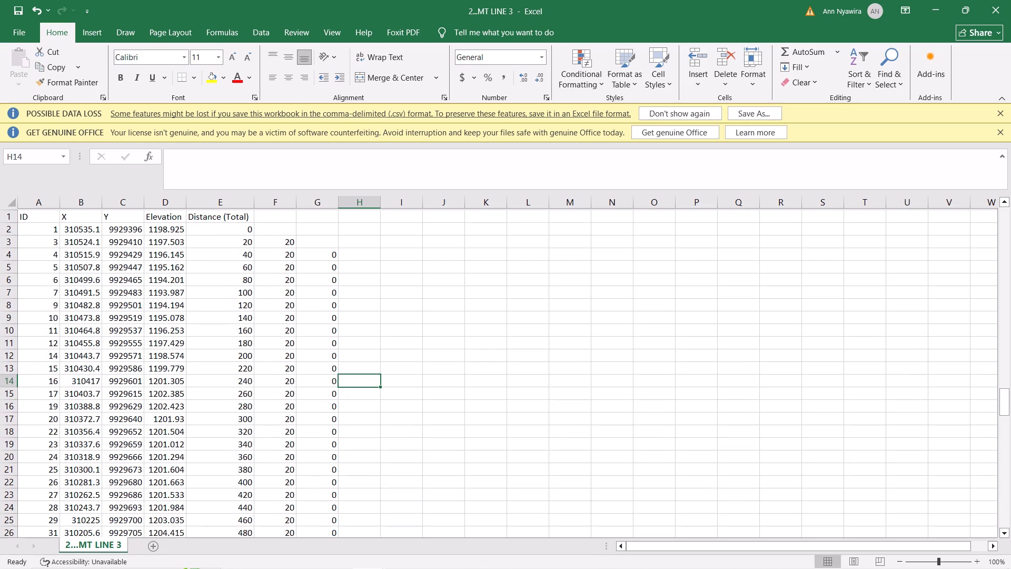
click(322, 375)
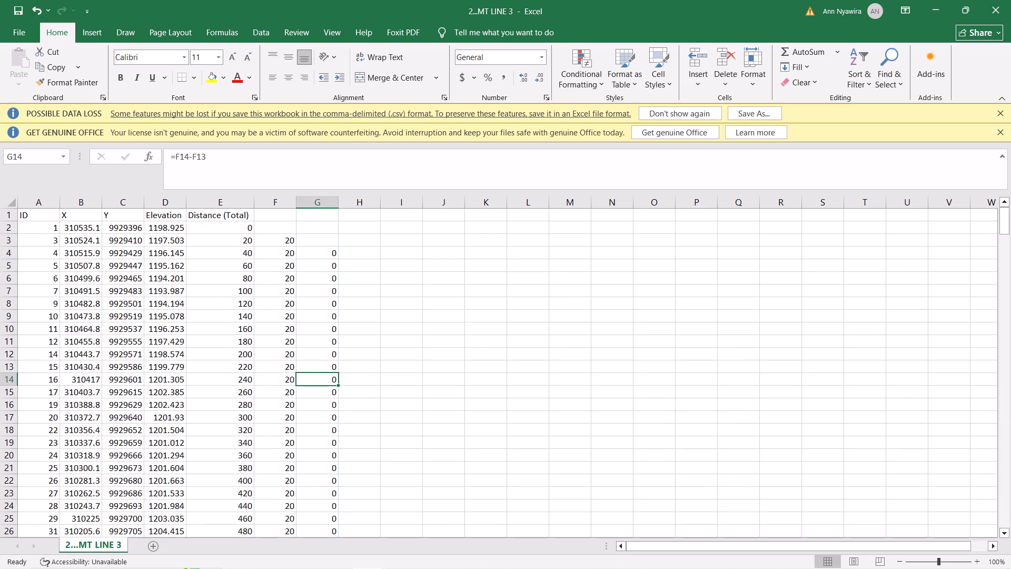
scroll(322, 375, down, 3)
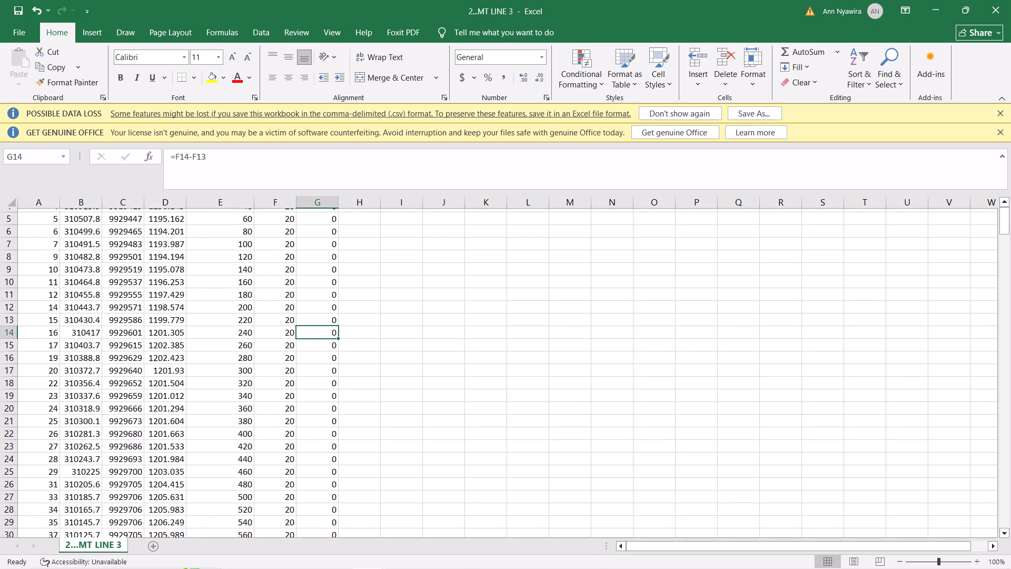
scroll(322, 375, down, 4)
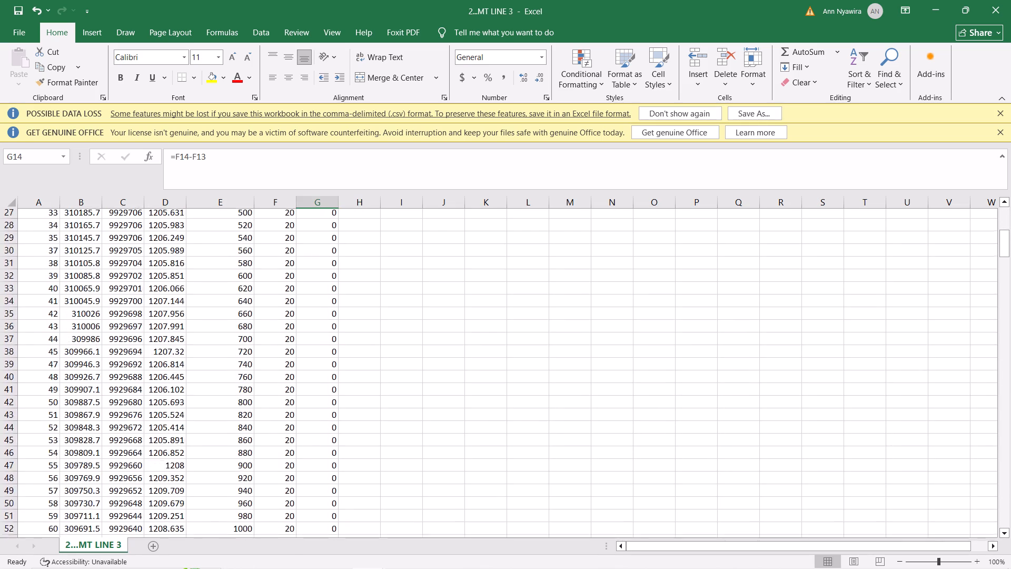
scroll(322, 375, down, 3)
scroll(322, 375, up, 6)
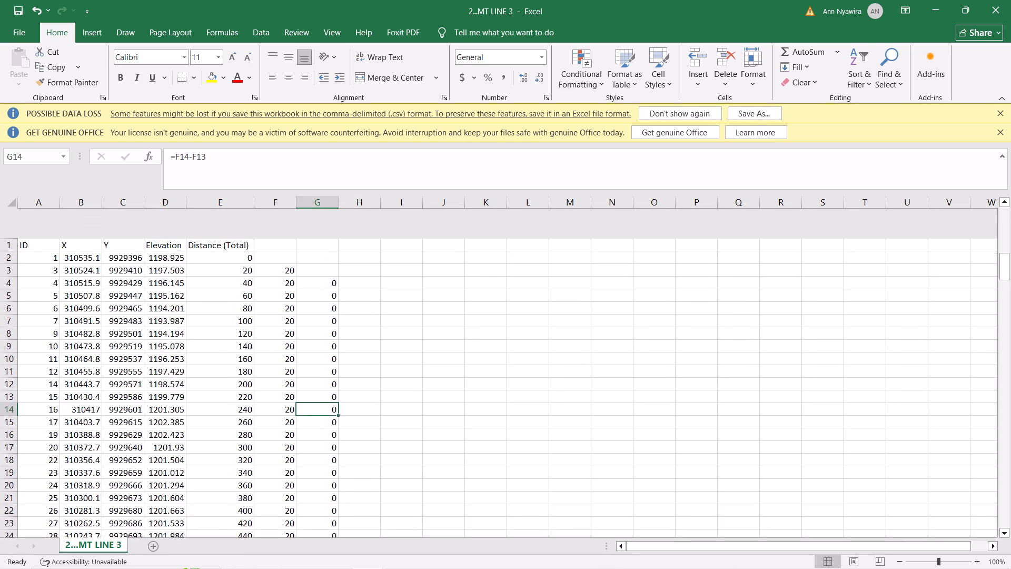
scroll(322, 375, down, 6)
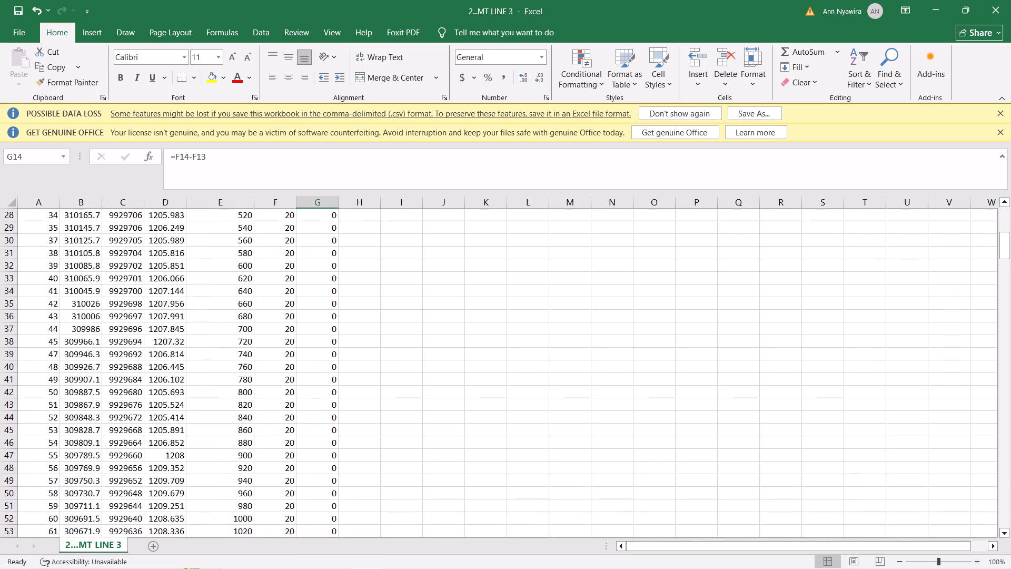
scroll(322, 375, down, 4)
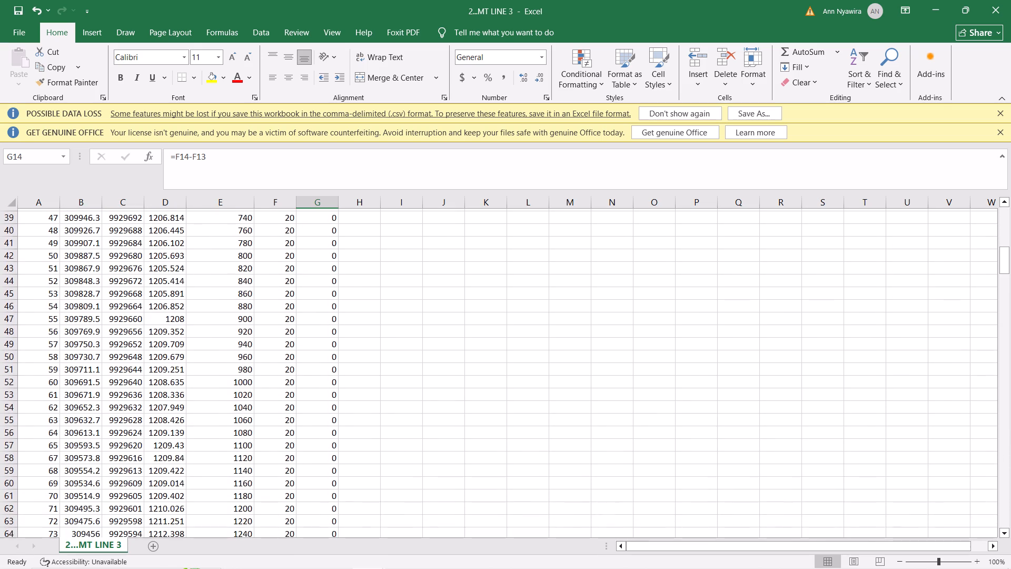
scroll(322, 375, down, 5)
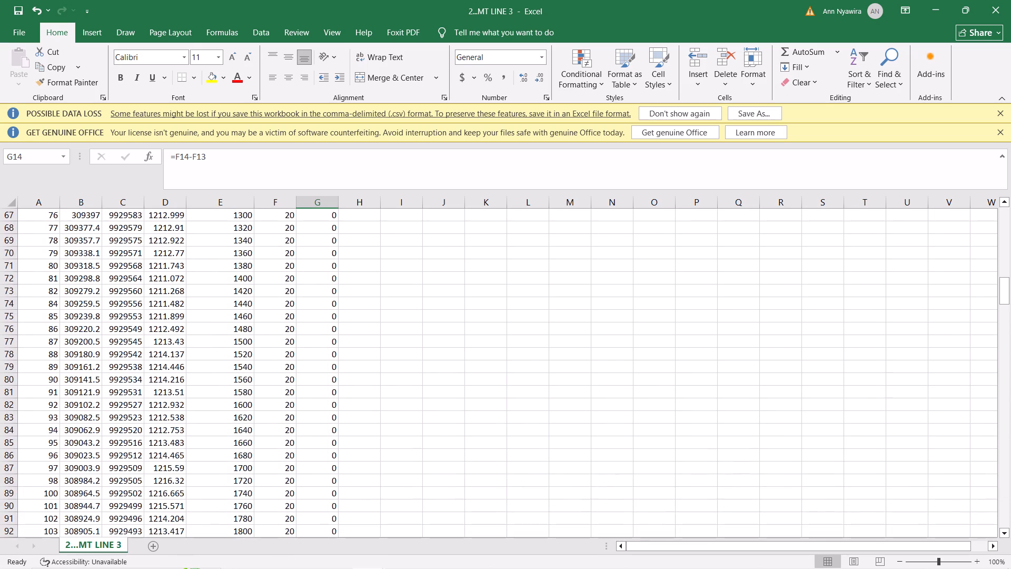
scroll(322, 375, down, 5)
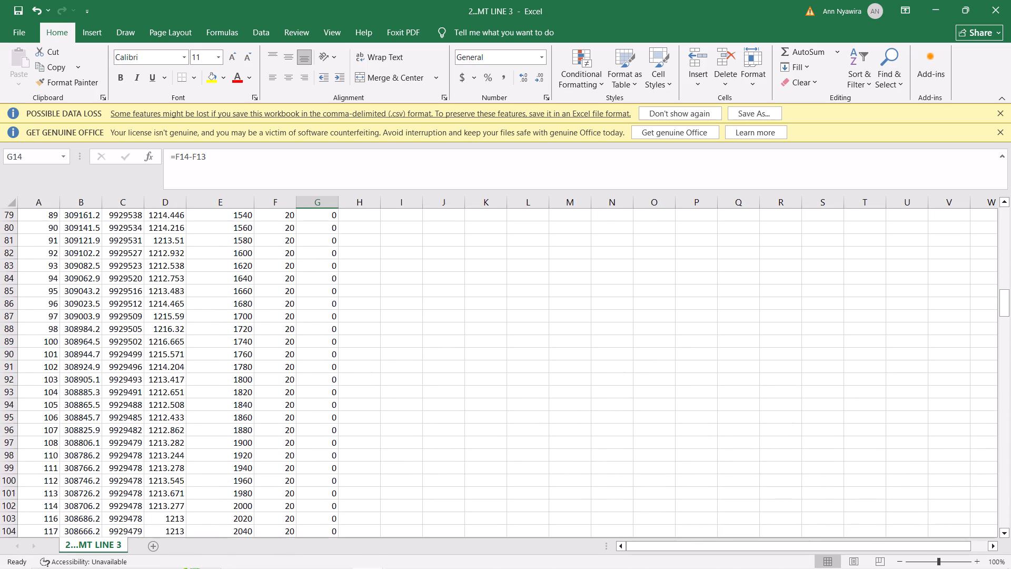
scroll(322, 375, down, 3)
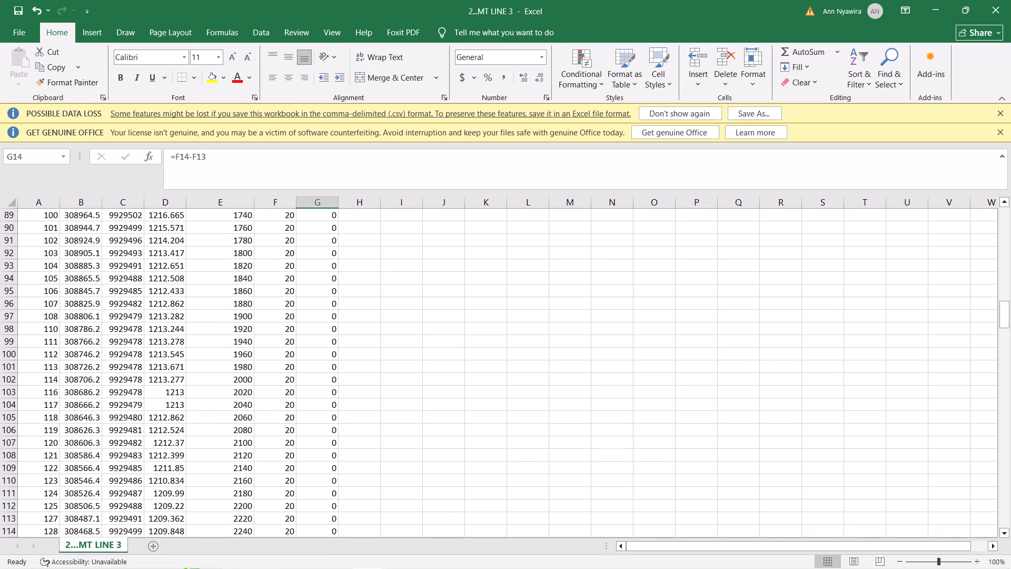
scroll(322, 375, down, 8)
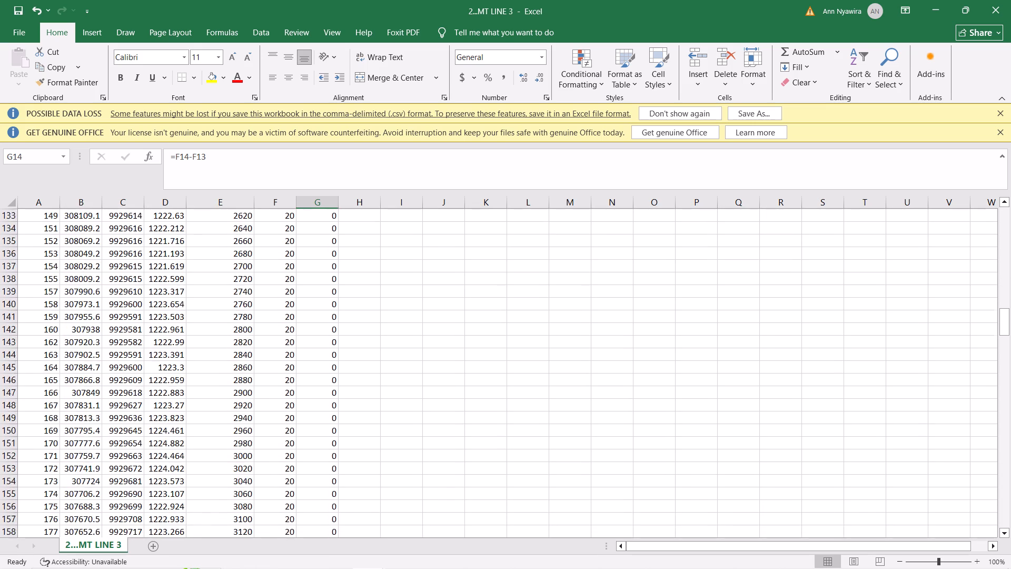
scroll(322, 374, down, 7)
scroll(322, 374, up, 1)
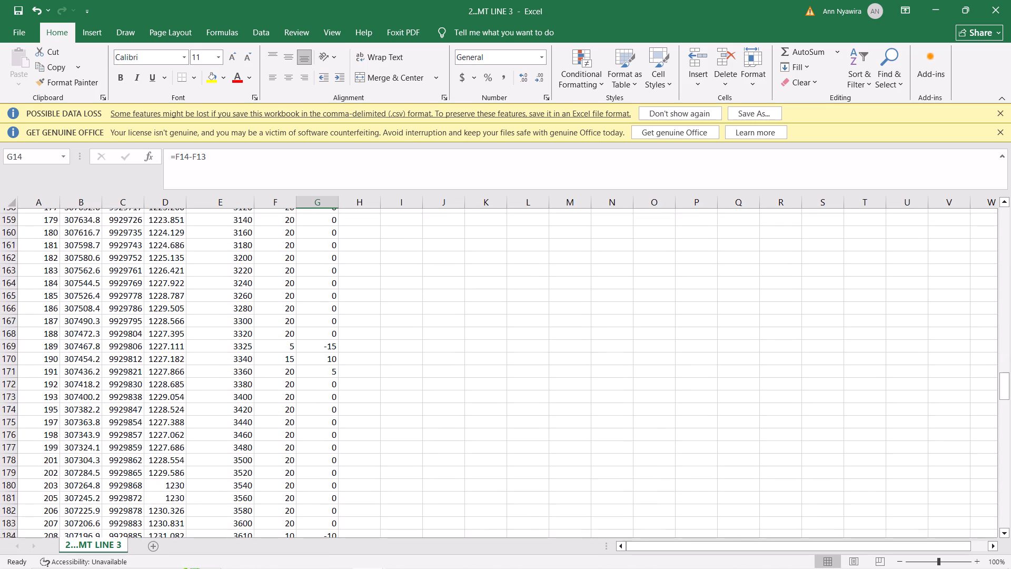
scroll(322, 374, up, 2)
Delete row 169, the off-interval point at distance 3325.
click(328, 354)
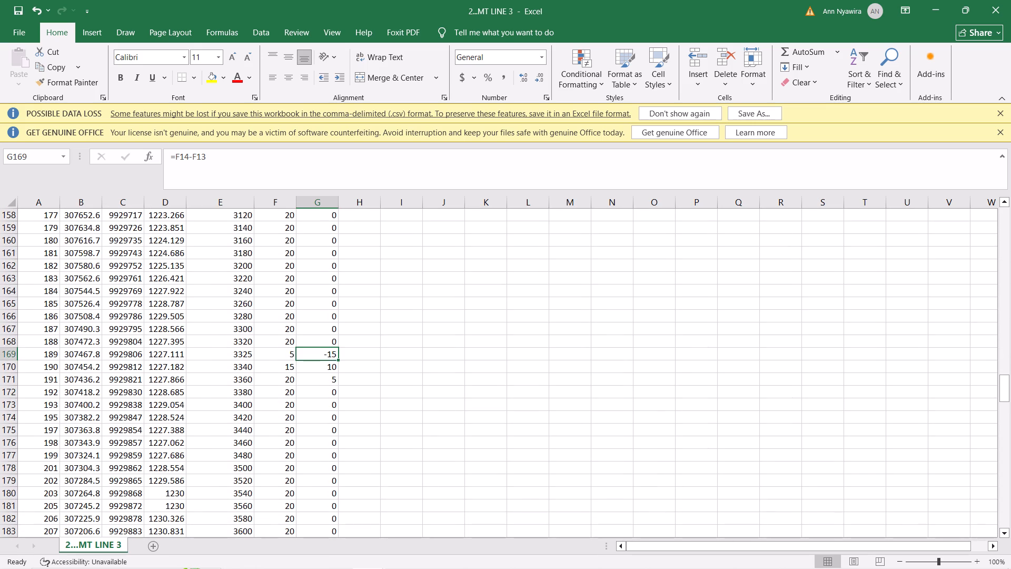
click(9, 354)
right_click(9, 354)
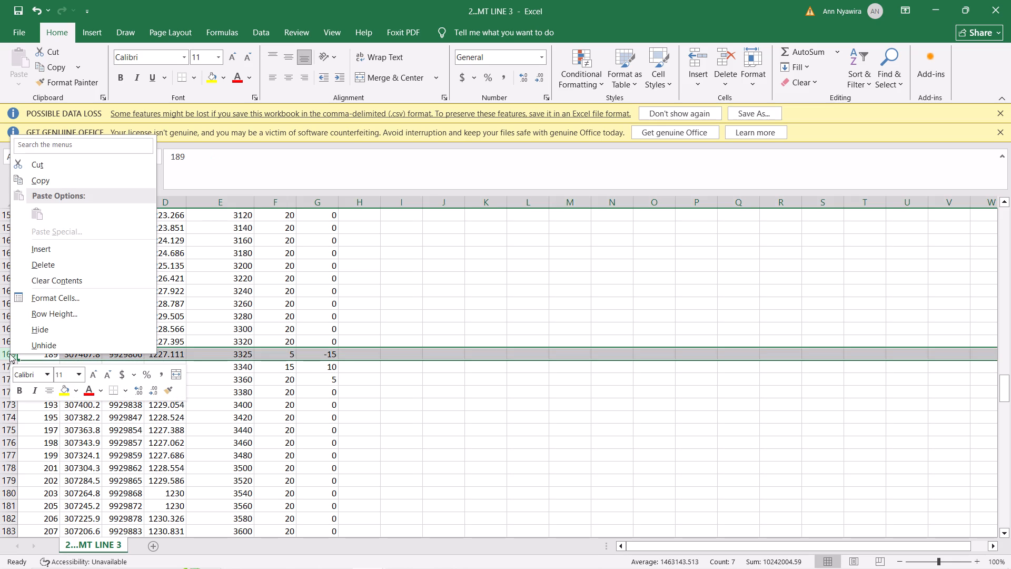
click(55, 263)
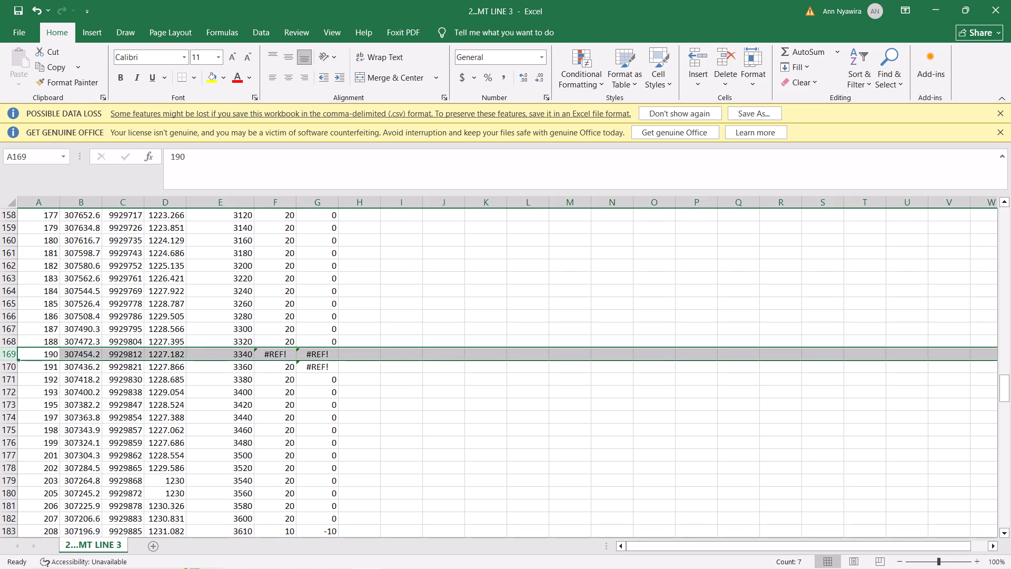
Refill the spacing and spacing-change formulas from F168 and G168 down their columns.
click(264, 342)
double_click(295, 347)
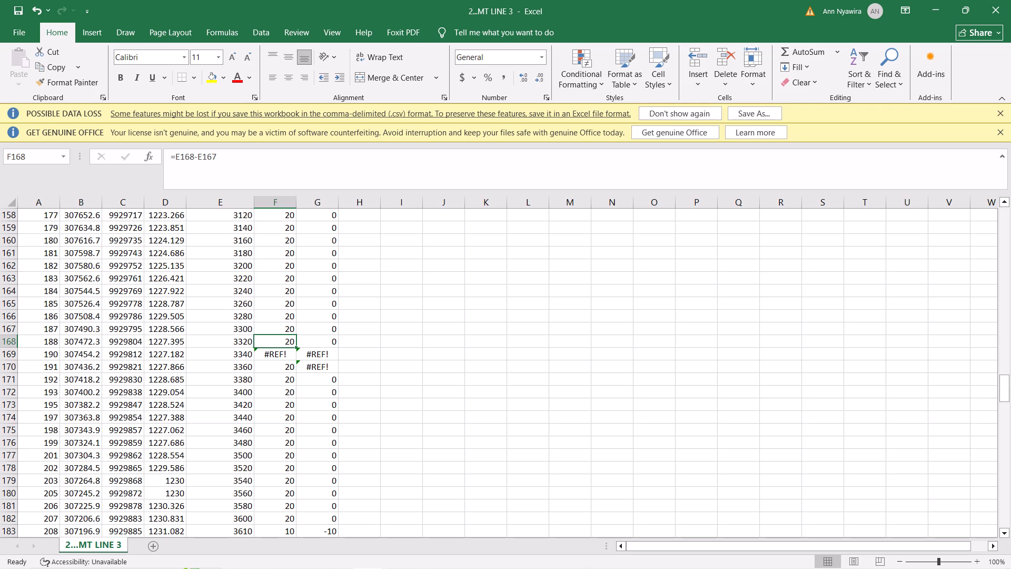
click(321, 341)
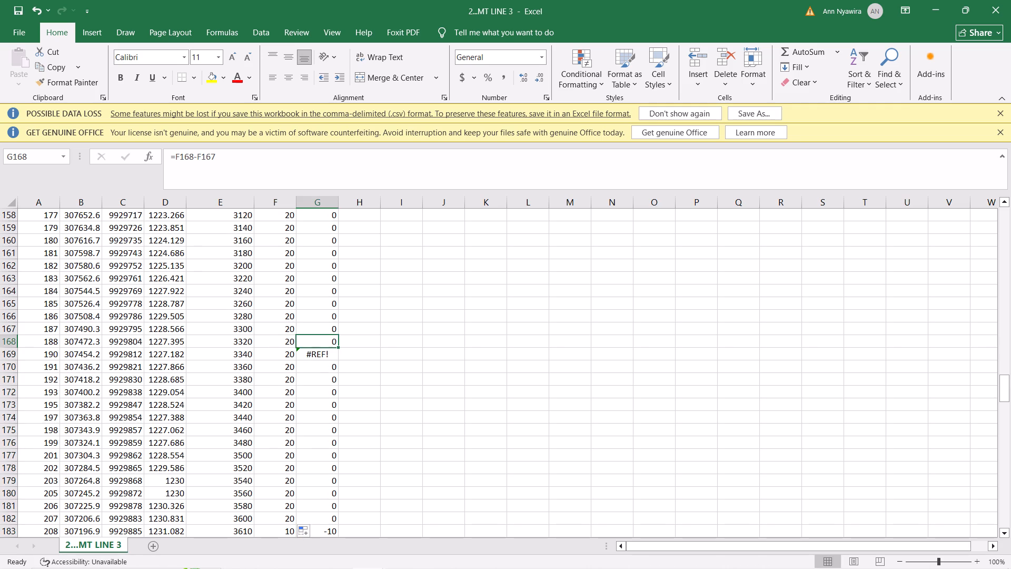
double_click(338, 344)
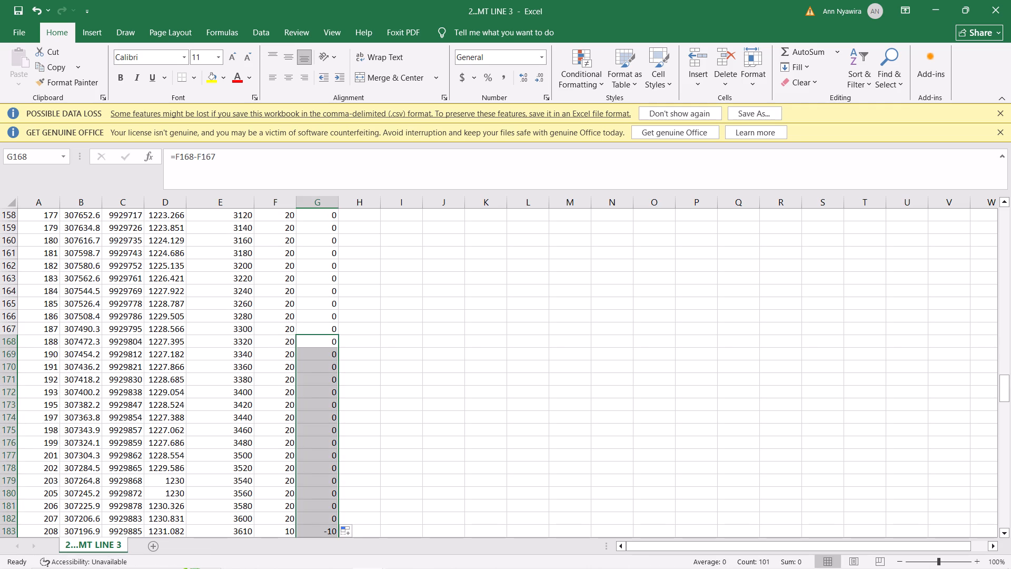
click(325, 398)
Delete row 183, the off-interval point at distance 3610.
scroll(325, 398, down, 3)
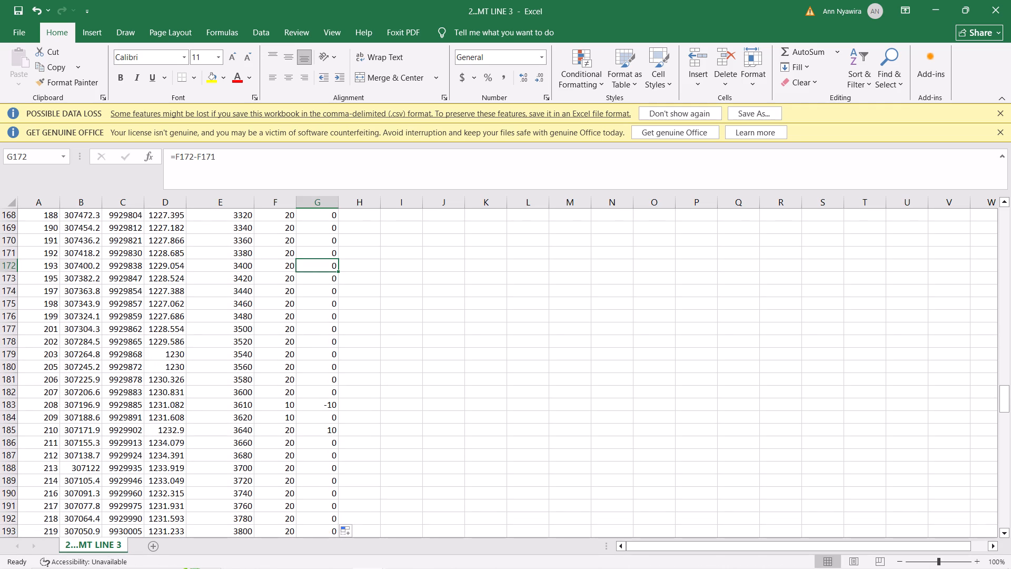
click(328, 406)
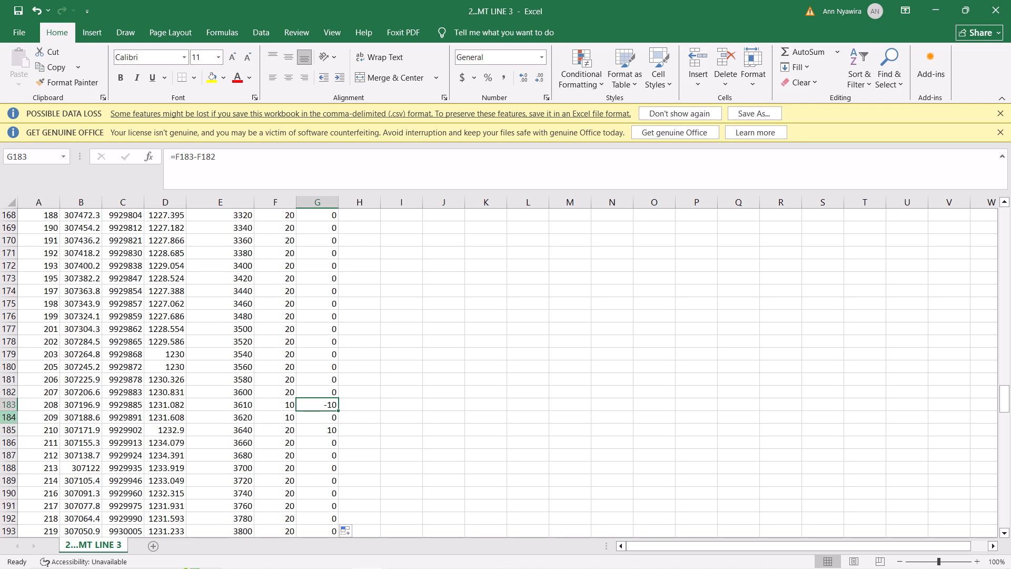
click(11, 405)
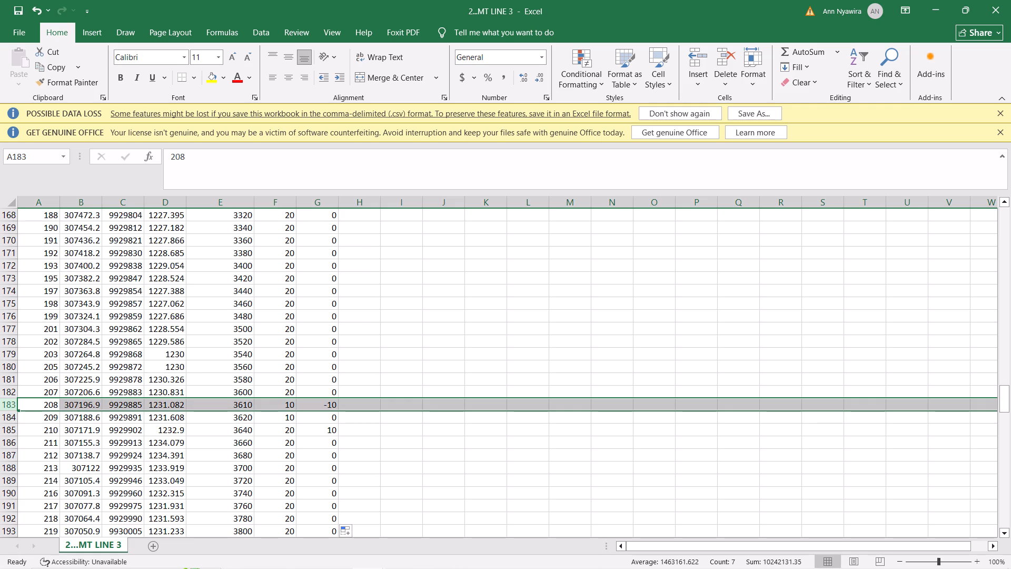
right_click(11, 403)
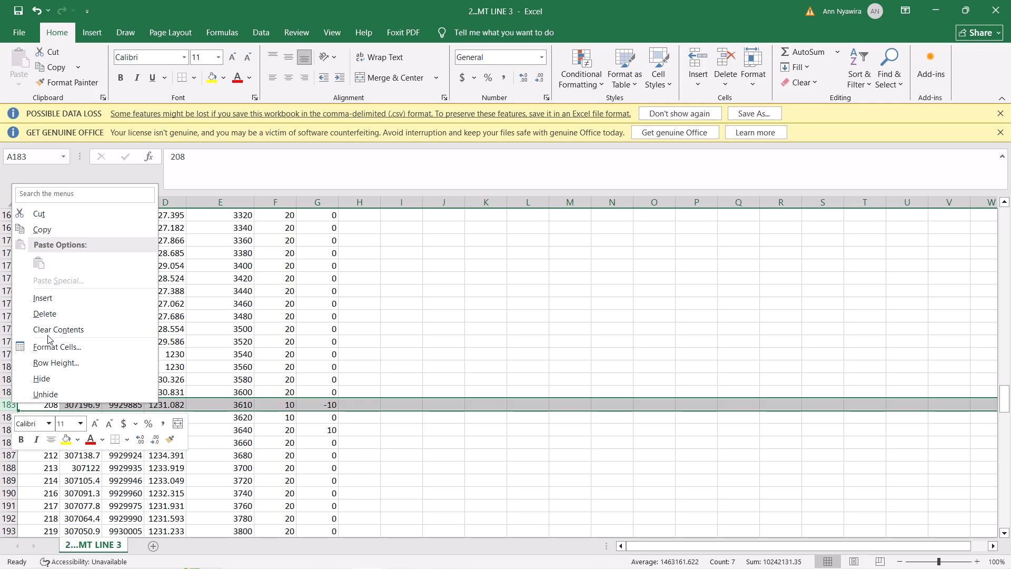
click(56, 311)
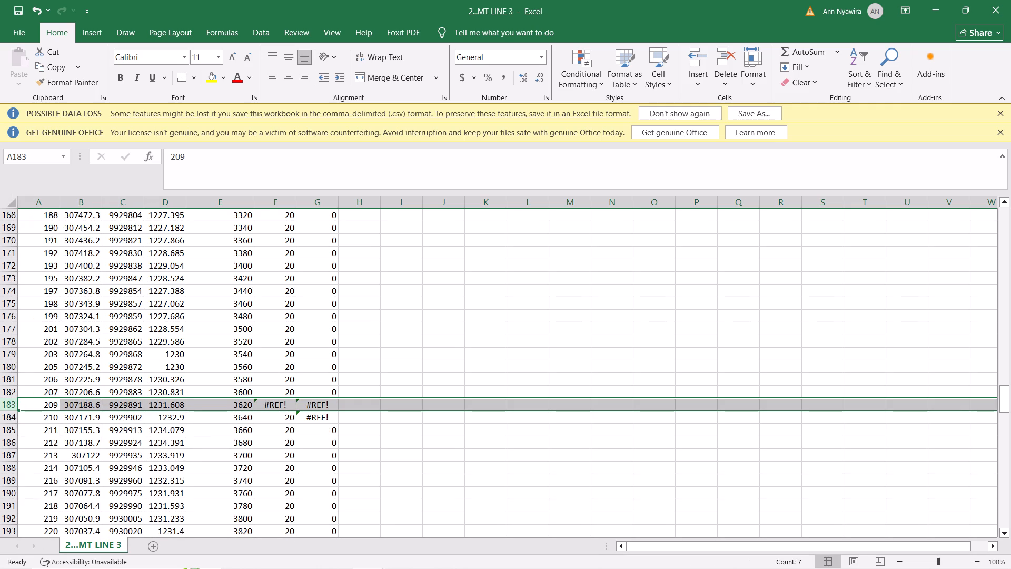
Refill the spacing and spacing-change formulas from F182 and G182 down their columns.
click(286, 393)
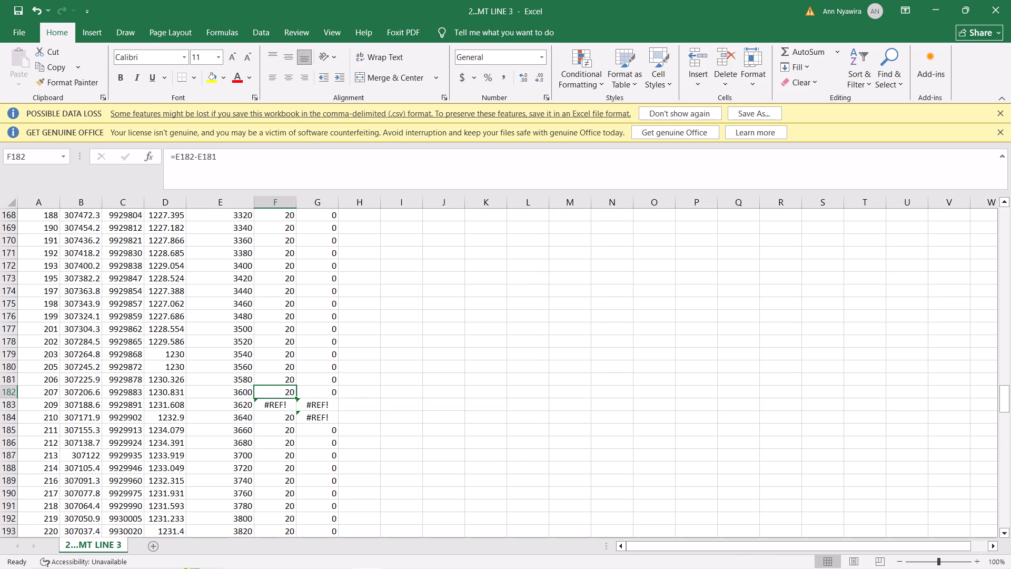
double_click(294, 397)
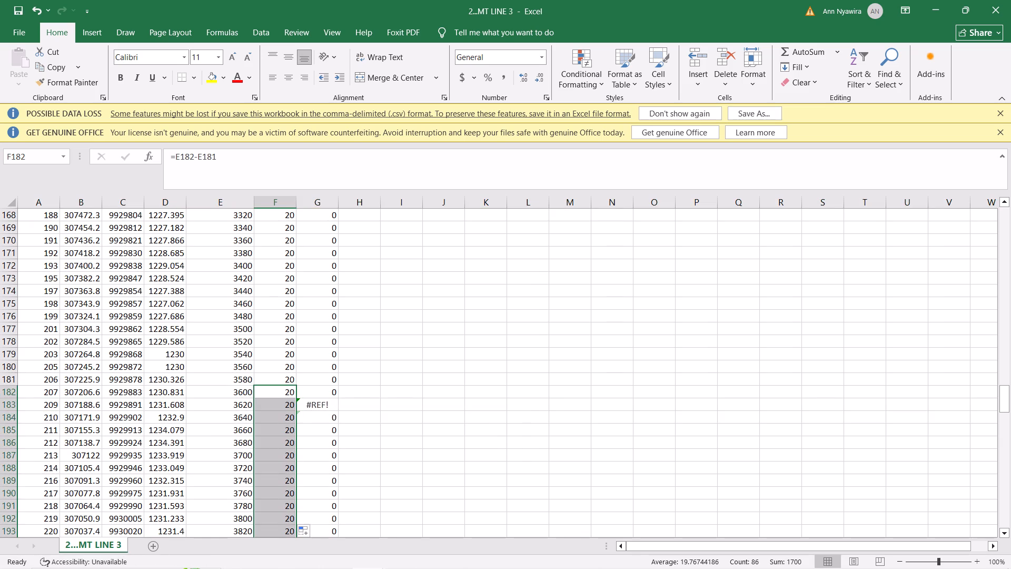
double_click(338, 397)
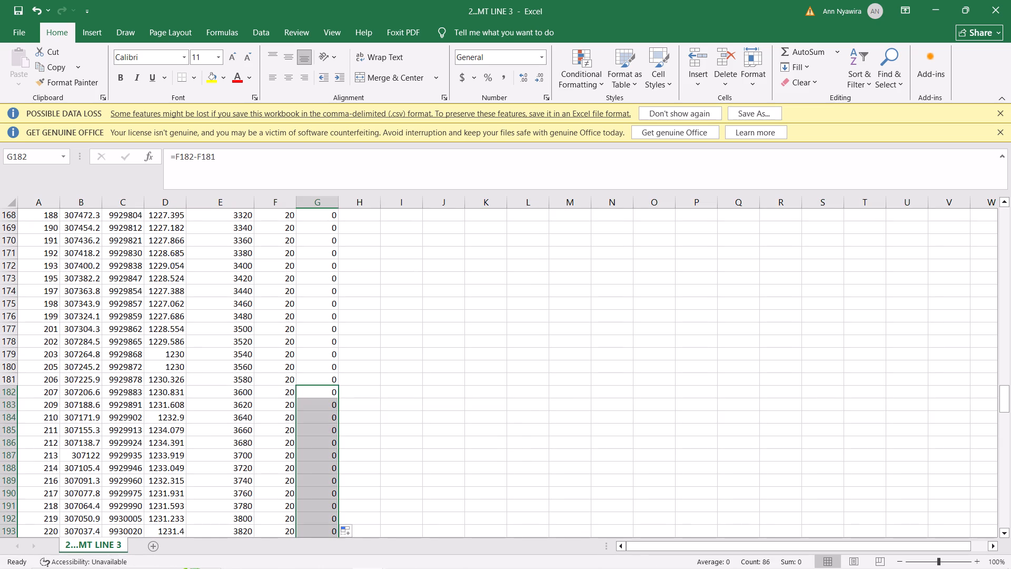
click(299, 396)
Check column G below row 182 for further non-zero spacing changes.
scroll(302, 390, down, 2)
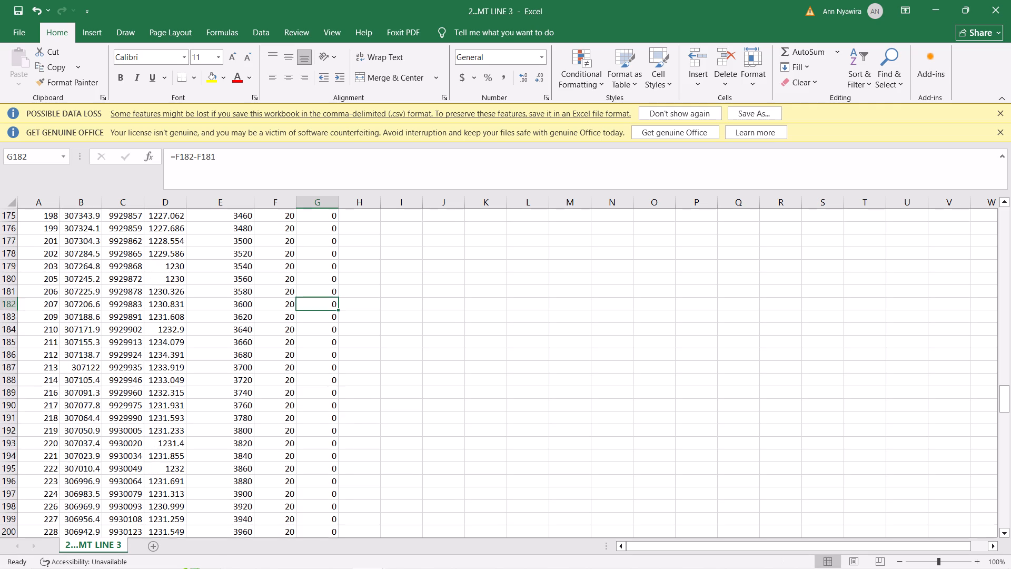
scroll(302, 390, down, 6)
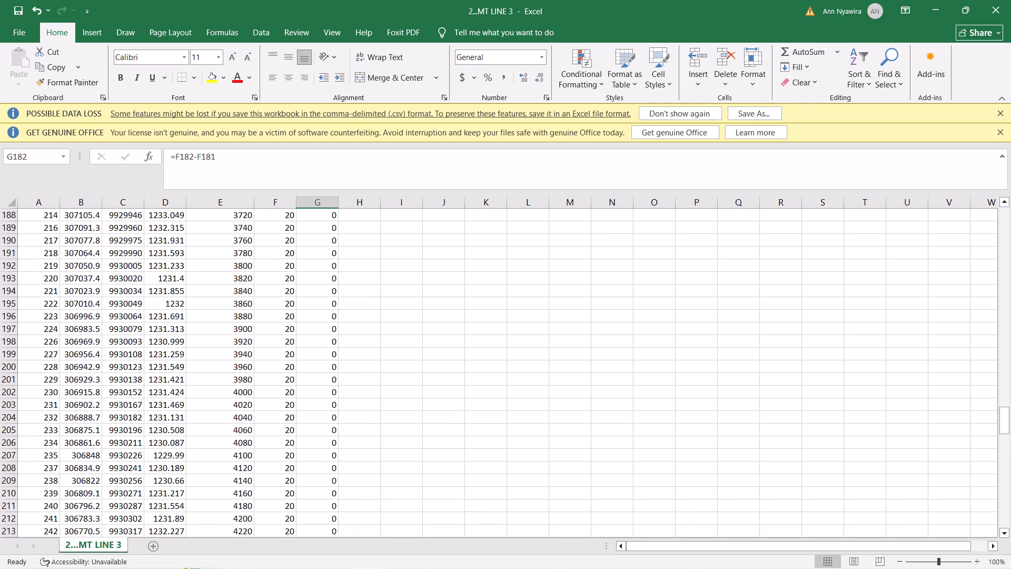
scroll(302, 390, down, 3)
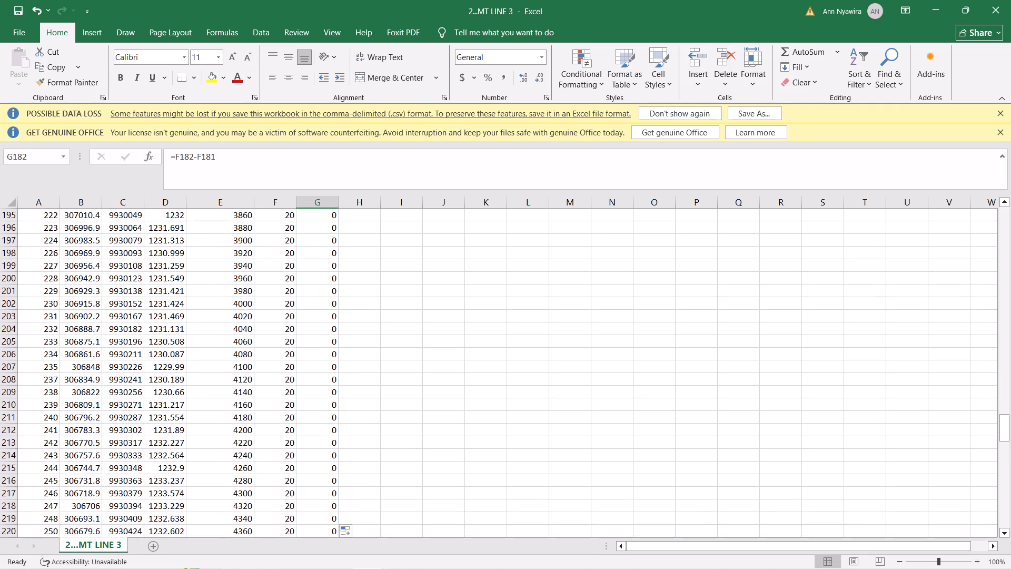
scroll(302, 390, down, 10)
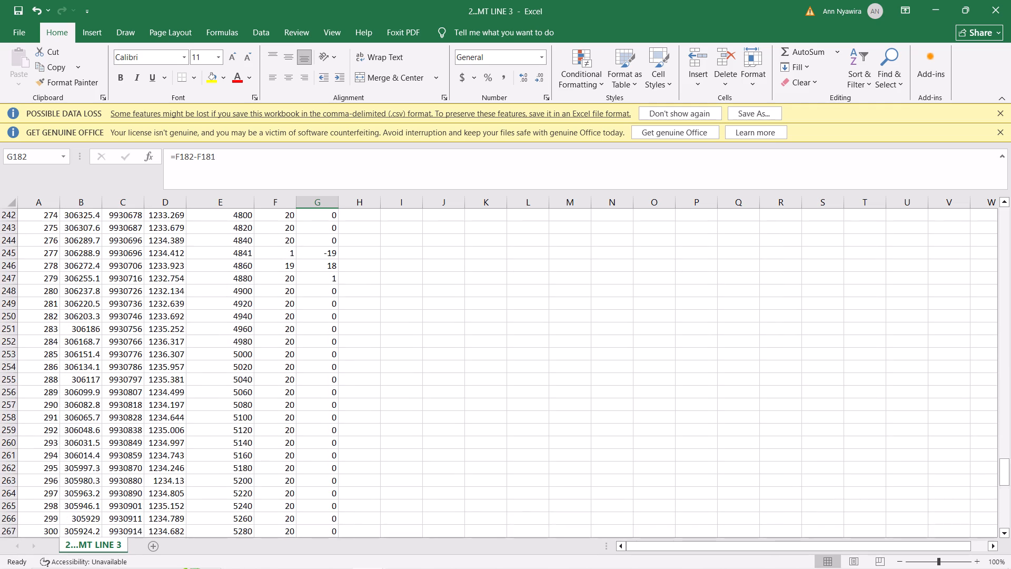
scroll(302, 390, down, 1)
scroll(302, 390, up, 3)
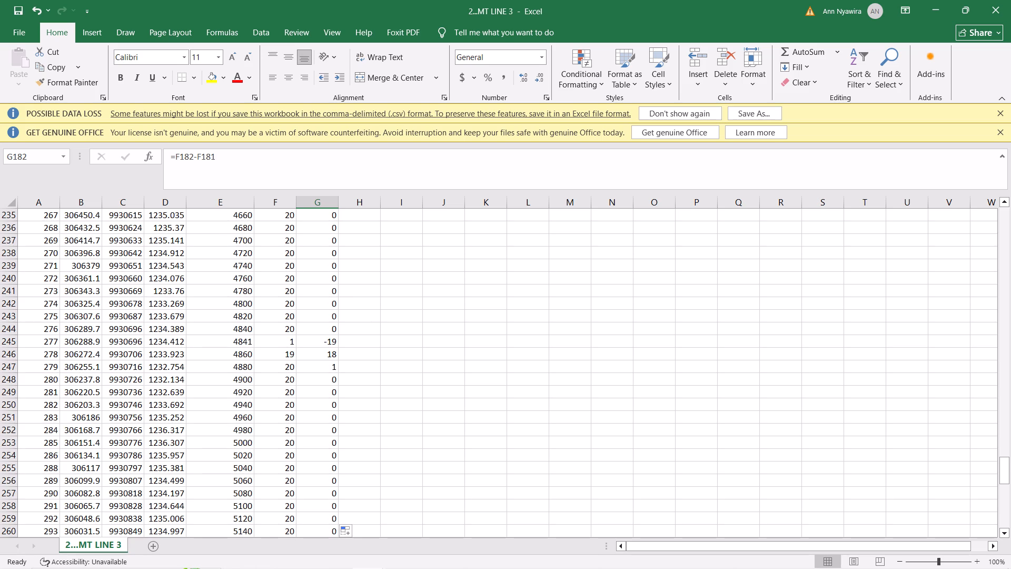
Delete row 245, the off-interval point at distance 4841.
click(290, 338)
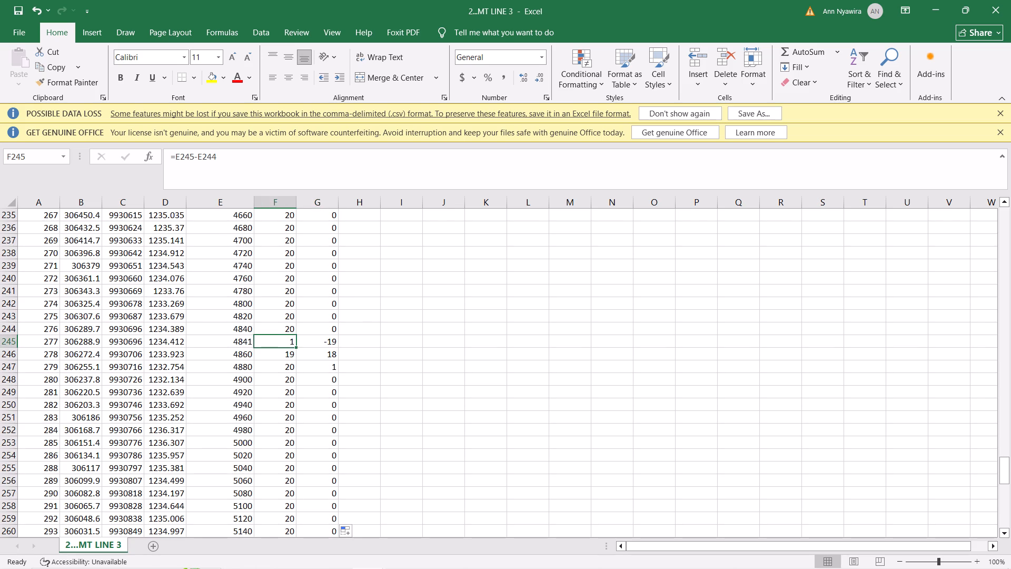
click(7, 344)
right_click(7, 344)
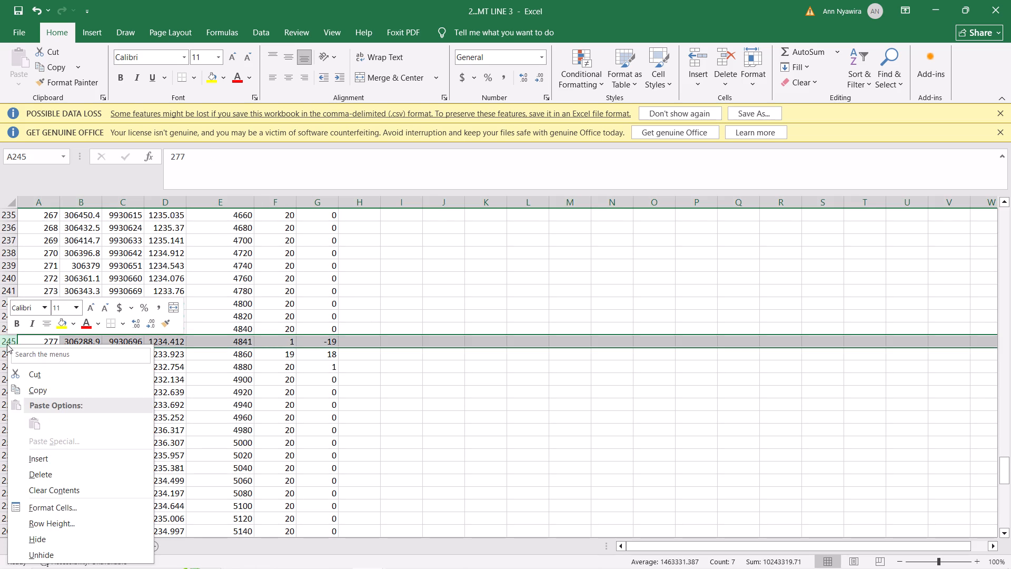
click(51, 469)
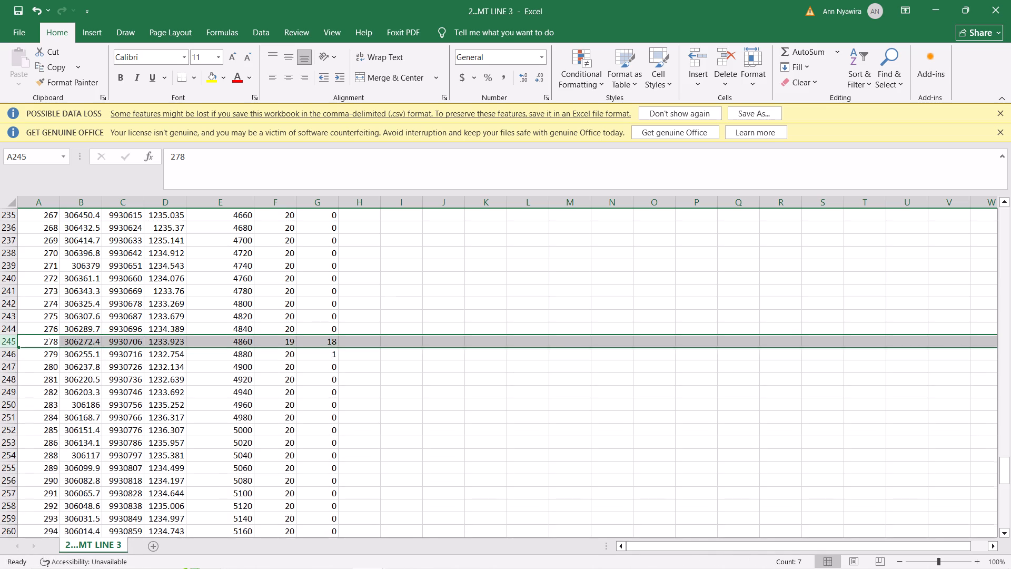
Refill the spacing and spacing-change formulas from F244 and G244 down their columns.
click(280, 327)
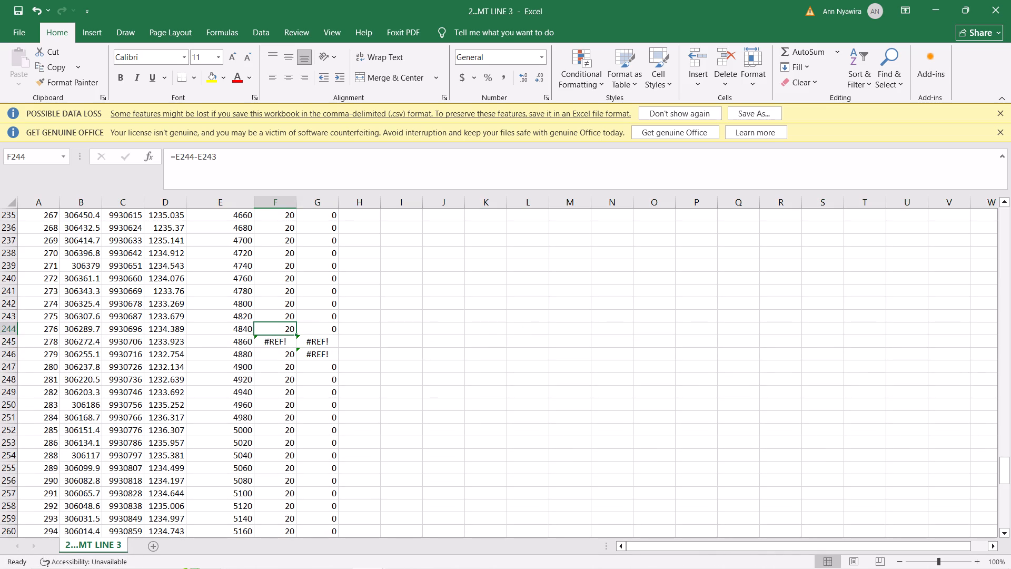
double_click(293, 333)
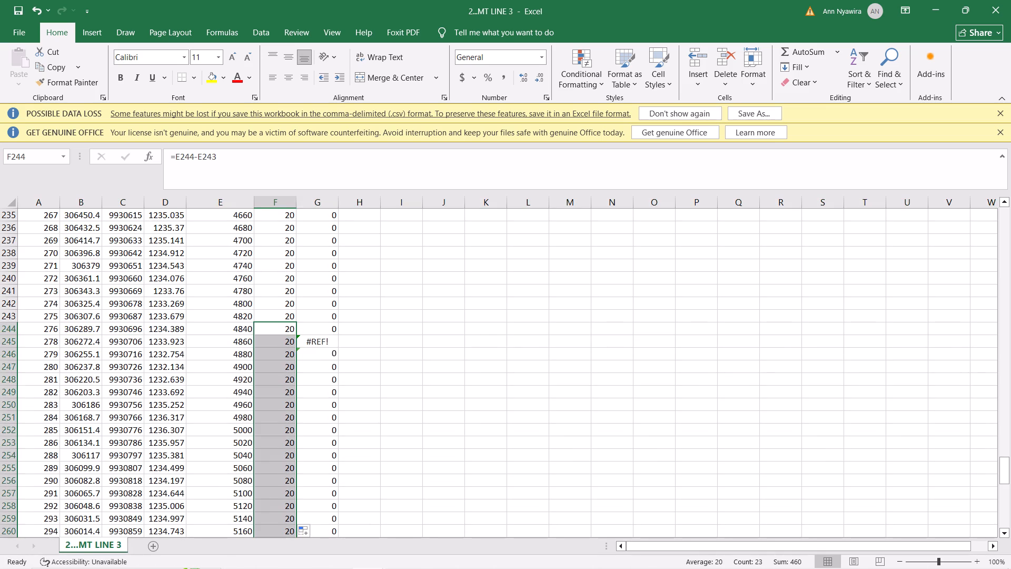
click(318, 329)
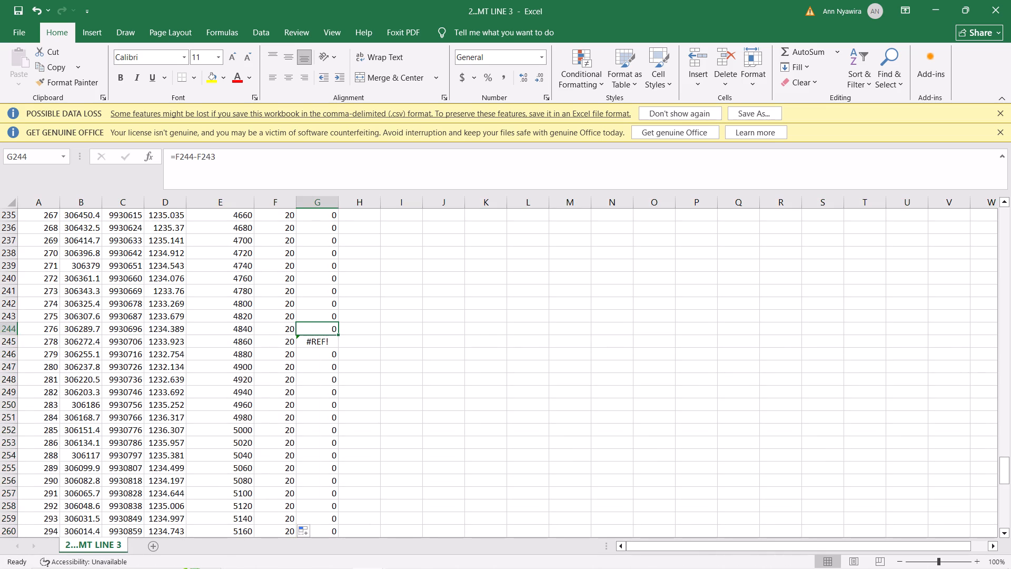
double_click(337, 333)
Check columns F and G down to the last data row and back up to the header for remaining irregular spacings.
click(325, 379)
scroll(325, 379, down, 2)
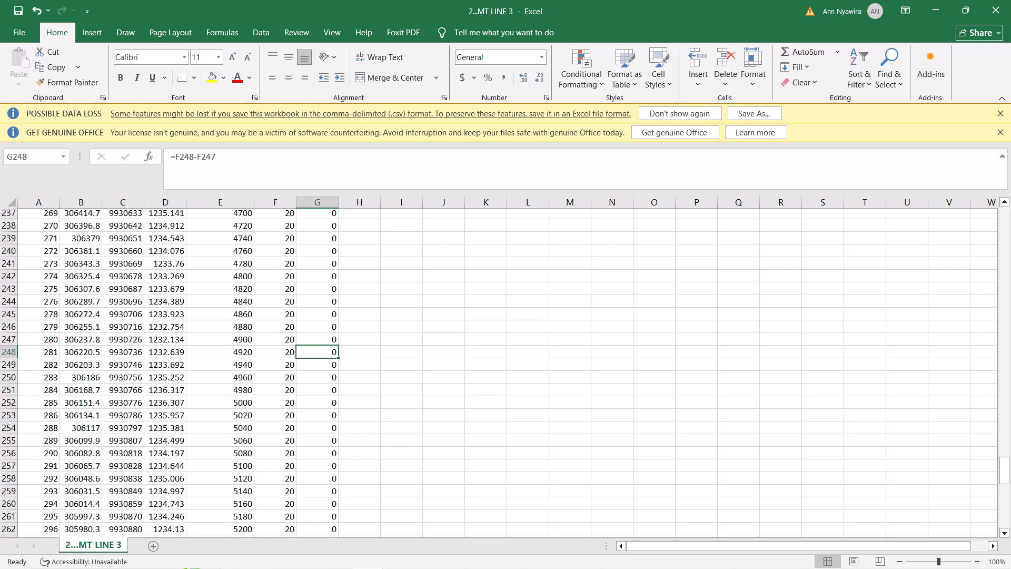
scroll(325, 379, up, 1)
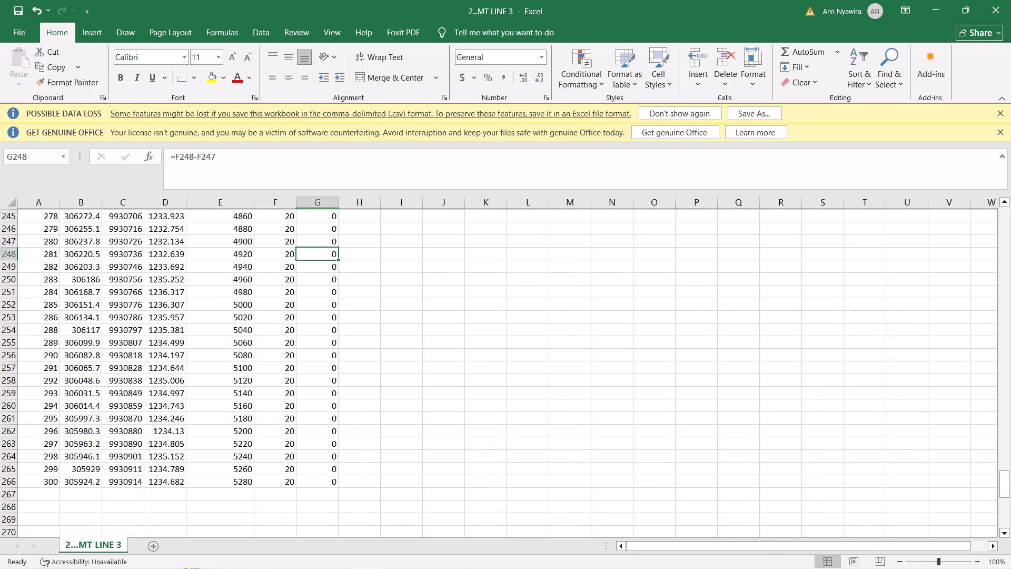
scroll(325, 379, up, 15)
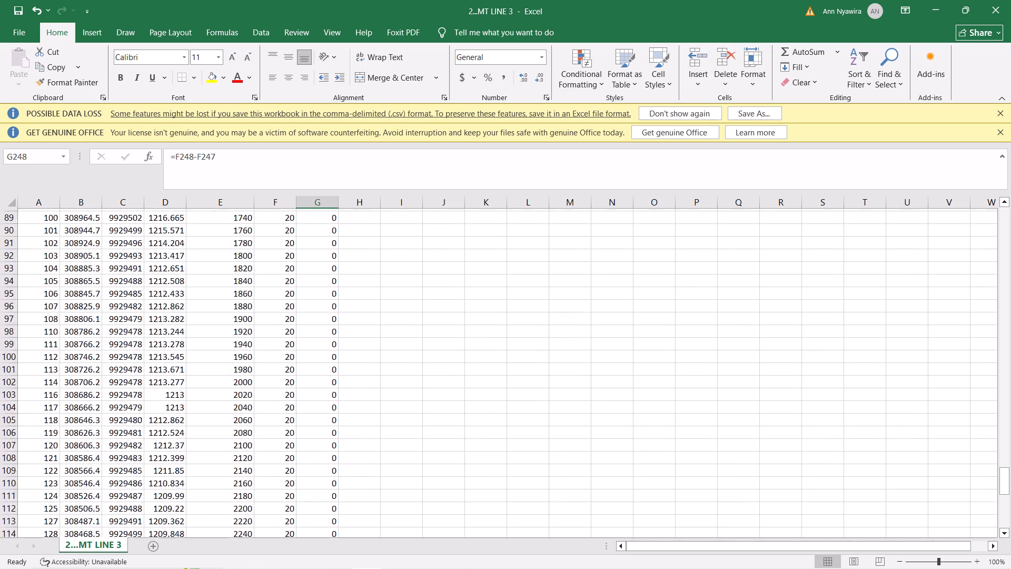
scroll(325, 379, up, 10)
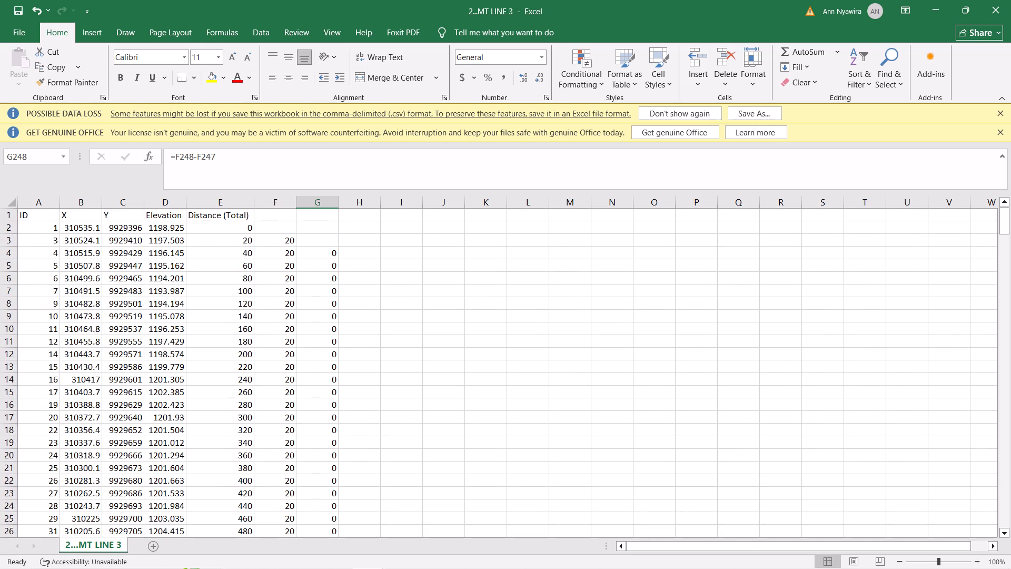
Save the cleaned sheet as comma-delimited CSV 2...MT LINE 3 in folder 2, replacing the existing file, and close the workbook.
click(13, 29)
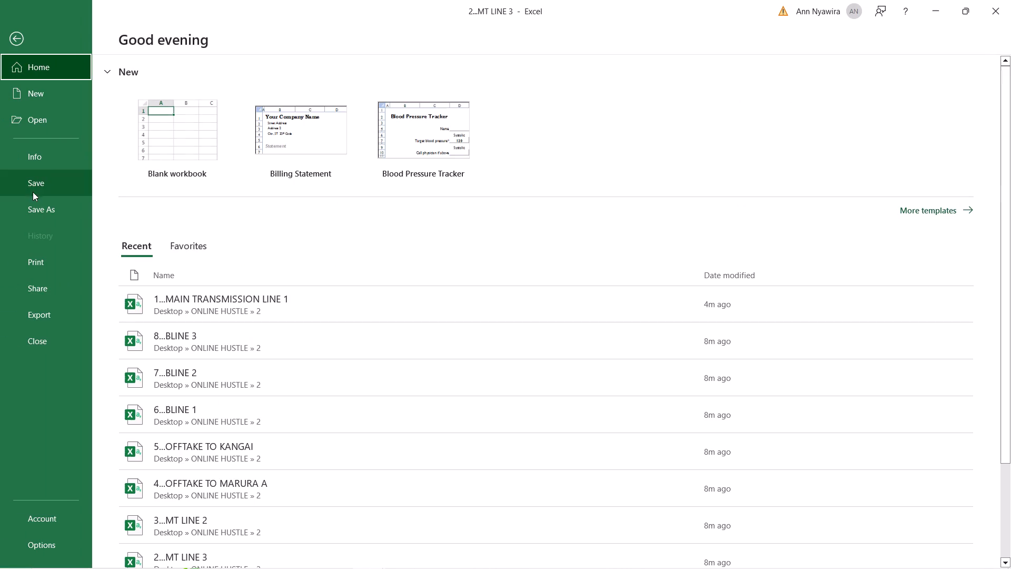
click(42, 203)
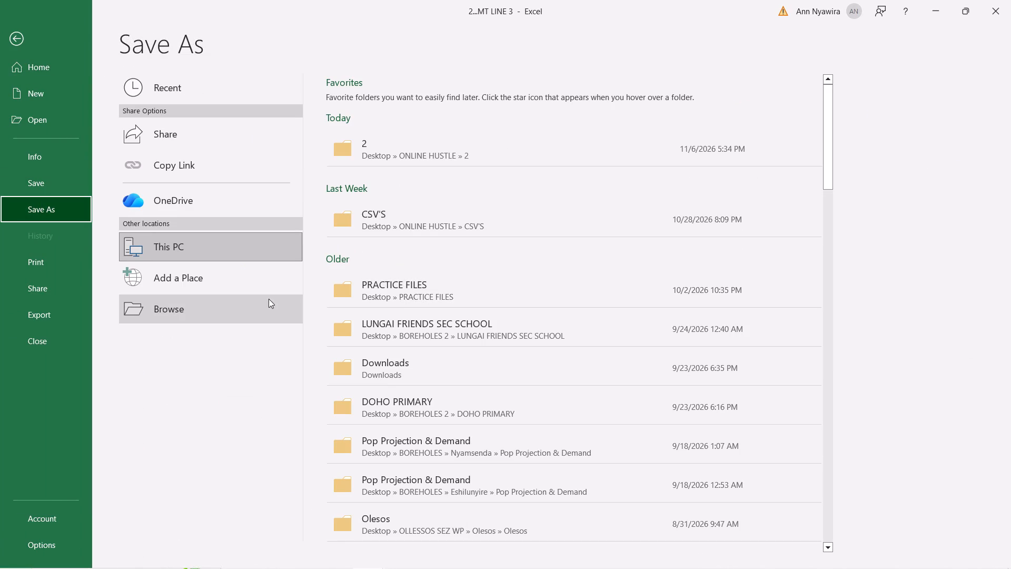
click(219, 297)
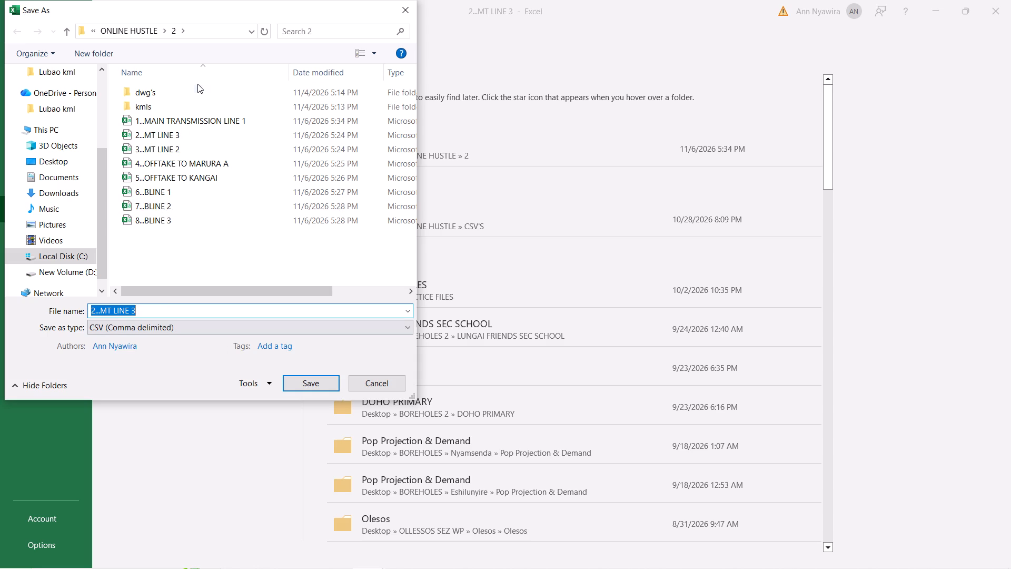
click(307, 380)
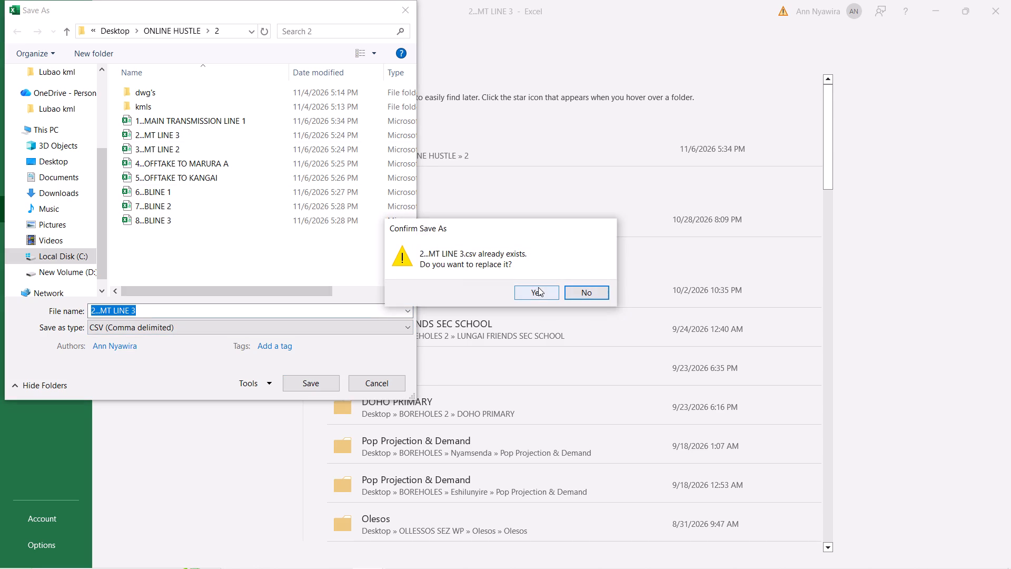
click(538, 287)
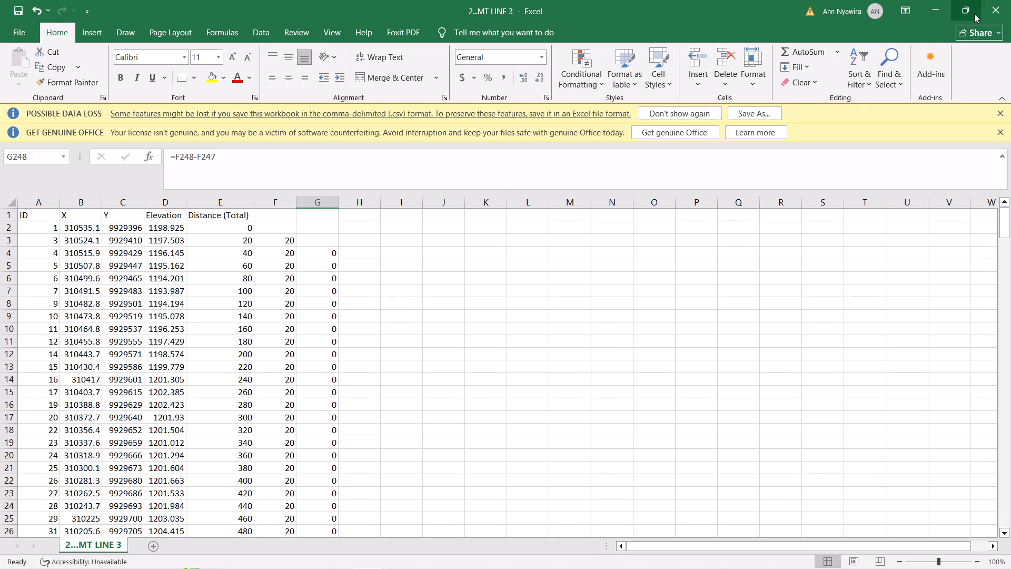
click(991, 7)
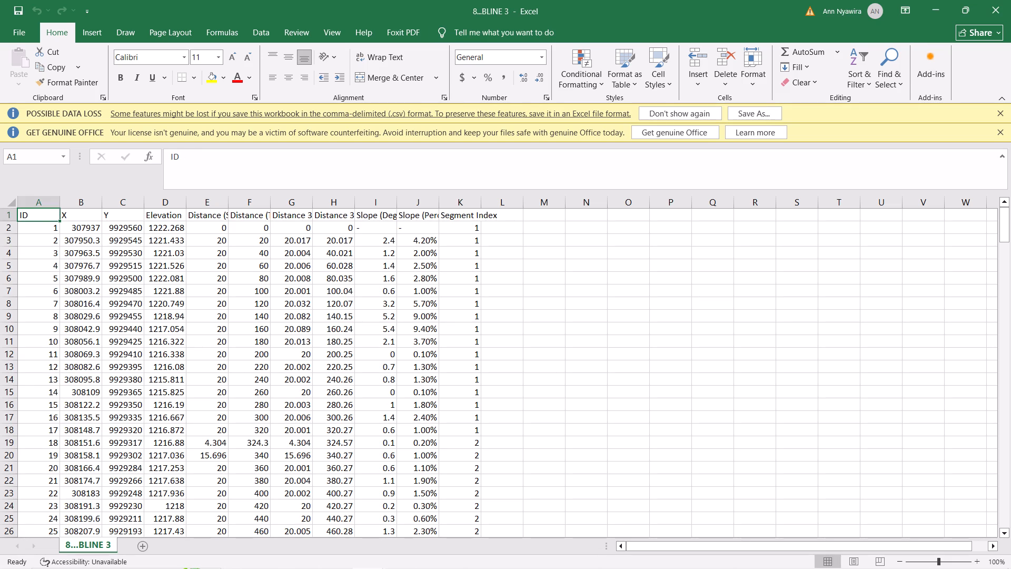
In the 8...BLINE 3 workbook, widen column E to read its heading and select the Distance (Segment) column.
drag(228, 207, 259, 208)
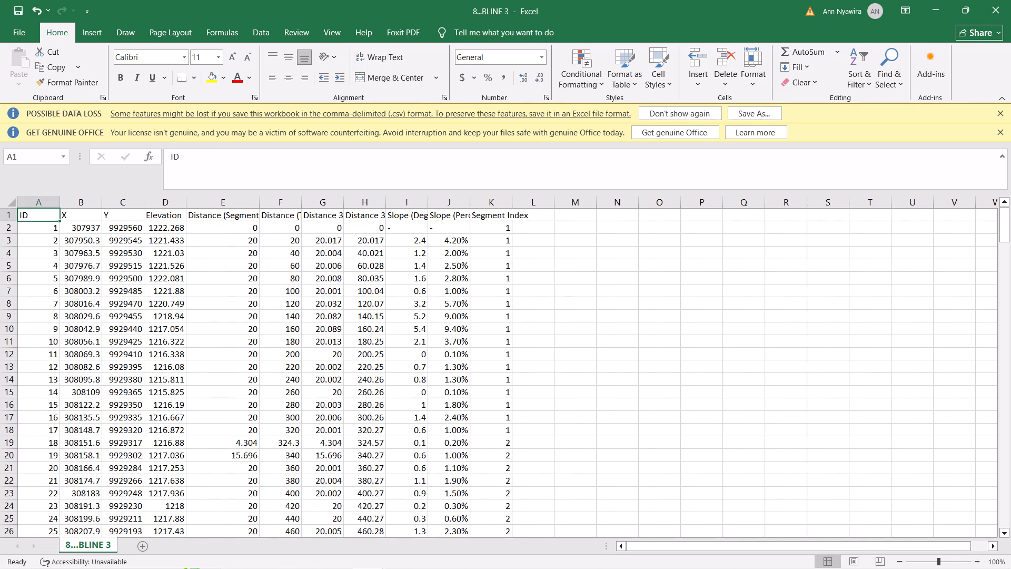
click(251, 200)
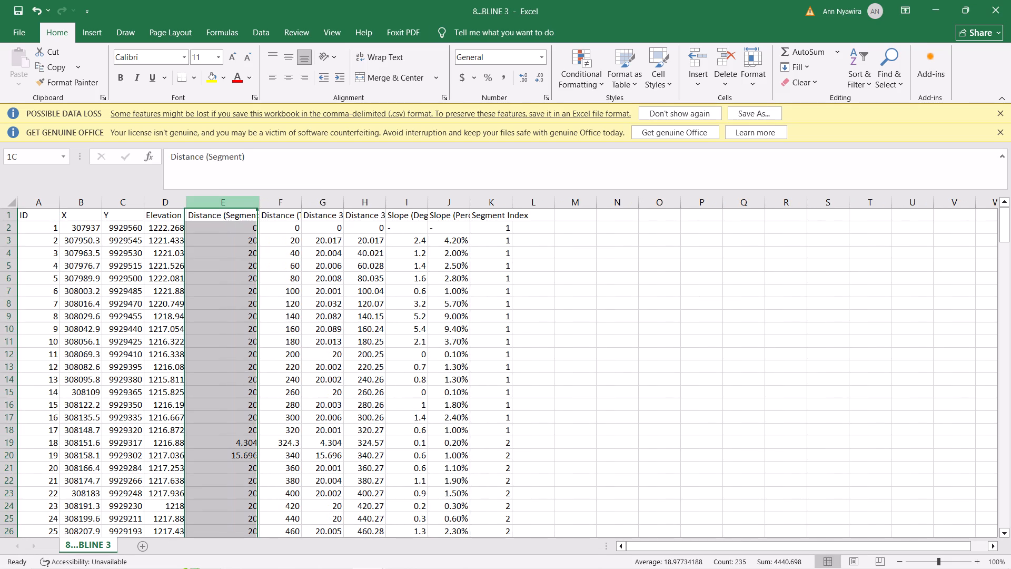
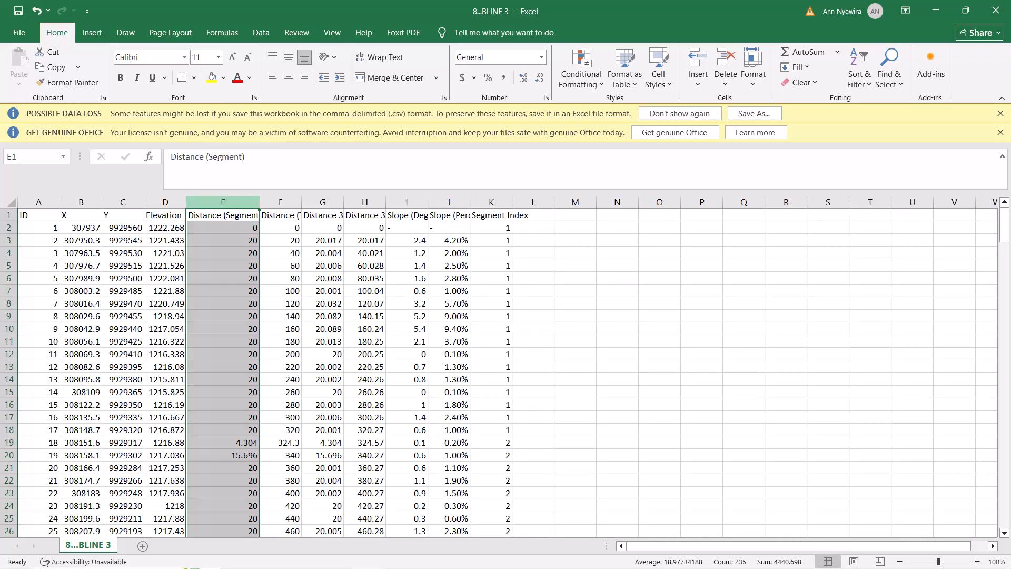
Delete the Distance (Segment) column and widen the Distance (Total) column until its heading is fully readable.
right_click(227, 258)
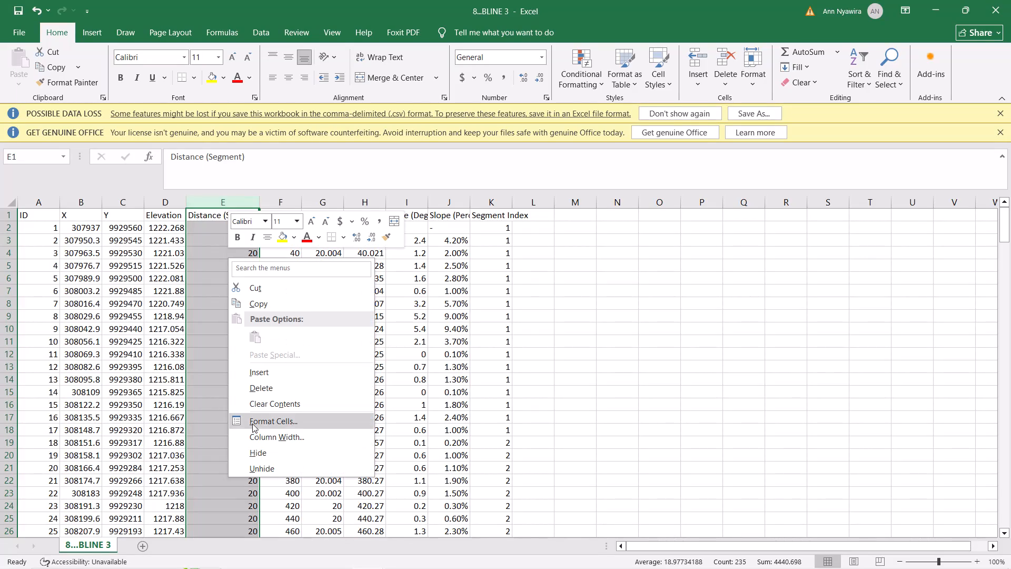
click(265, 393)
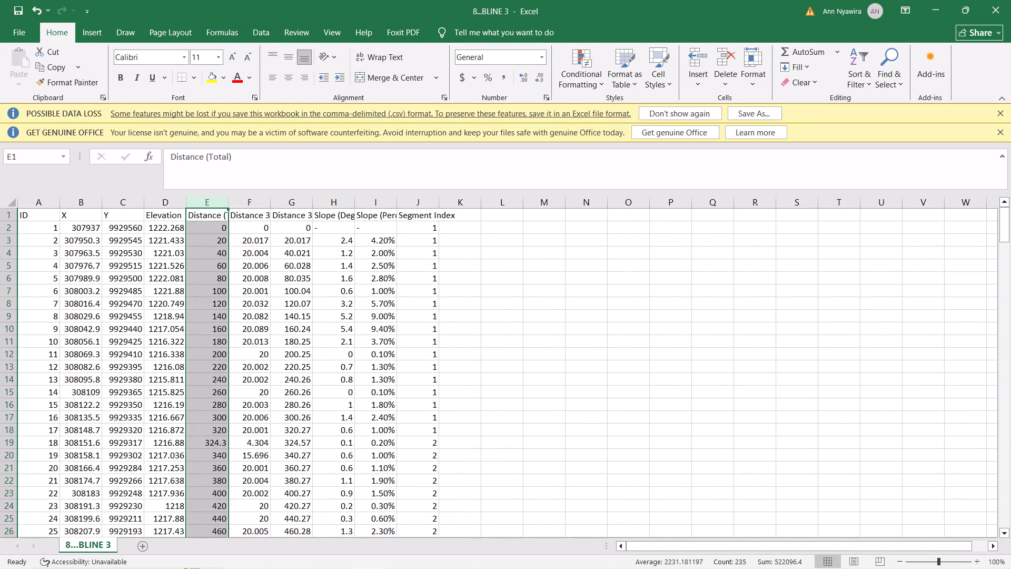
drag(232, 198, 250, 201)
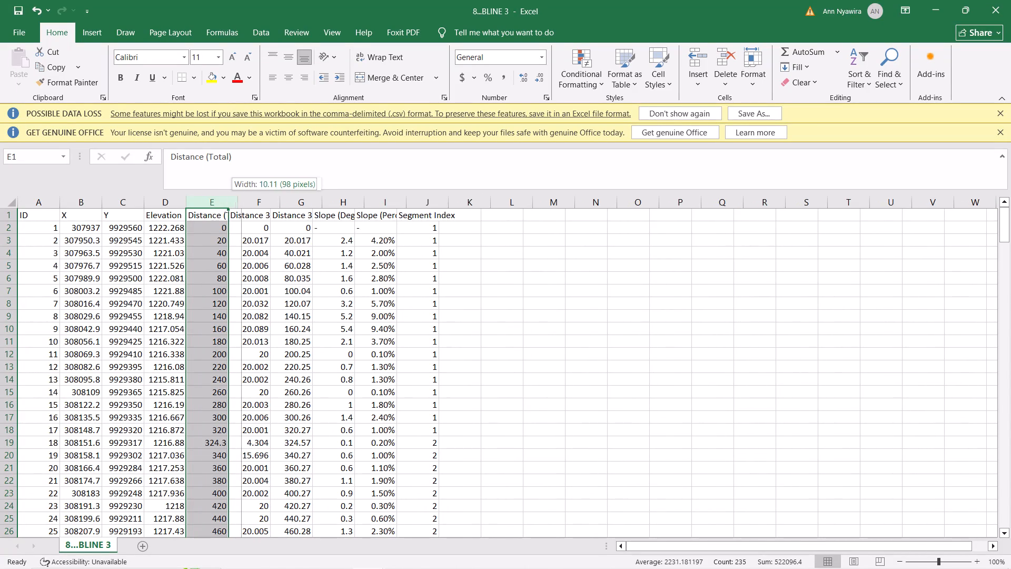
drag(250, 201, 260, 205)
Delete columns F to J, from Distance 3D (Segment) through Segment Index.
drag(277, 208, 410, 220)
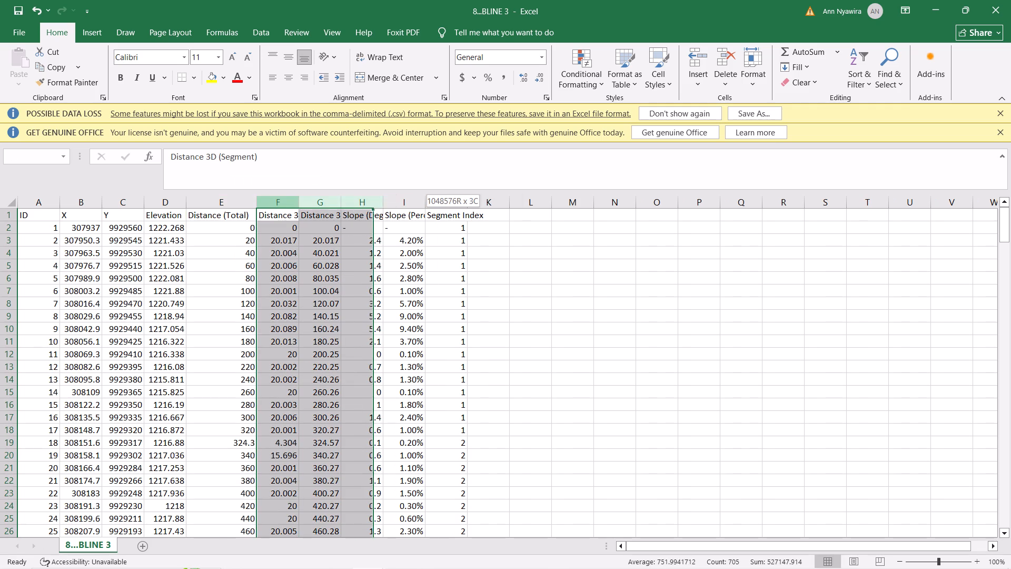
drag(410, 220, 438, 217)
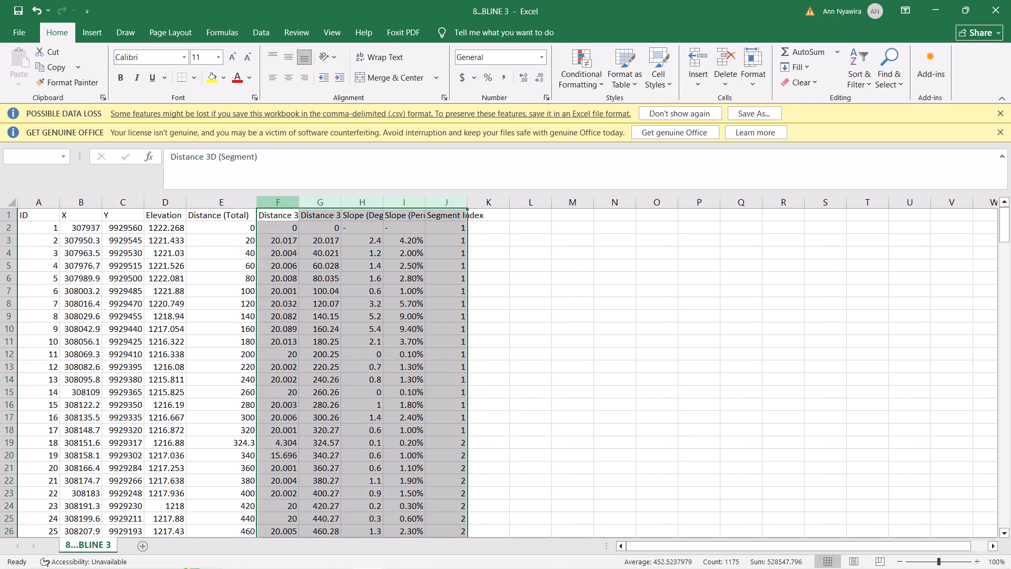
right_click(375, 290)
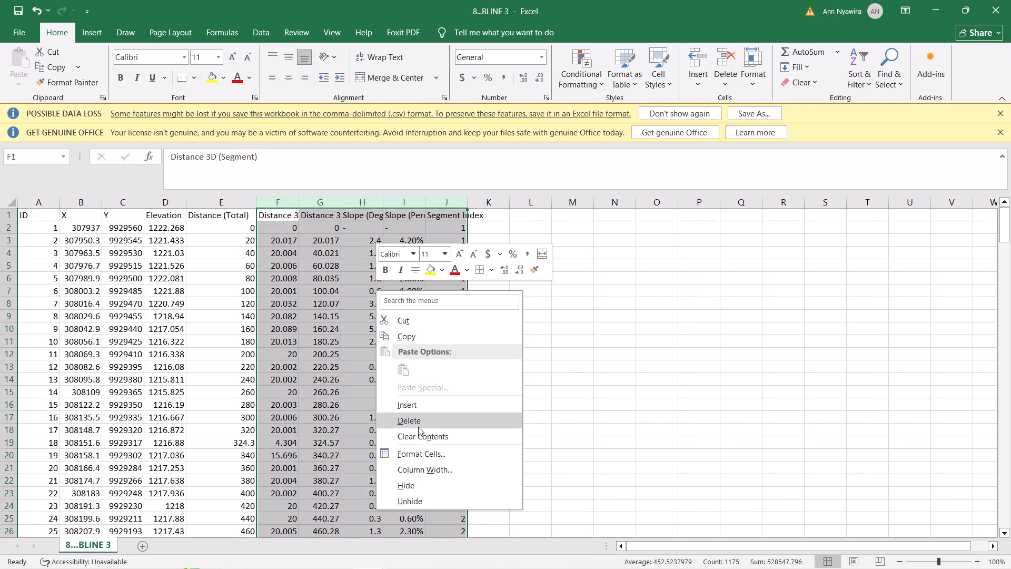
click(418, 427)
click(314, 294)
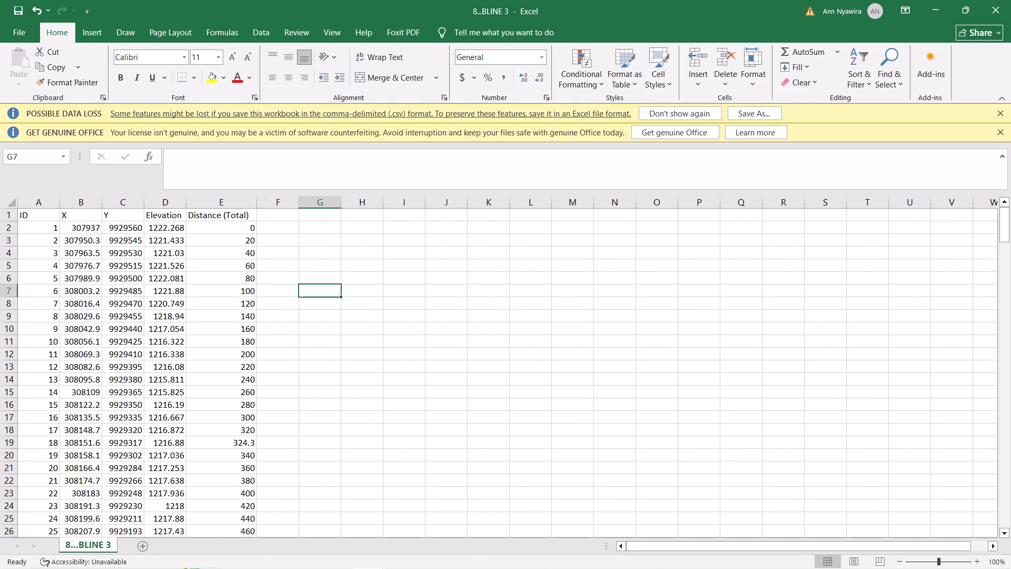
Set the Distance (Total) value in the last data row, cell E235, to 4460.
scroll(252, 347, down, 4)
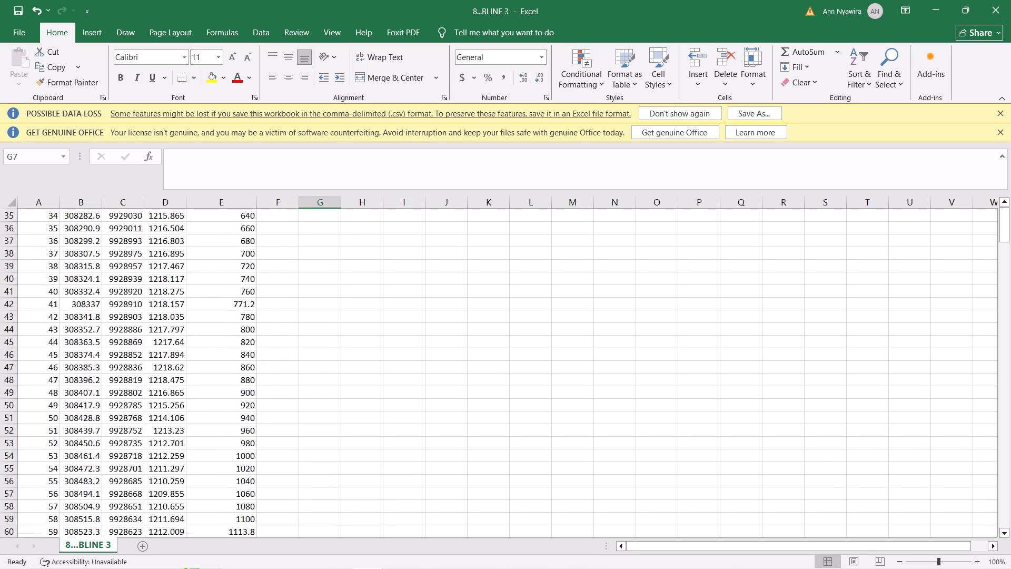
scroll(252, 347, down, 13)
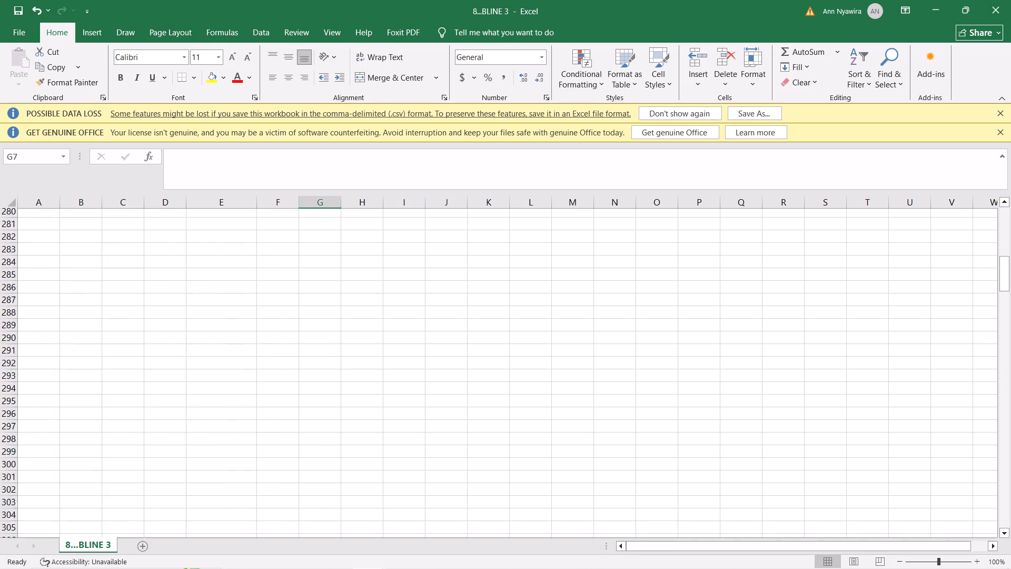
scroll(252, 347, up, 7)
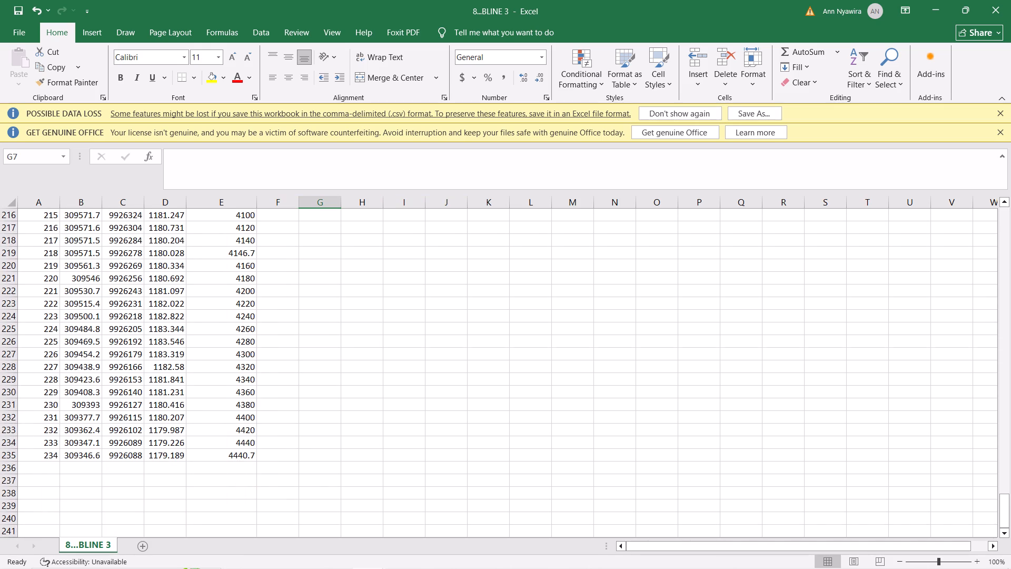
click(246, 462)
click(251, 456)
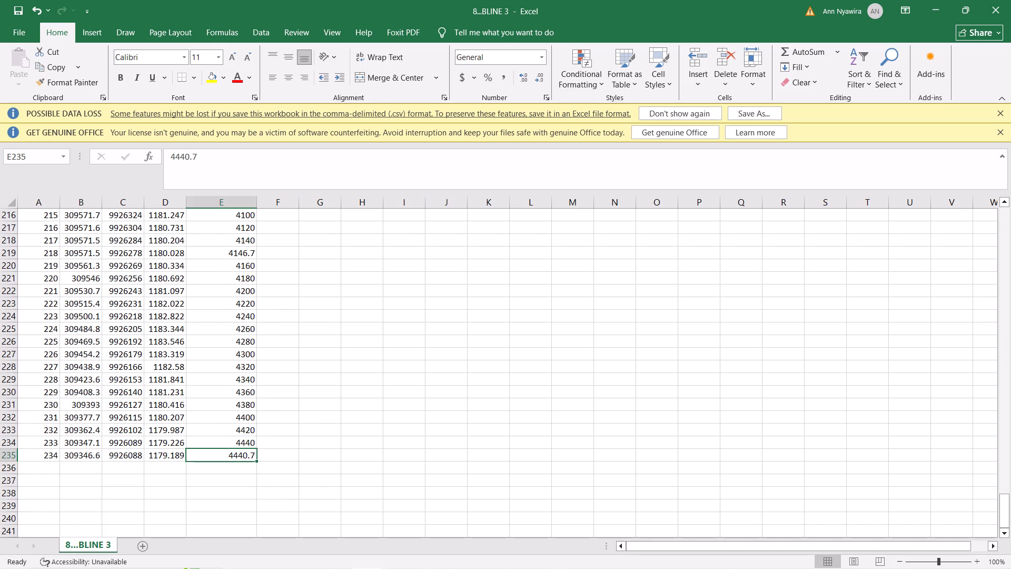
text(44)
key(6)
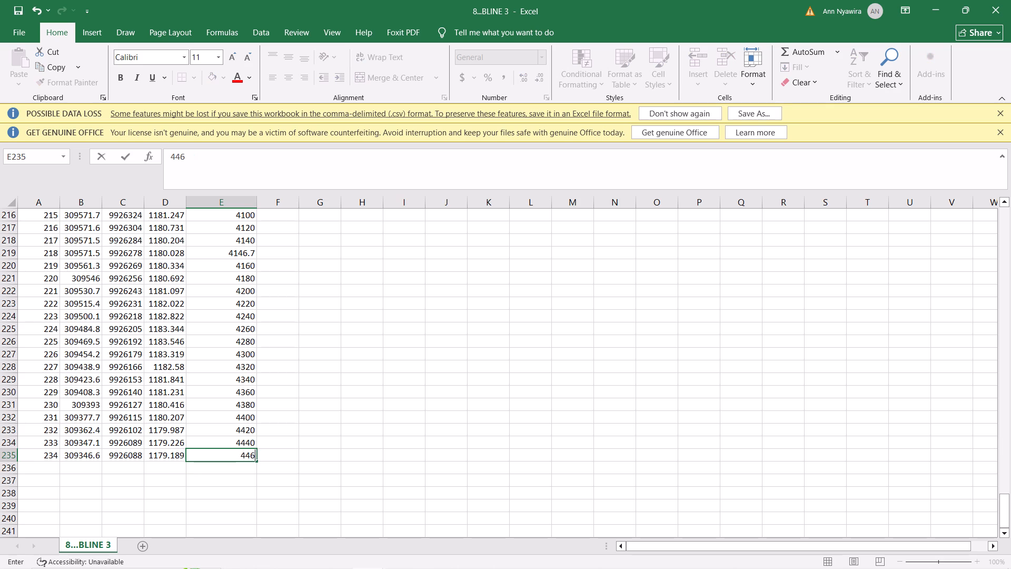
key(0)
key(Return)
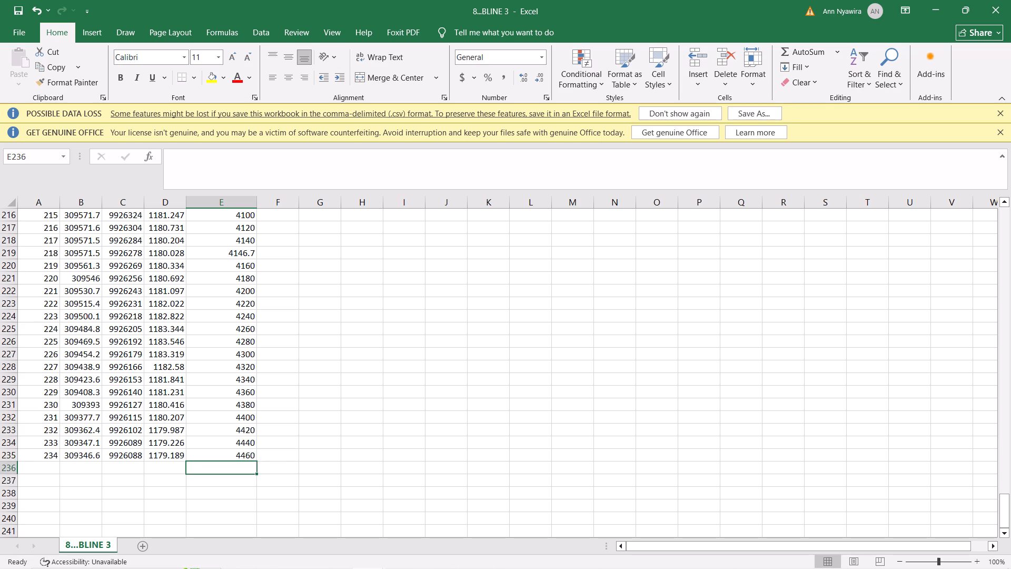
Turn on filtering for the header row of the whole sheet.
scroll(314, 359, up, 2)
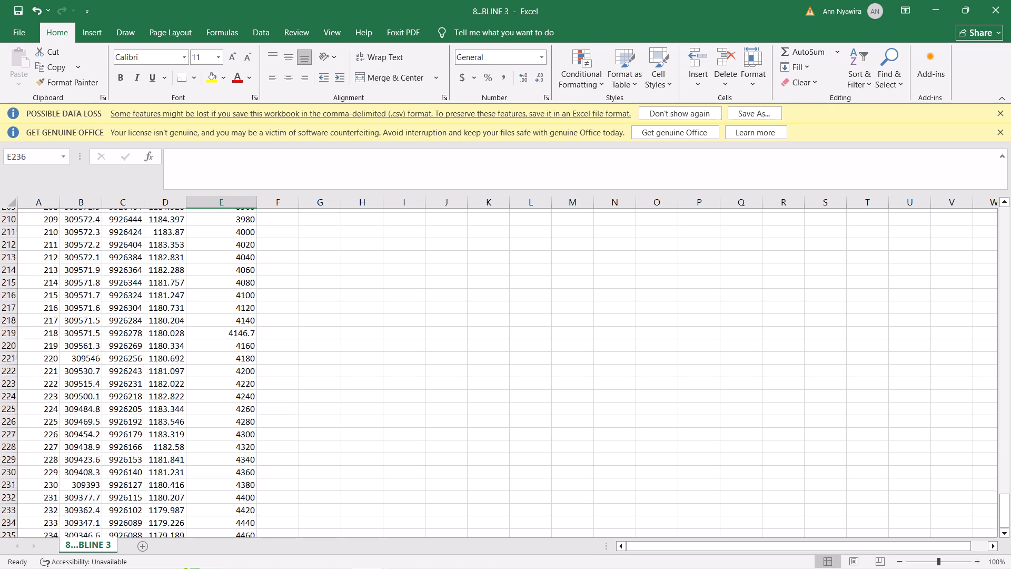
scroll(314, 359, up, 14)
scroll(314, 359, right, 7)
scroll(314, 359, up, 11)
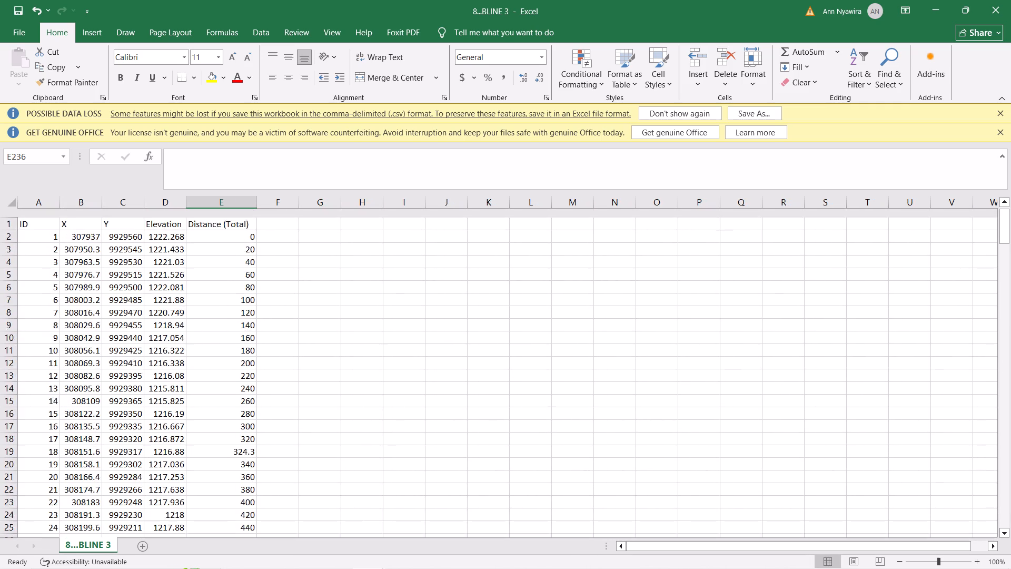
scroll(314, 359, up, 5)
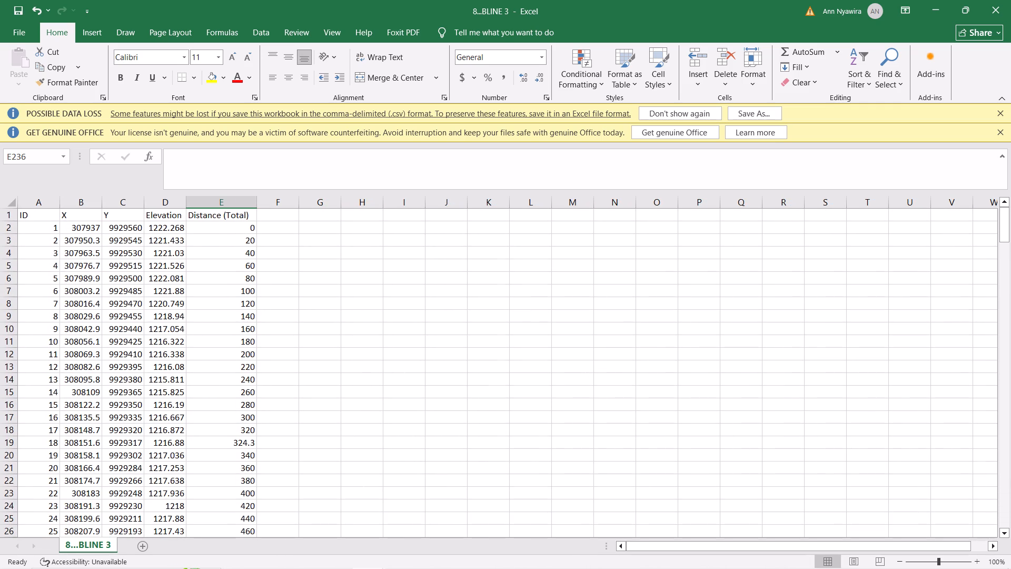
key(ctrl+a)
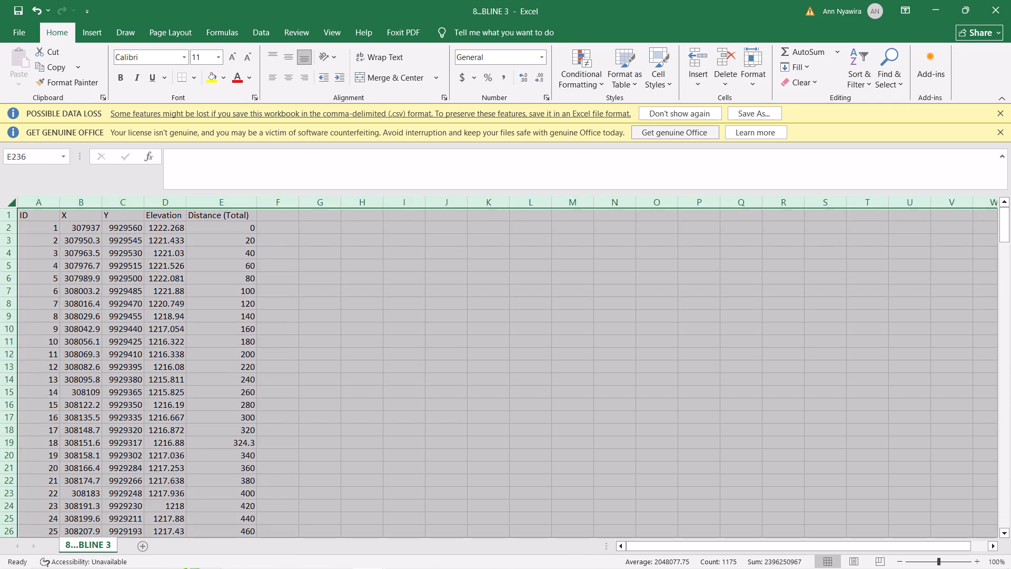
click(856, 67)
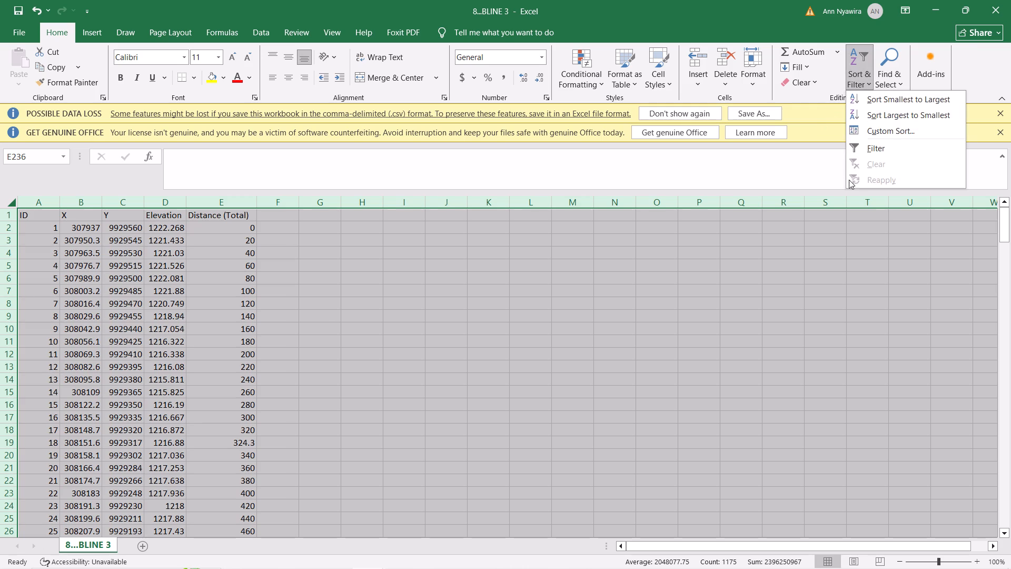
click(867, 149)
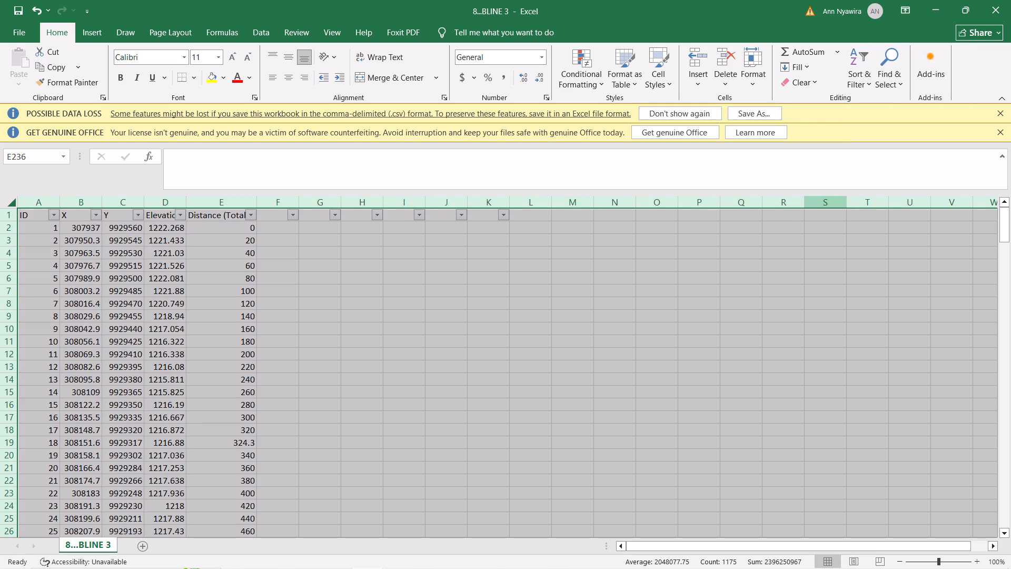
click(373, 248)
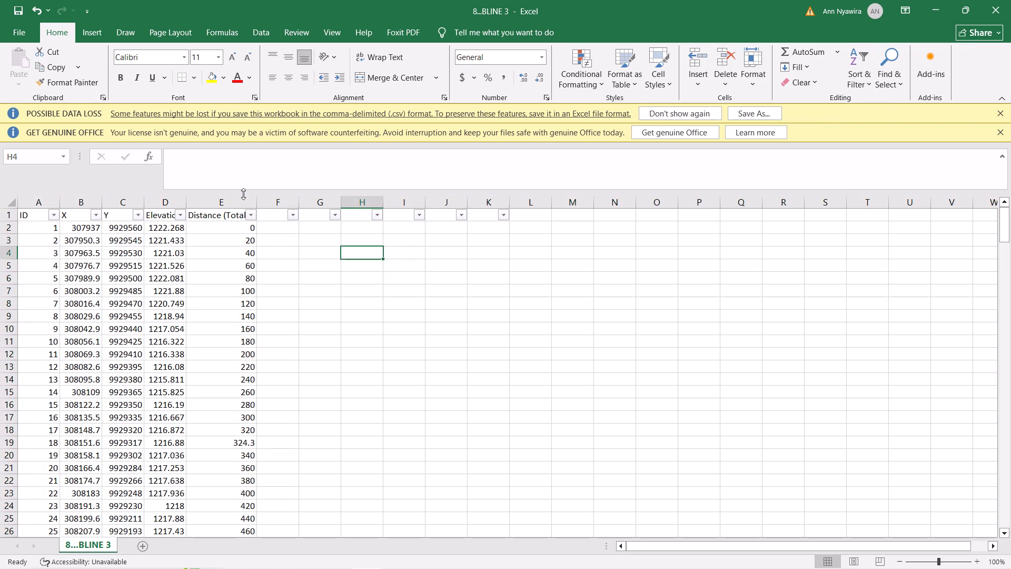
Filter the Distance (Total) column to values containing a decimal point by searching for ".".
click(248, 201)
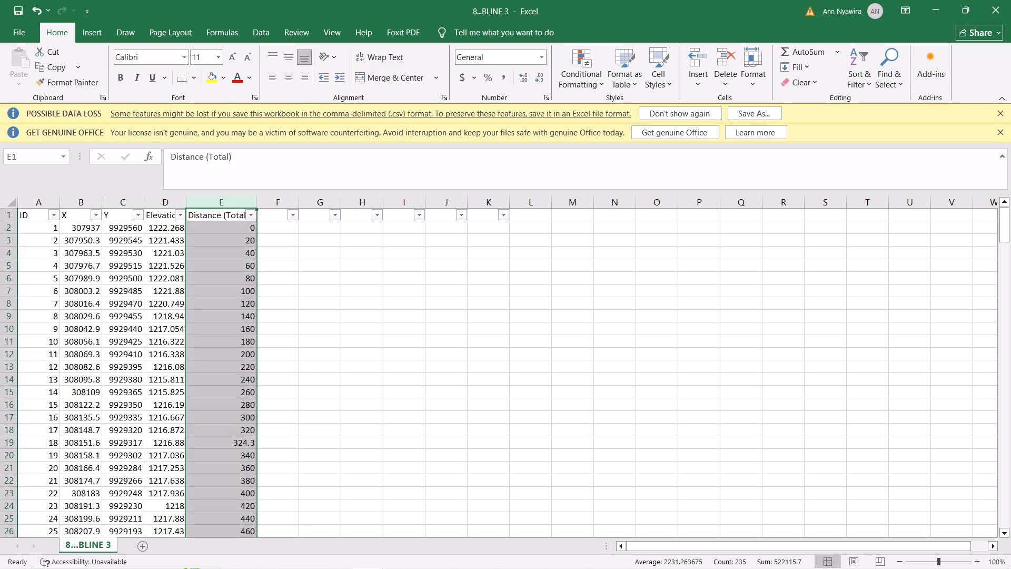
click(251, 210)
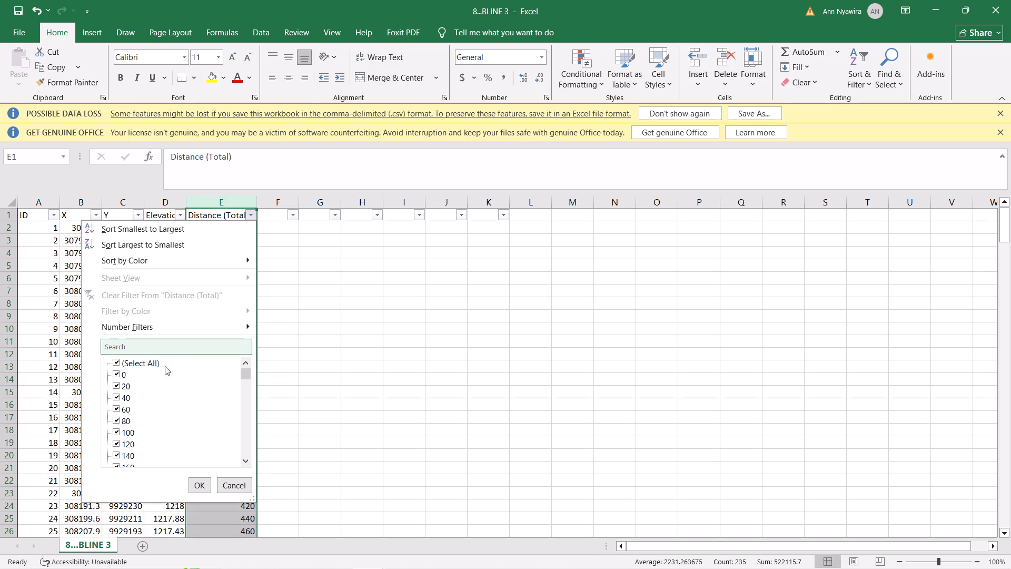
click(163, 347)
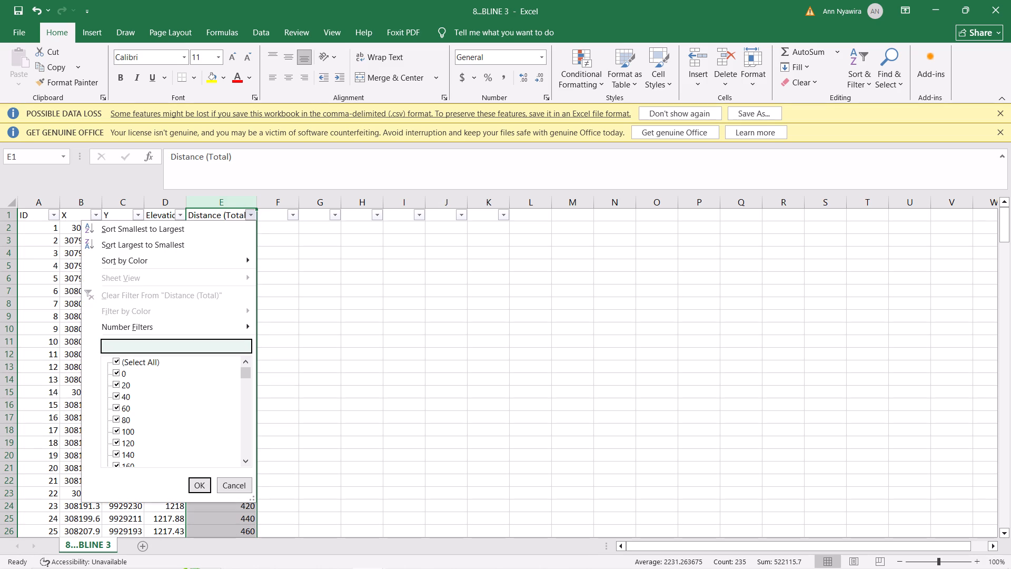
key(period)
key(Return)
click(355, 323)
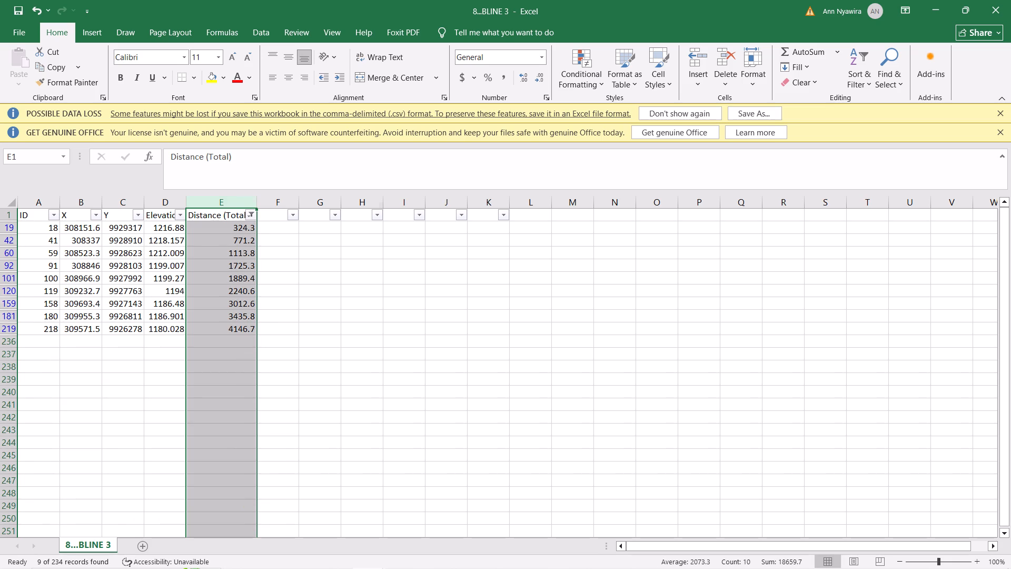
Delete all the filtered sheet rows that have decimal Distance (Total) values.
drag(44, 224, 271, 312)
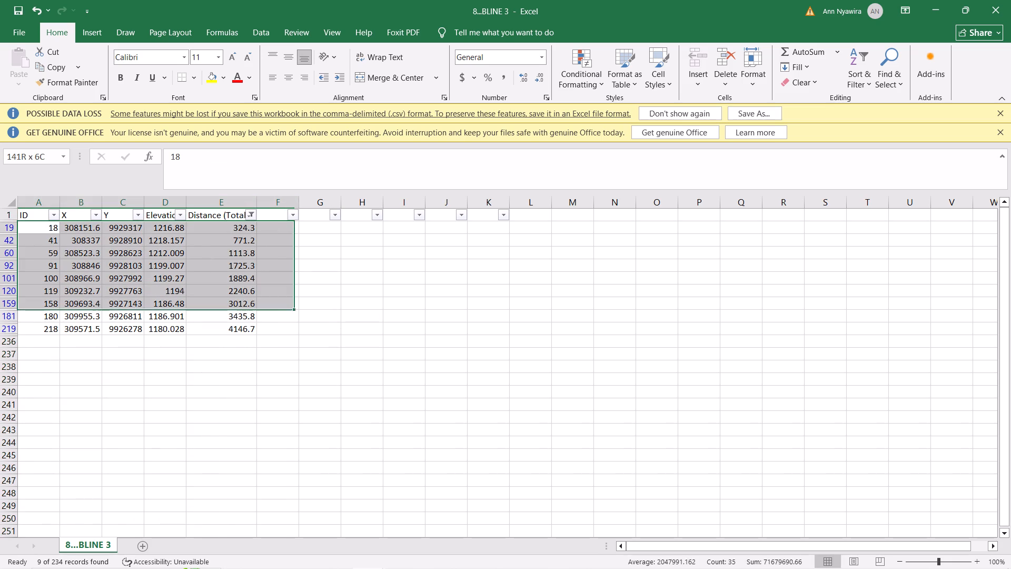
drag(271, 312, 237, 329)
right_click(133, 242)
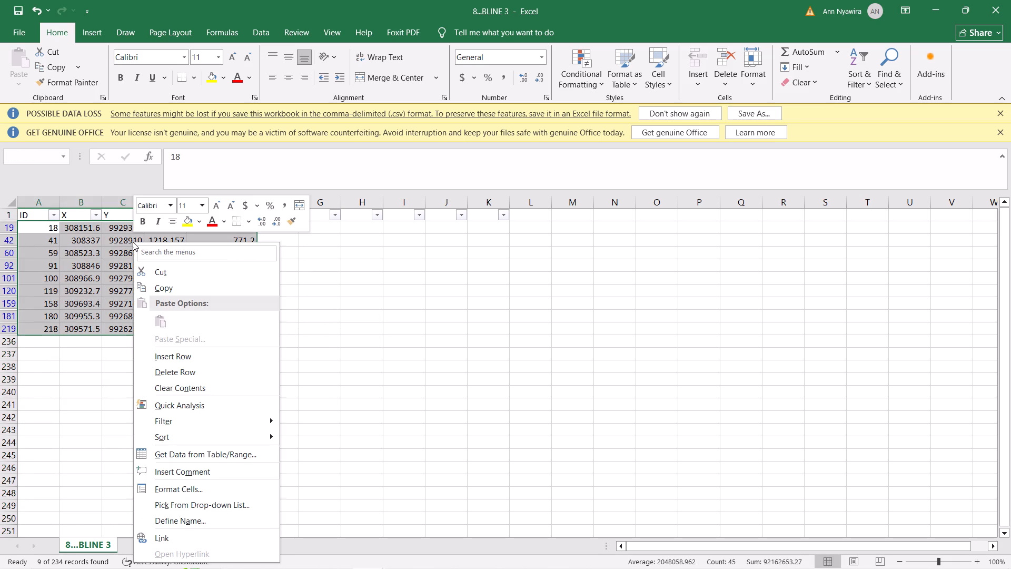
click(185, 374)
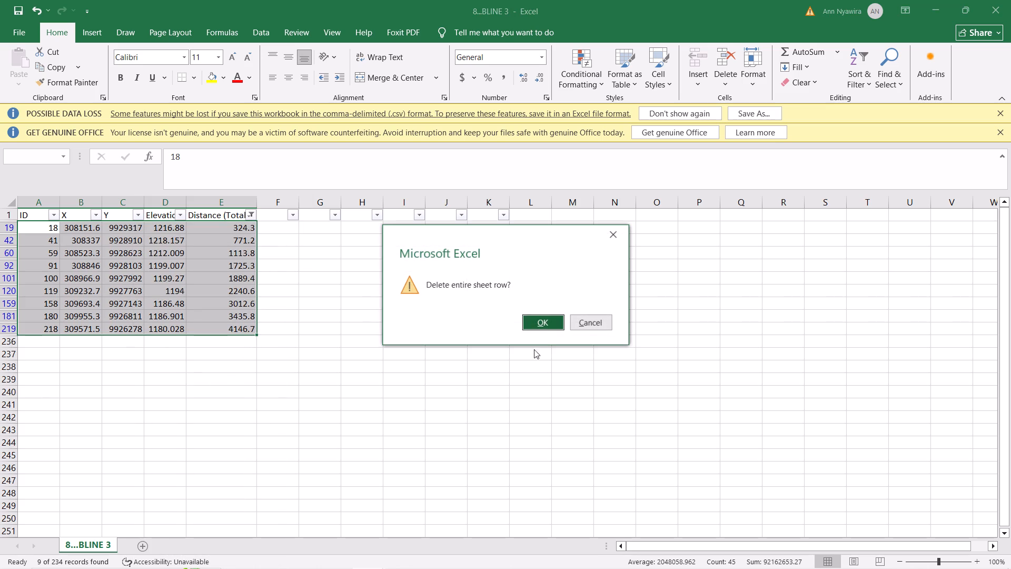
click(542, 323)
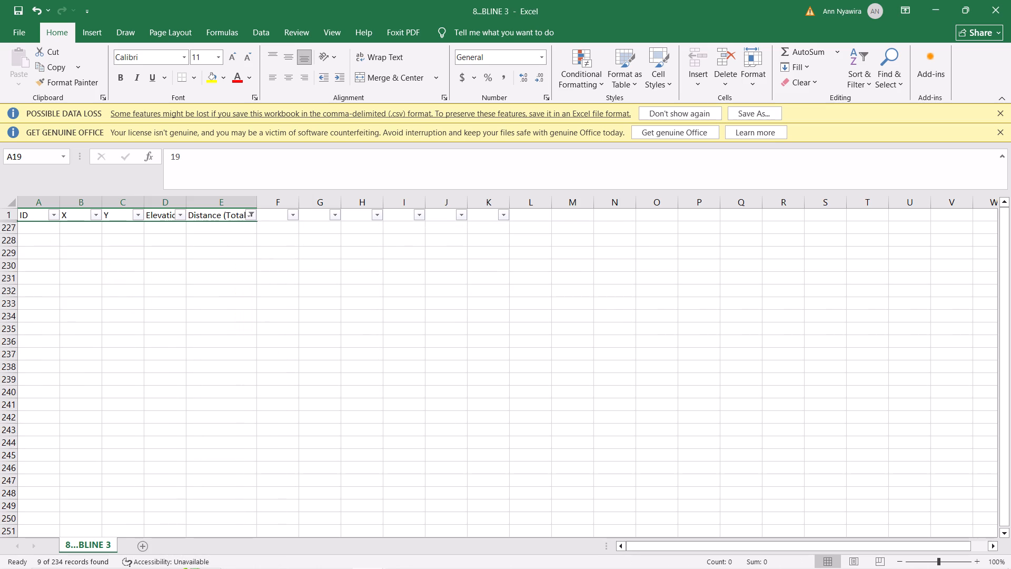
Clear the filter from the Distance (Total) column to show the remaining rows.
click(248, 213)
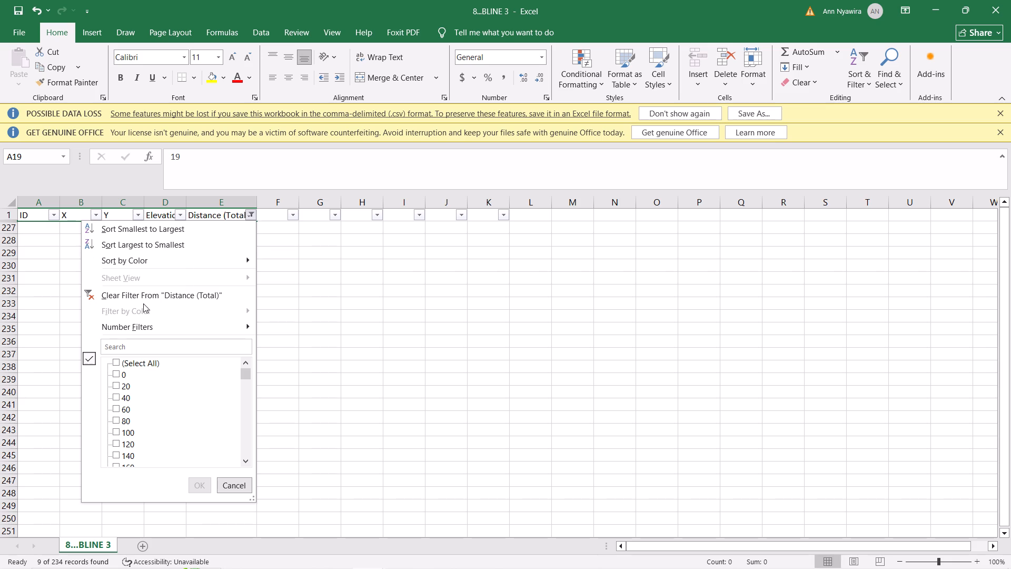
click(154, 302)
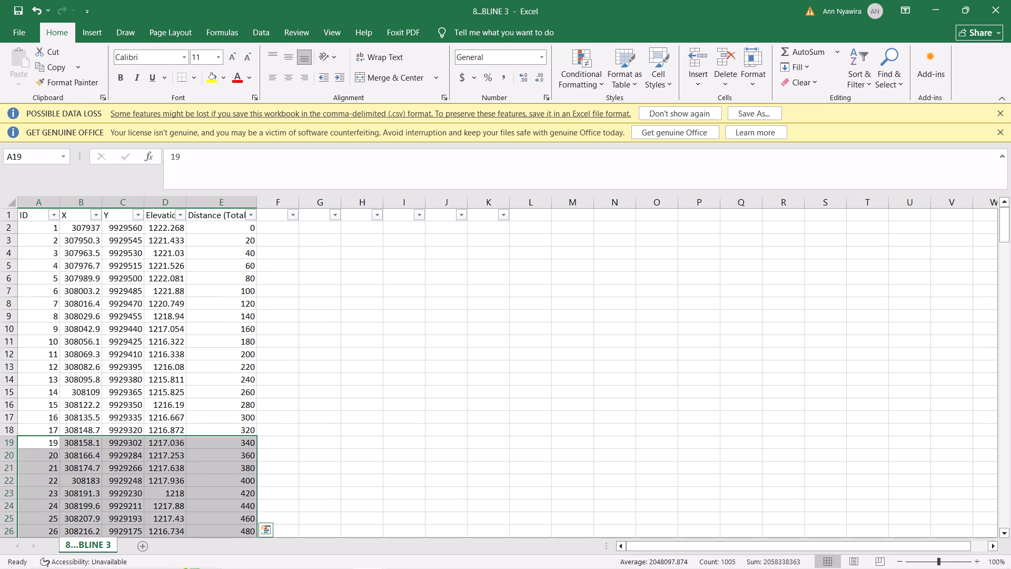
click(326, 345)
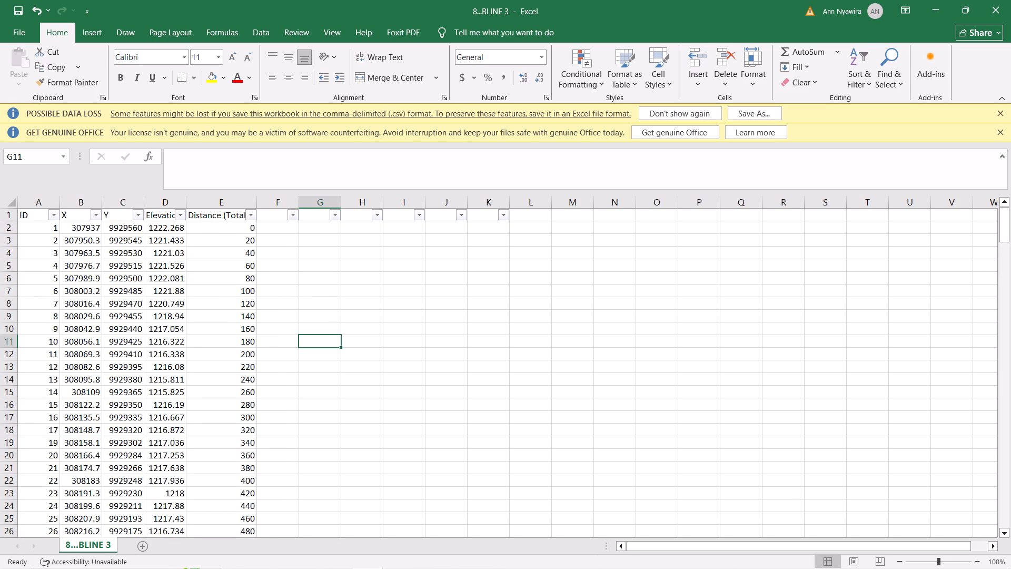
Enter the spacing formula =E3-E2 in cell F3, beside the Distance (Total) column.
click(279, 242)
key(equal)
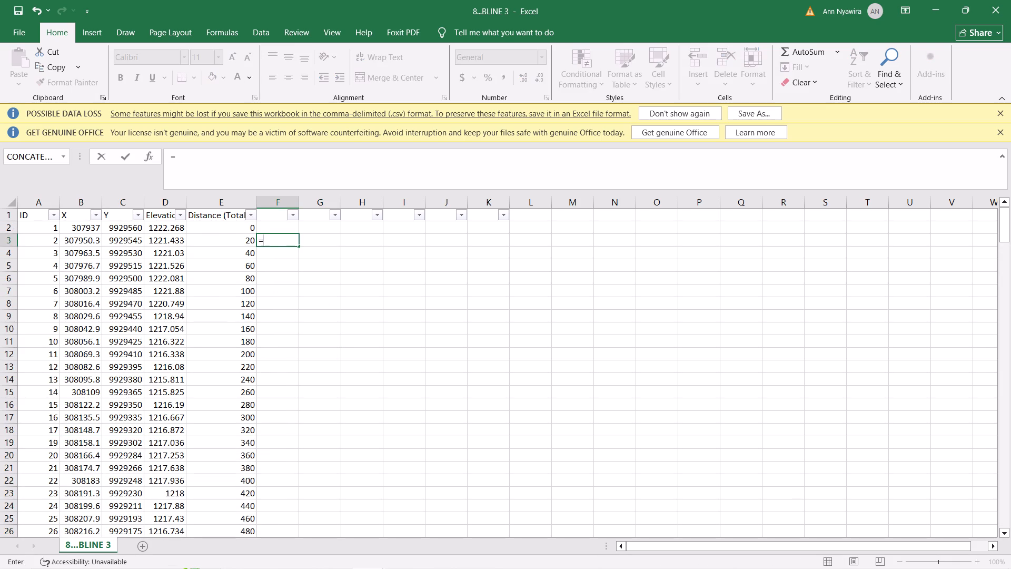
click(240, 237)
key(minus)
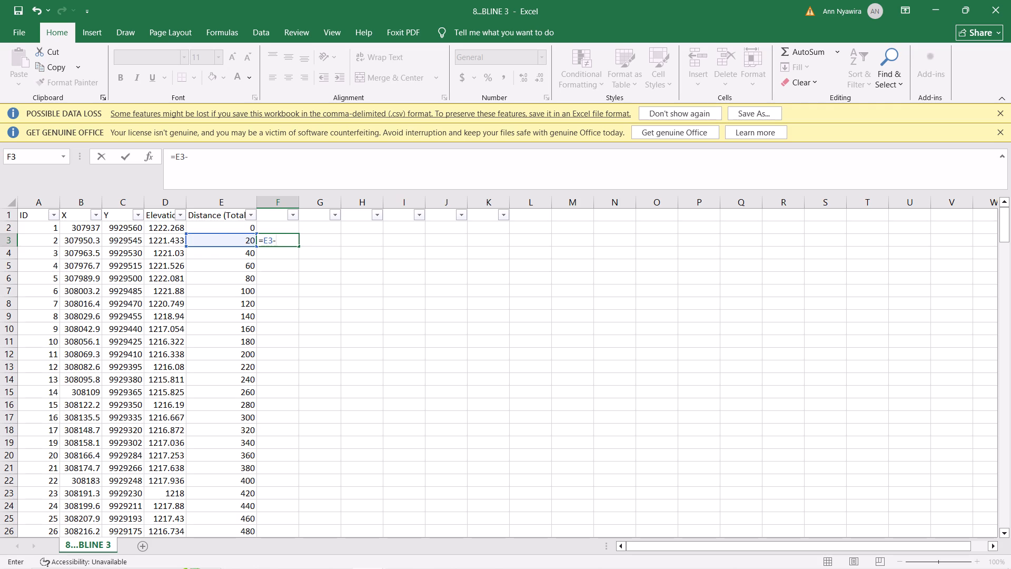
click(249, 229)
key(Return)
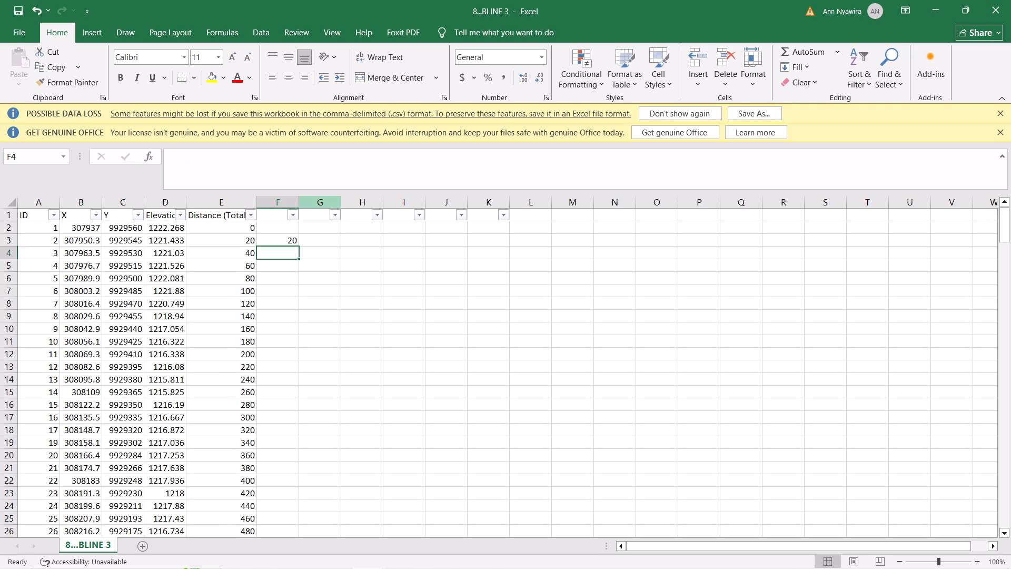
Fill the spacing formula in F3 down column F to the last data row.
click(291, 242)
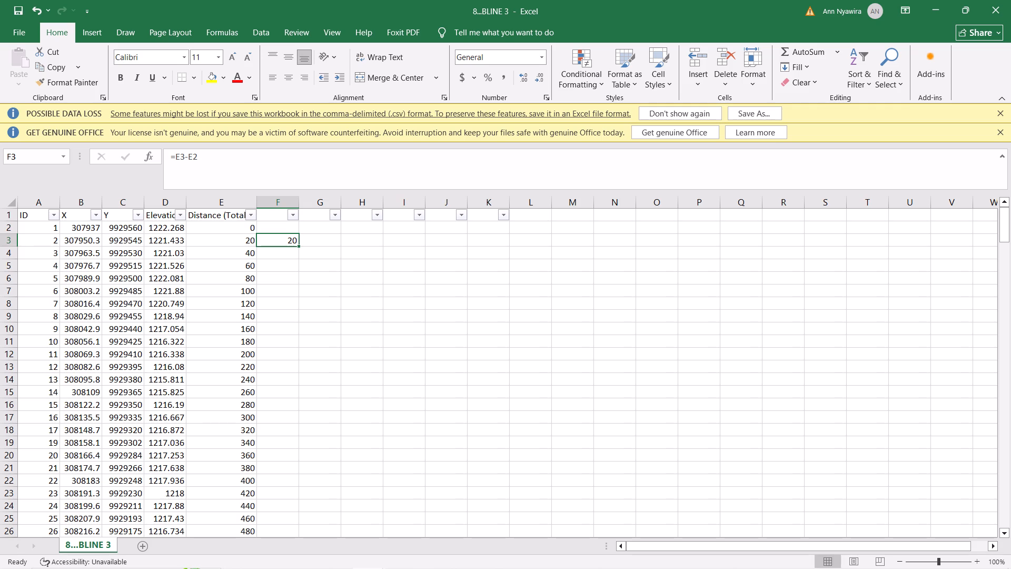
click(296, 239)
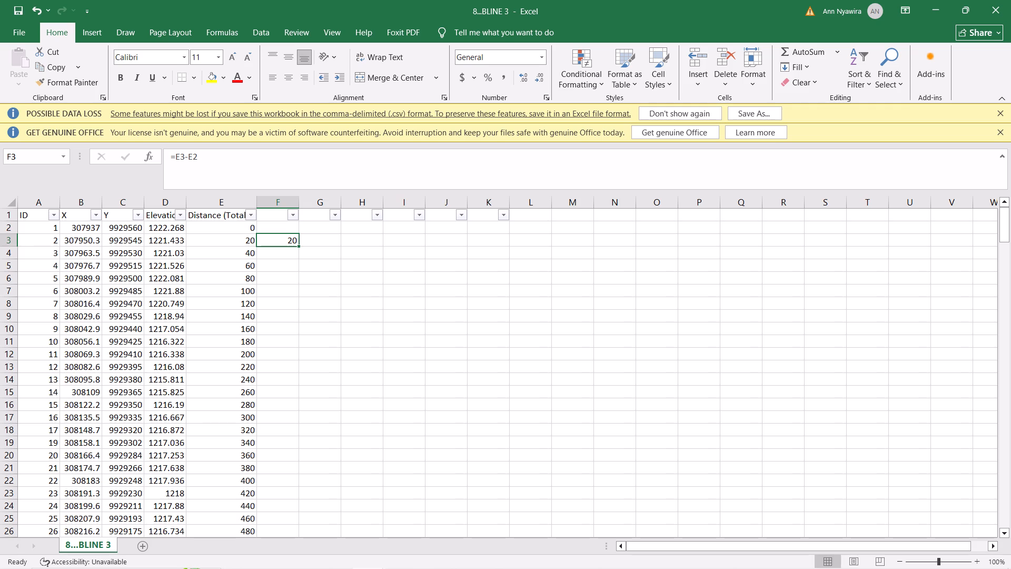
double_click(298, 244)
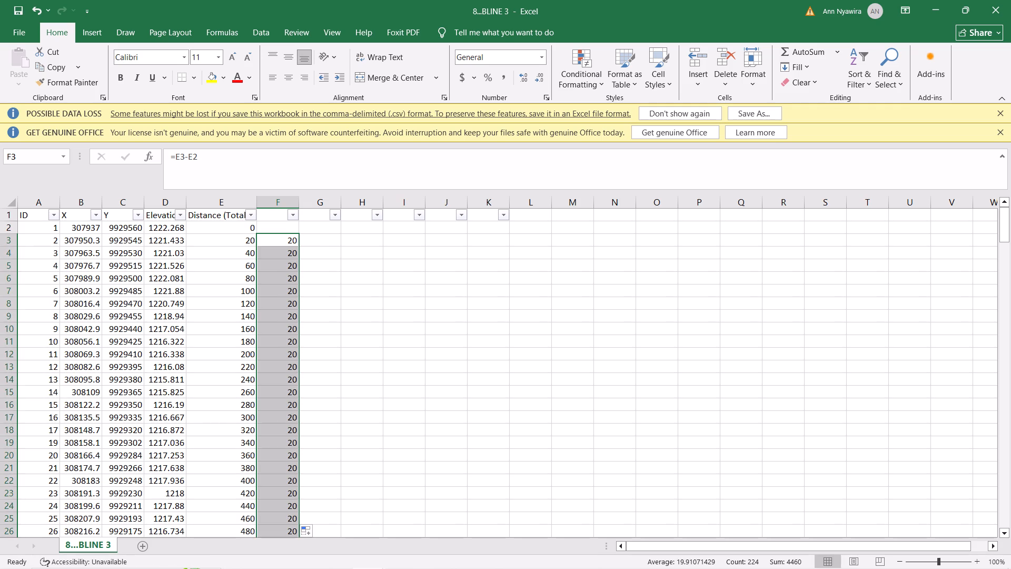
Enter the check formula =F4-F3 in cell G4 and fill it down column G to the end of the data.
click(308, 251)
key(equal)
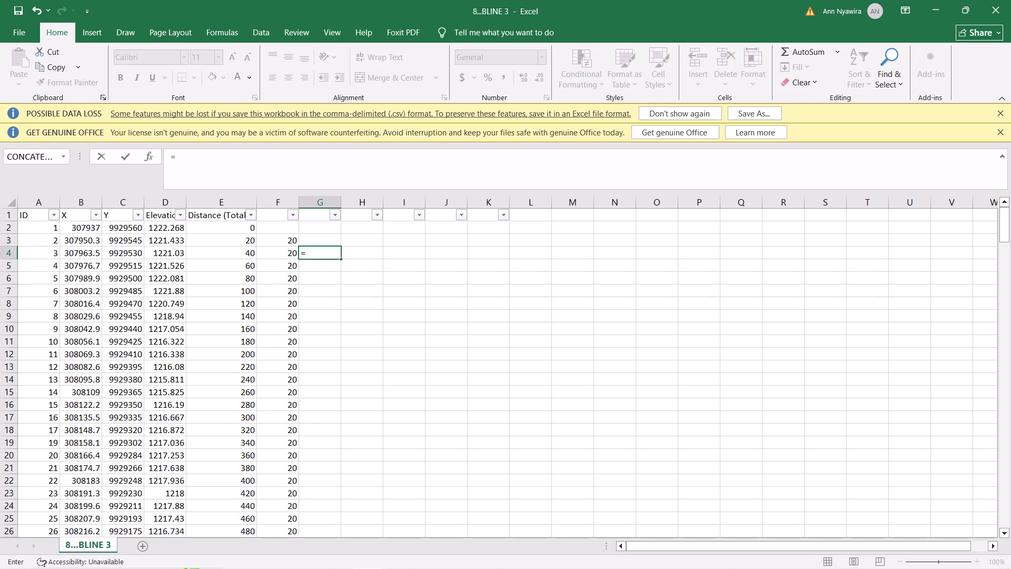
click(291, 254)
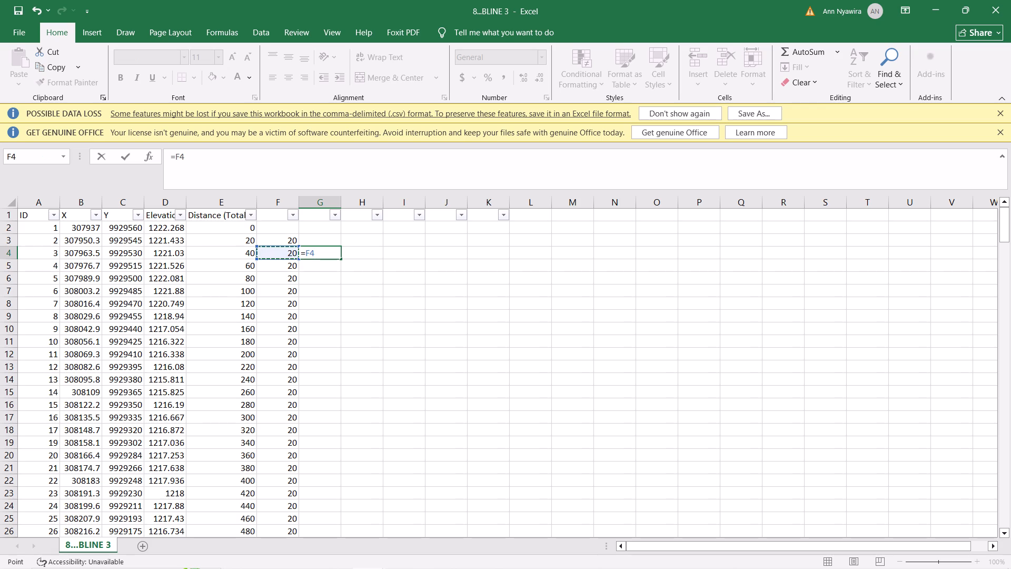
key(minus)
click(292, 246)
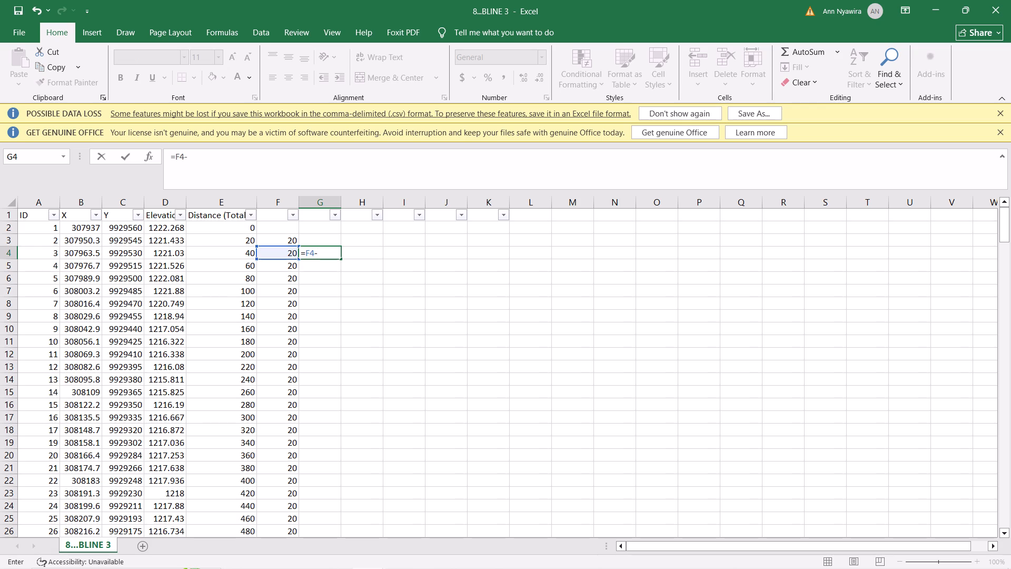
click(291, 236)
key(Return)
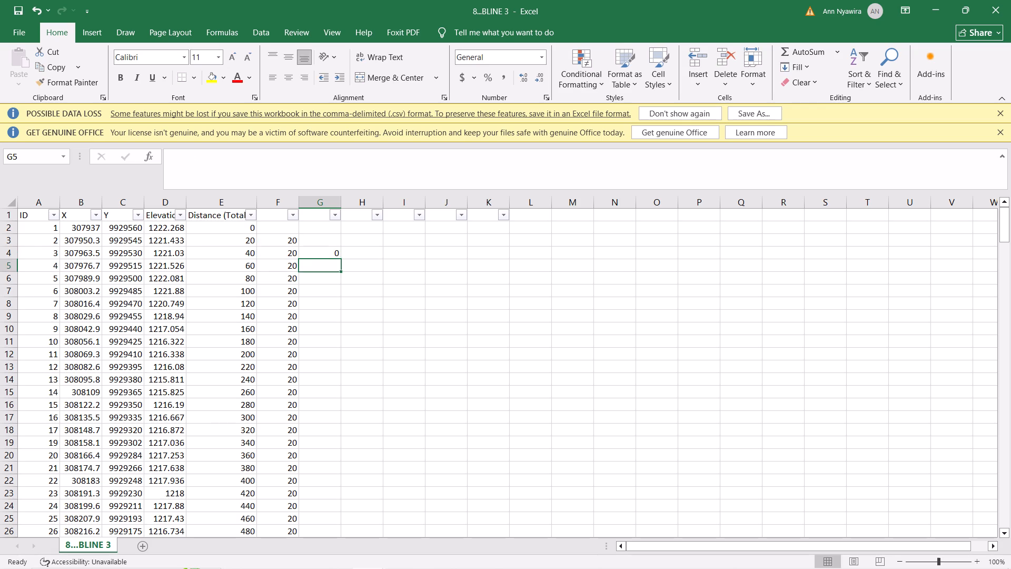
click(325, 250)
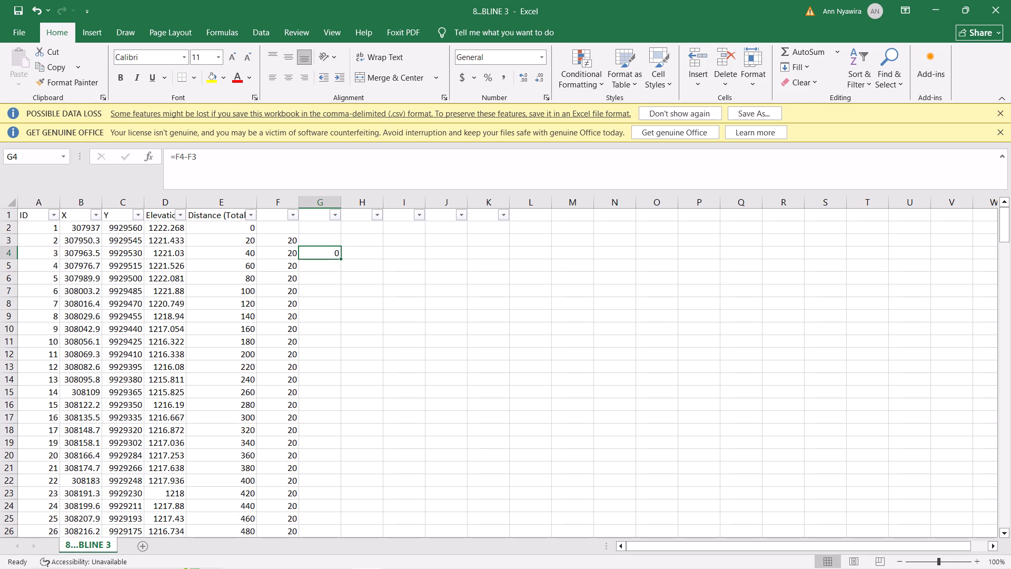
double_click(343, 260)
click(332, 282)
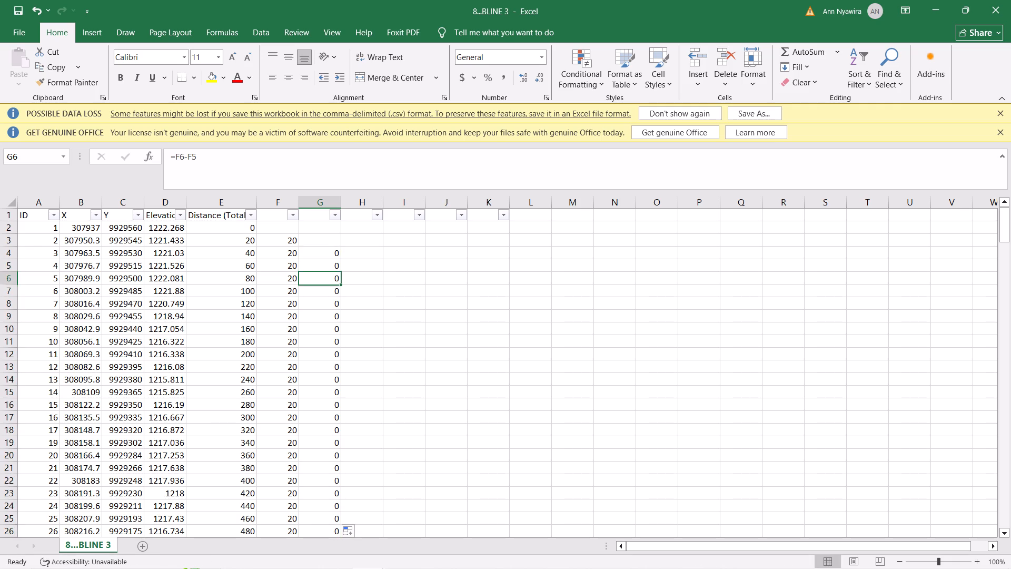
Examine columns F and G down the sheet for spacings other than 20 and non-zero differences.
scroll(370, 364, down, 5)
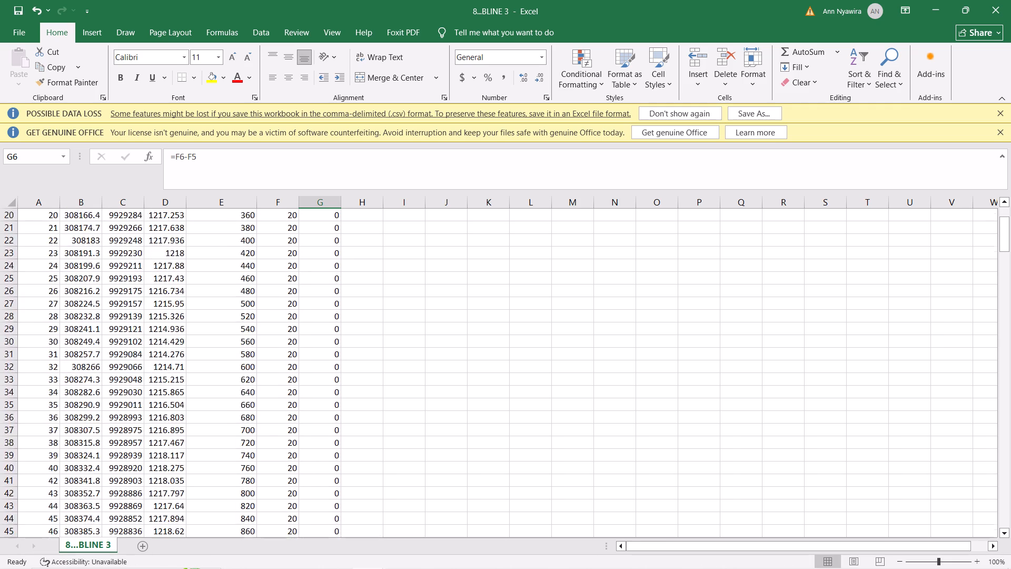
scroll(370, 364, down, 6)
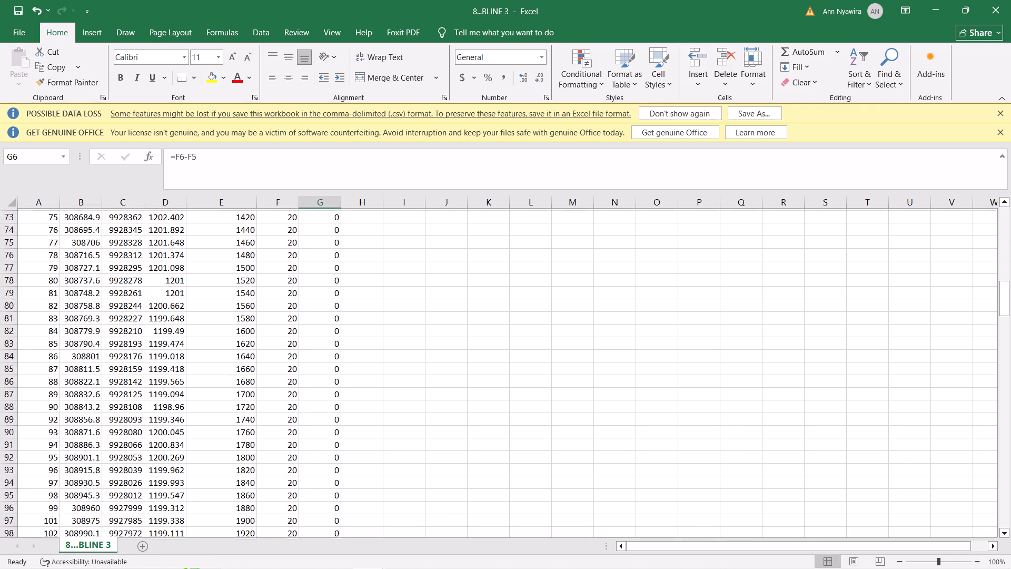
scroll(370, 364, down, 16)
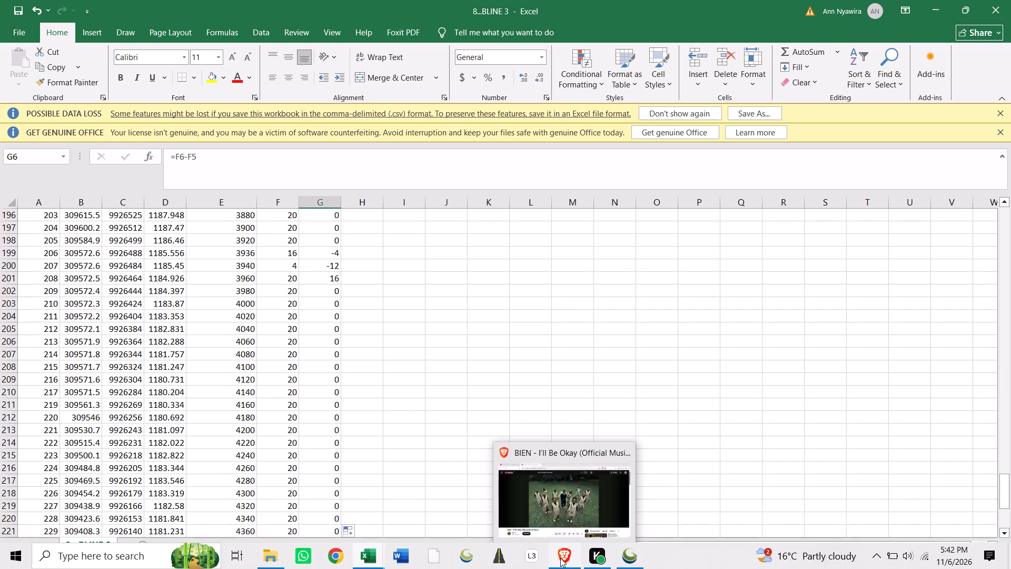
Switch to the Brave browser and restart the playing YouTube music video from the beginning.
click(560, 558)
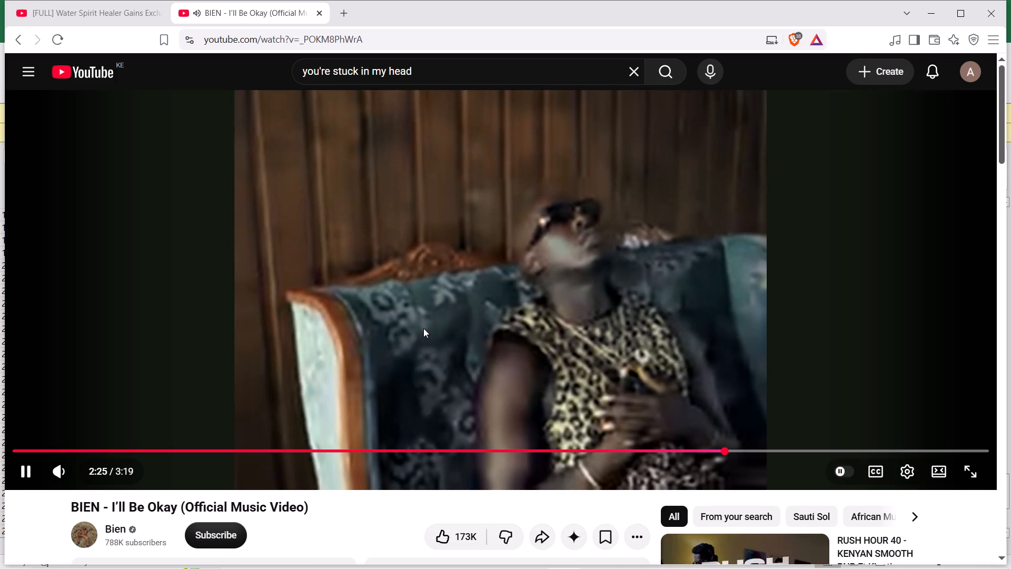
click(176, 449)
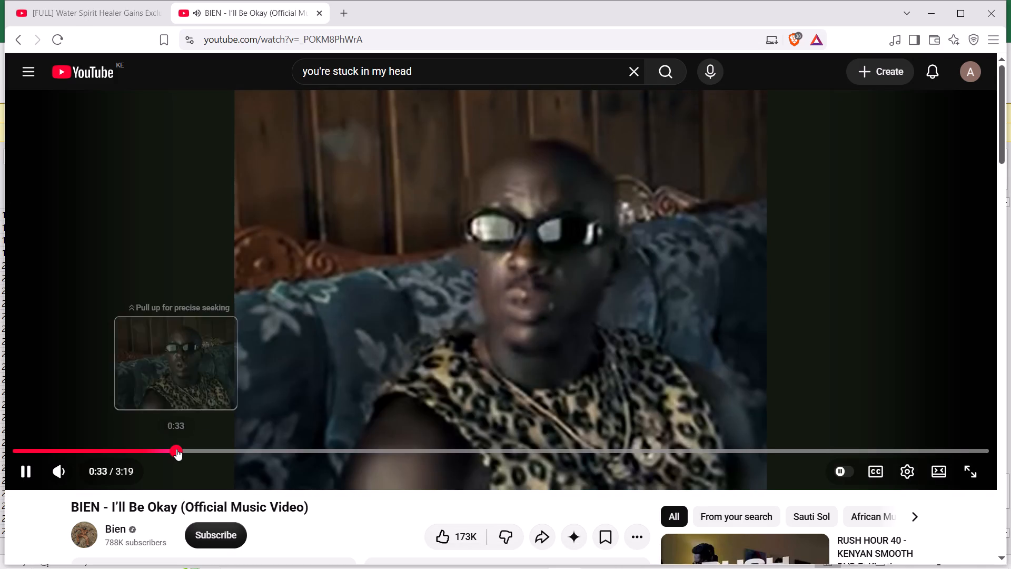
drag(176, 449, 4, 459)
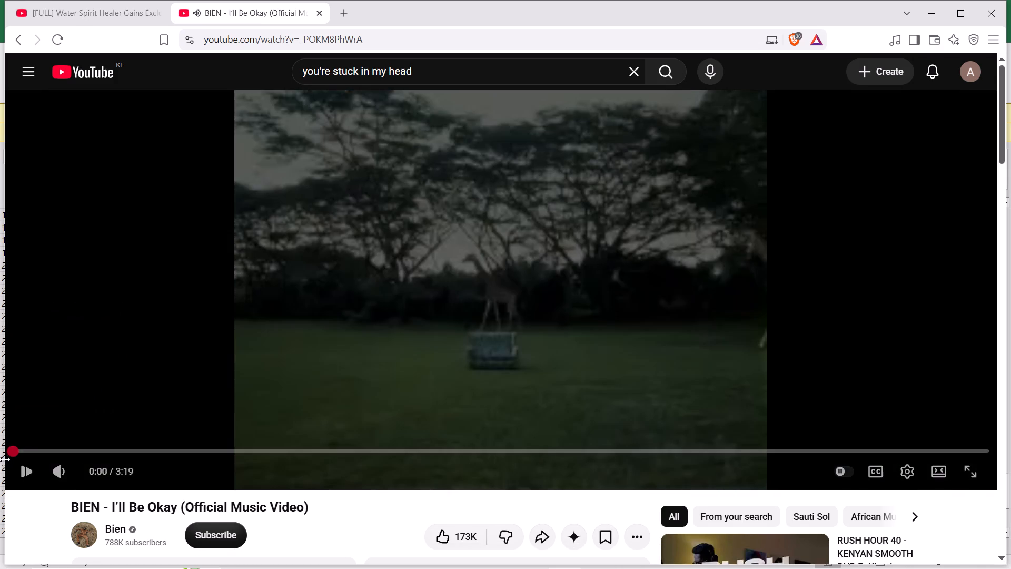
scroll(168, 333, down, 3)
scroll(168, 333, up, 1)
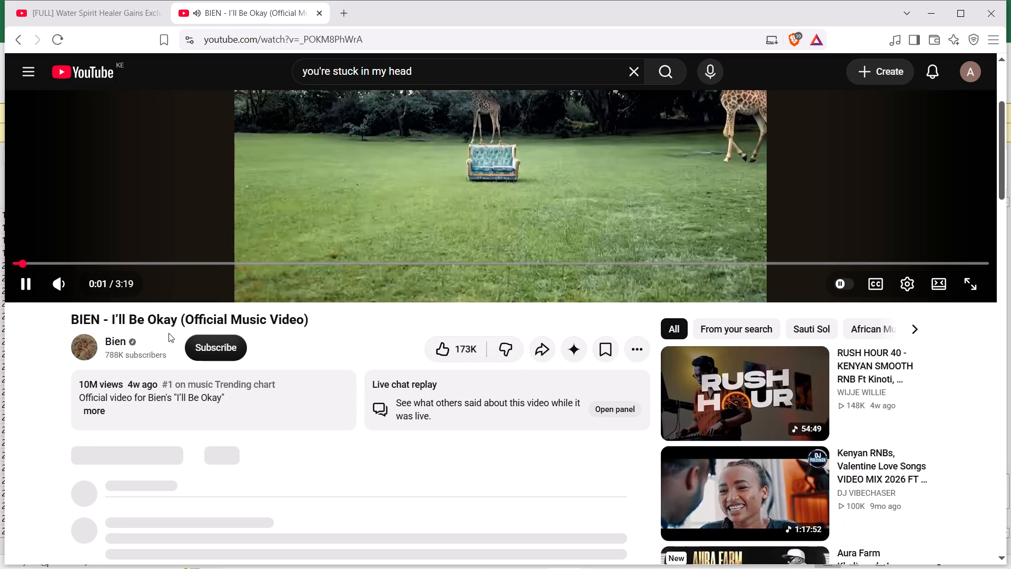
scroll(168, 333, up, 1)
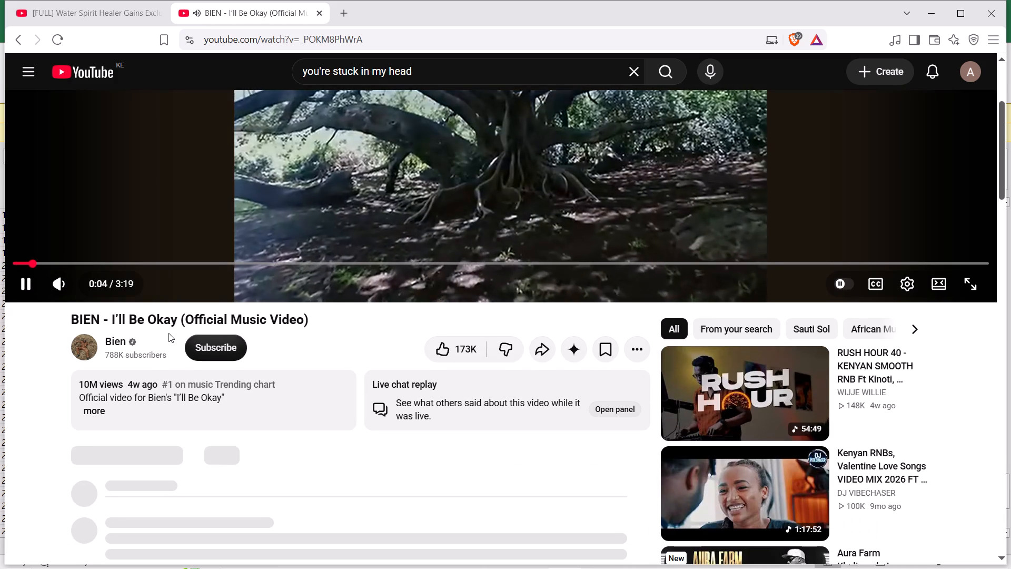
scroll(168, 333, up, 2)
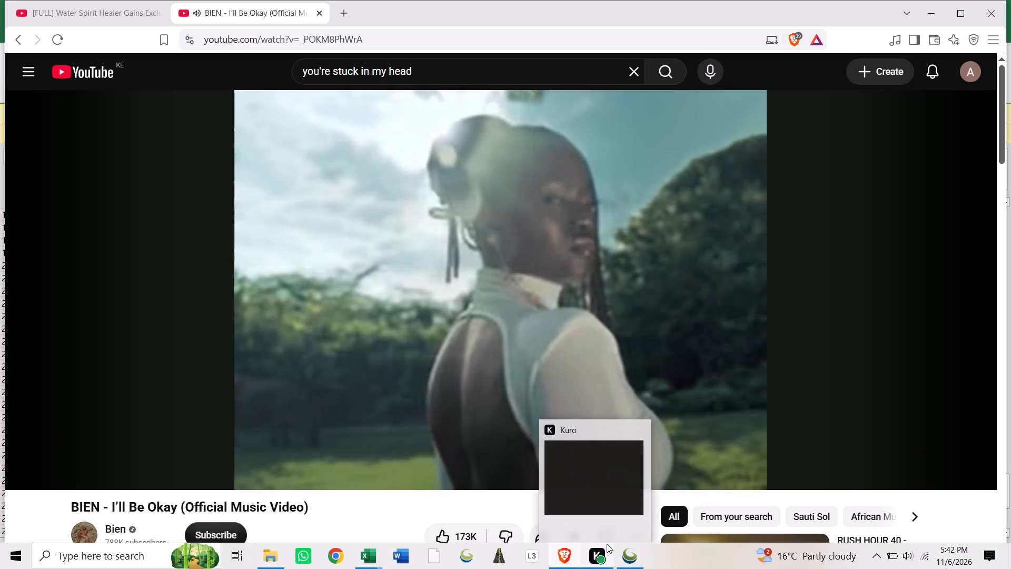
Switch back to the 8...BLINE 3 workbook in Excel and delete the whole row with Distance (Total) 3936.
click(367, 565)
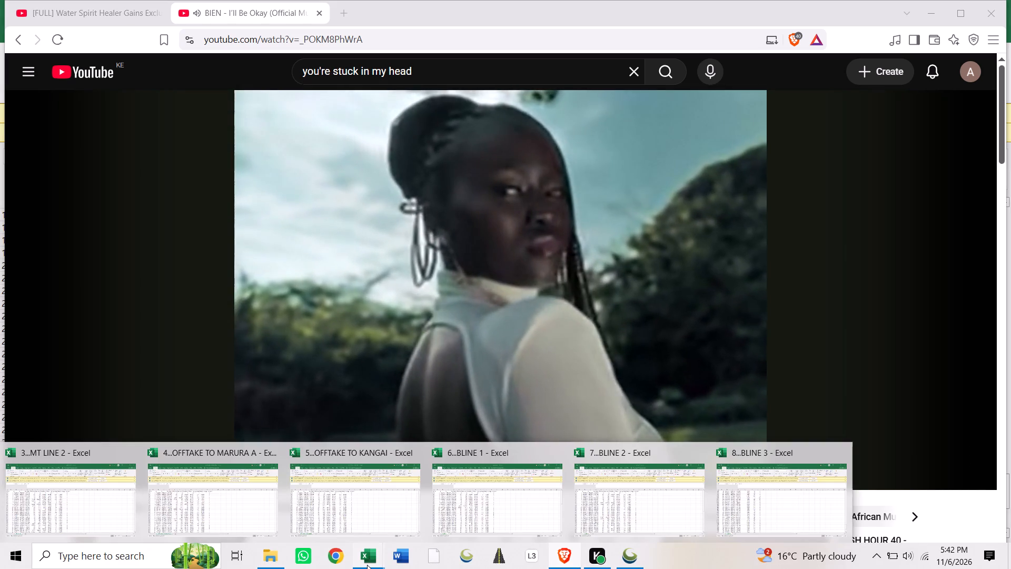
click(776, 496)
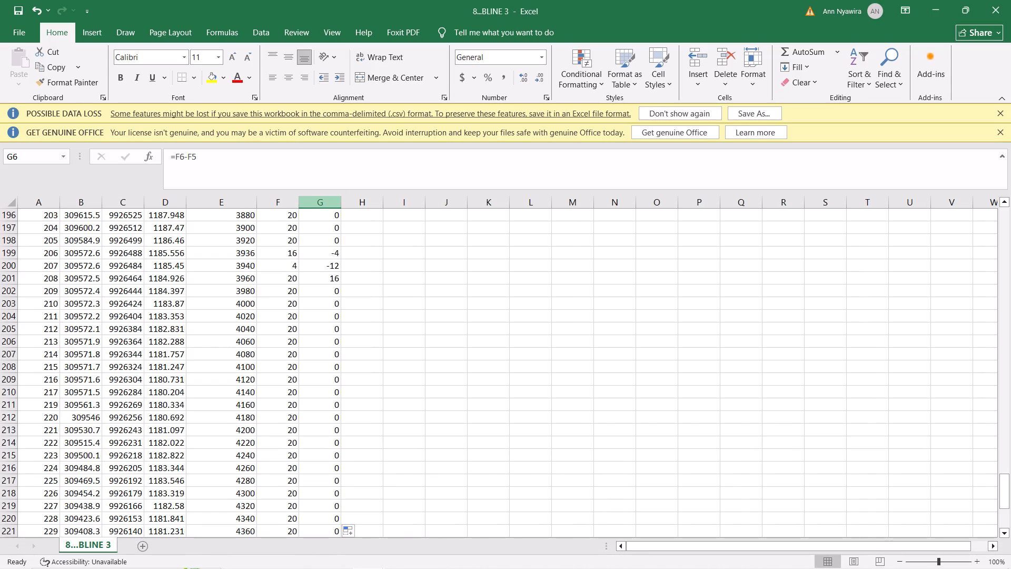
click(328, 256)
click(10, 252)
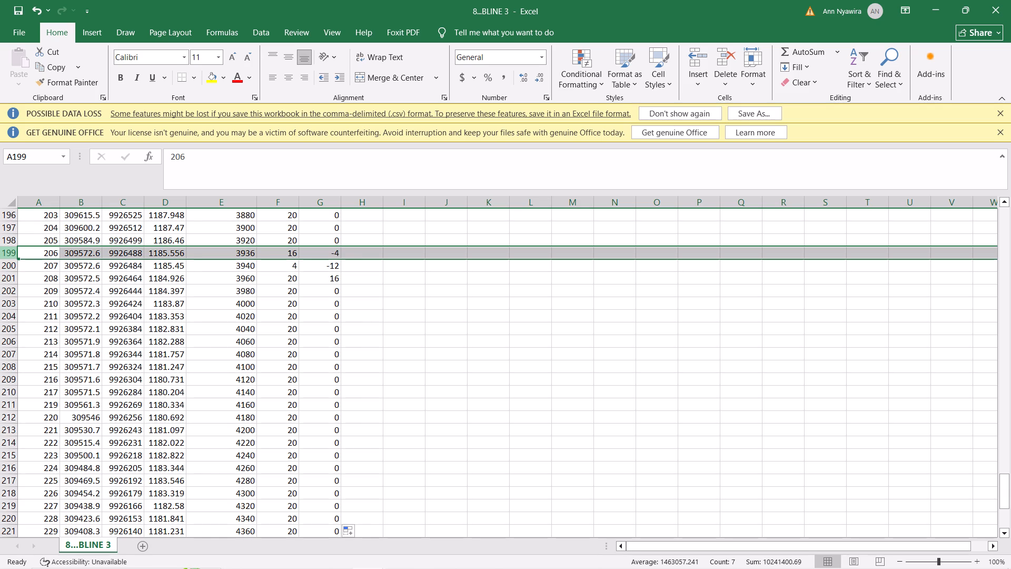
right_click(15, 253)
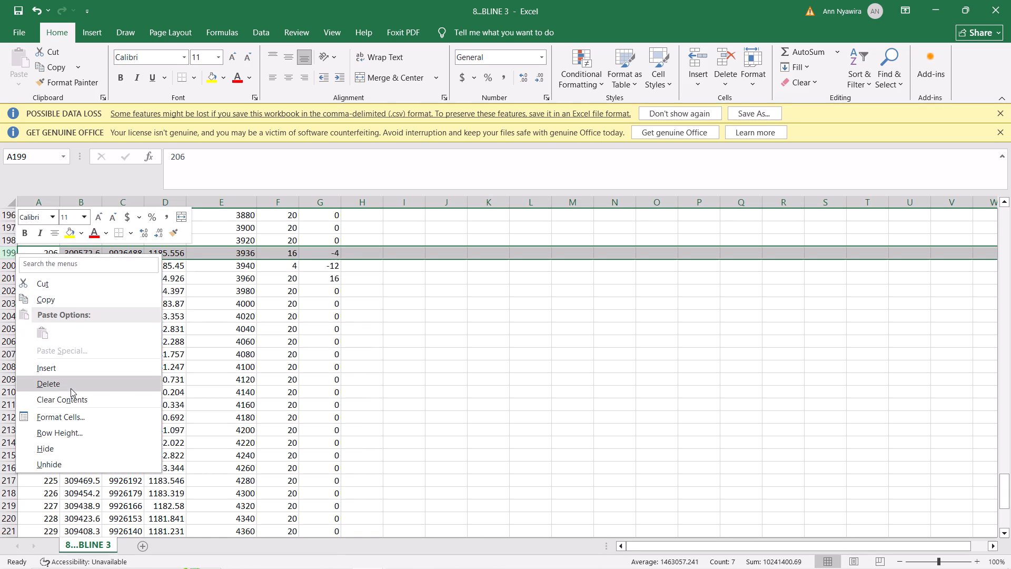
click(71, 388)
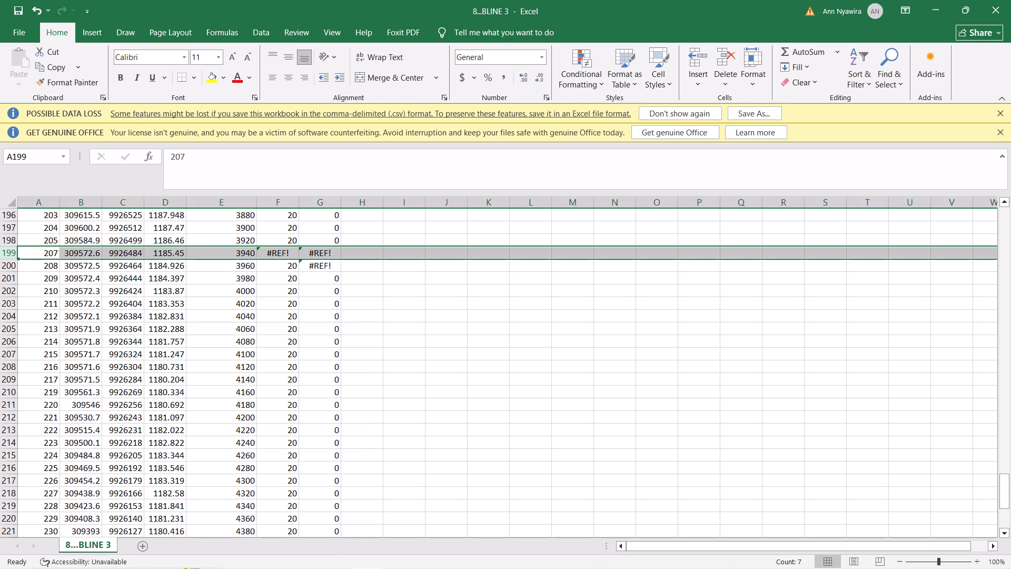
Refill the spacing and difference formulas in columns F and G from row 198 down to replace the broken references.
click(277, 241)
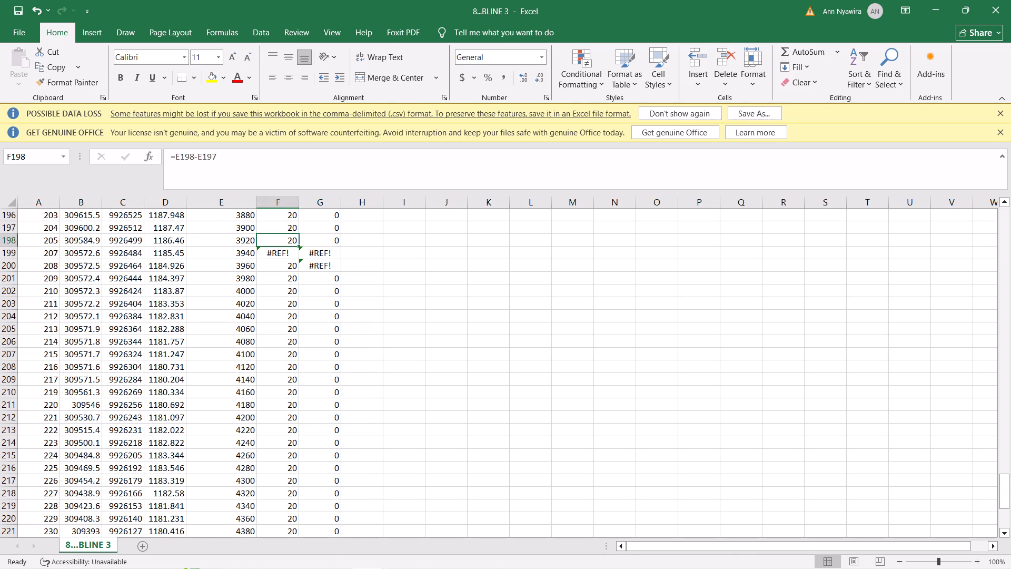
double_click(295, 243)
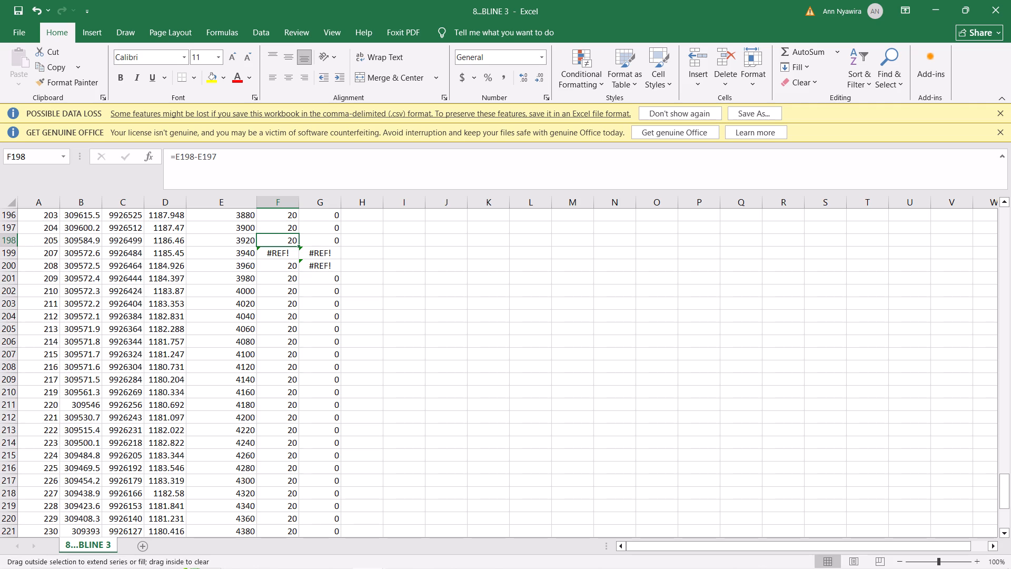
click(318, 245)
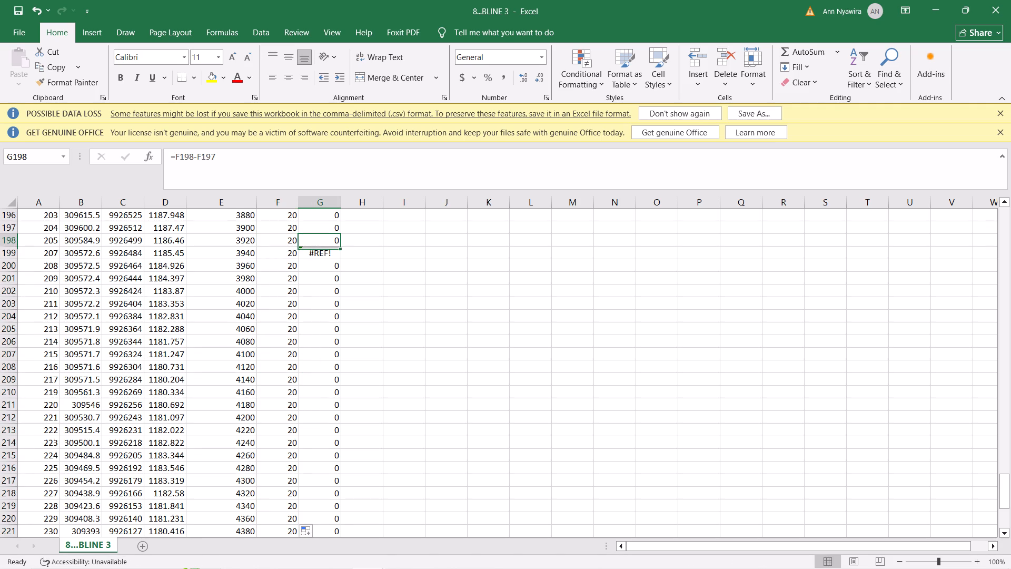
double_click(342, 247)
click(325, 288)
Check the spacing and difference columns through the last data row and back up to the header.
scroll(325, 288, down, 1)
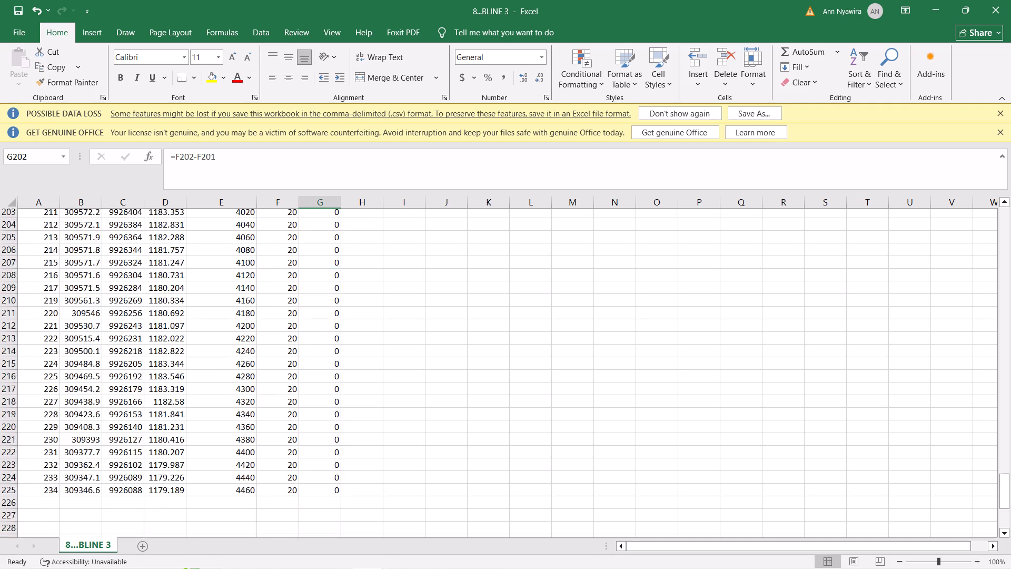
scroll(325, 288, down, 1)
scroll(325, 288, up, 10)
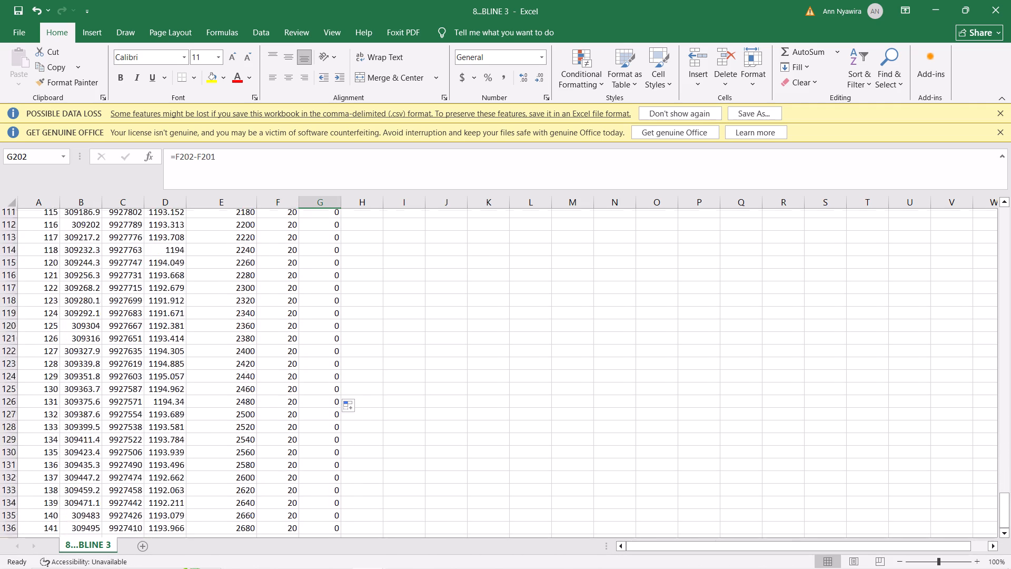
scroll(325, 288, up, 8)
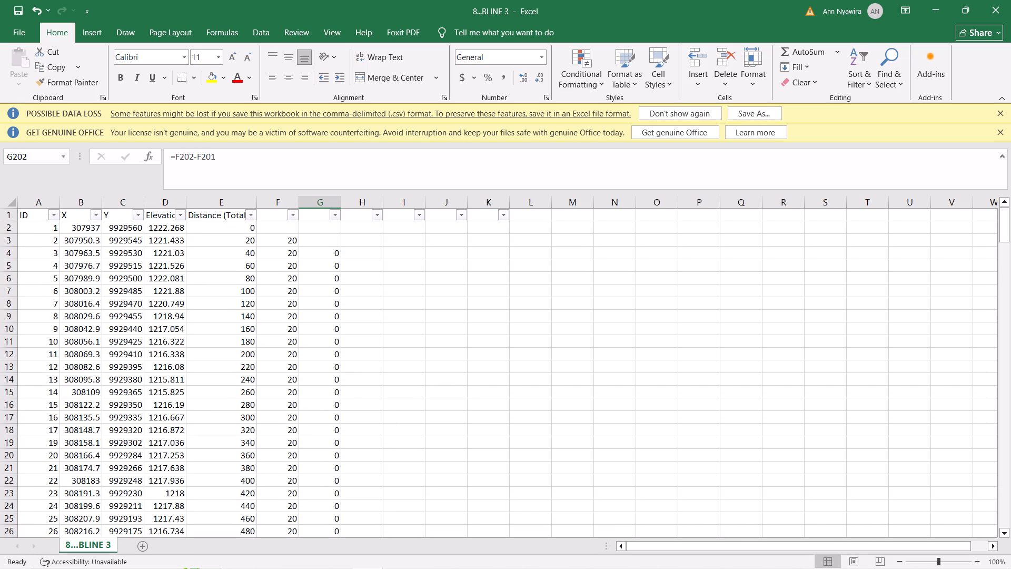
Select the whole data table and remove the filter from its header row.
key(ctrl+a)
scroll(688, 308, up, 18)
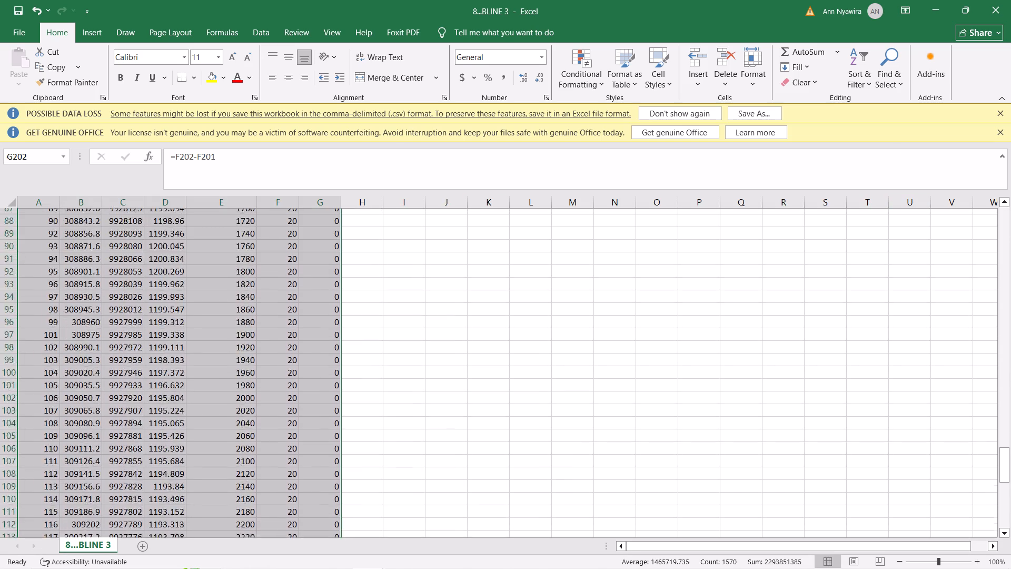
scroll(688, 308, up, 11)
scroll(688, 308, right, 7)
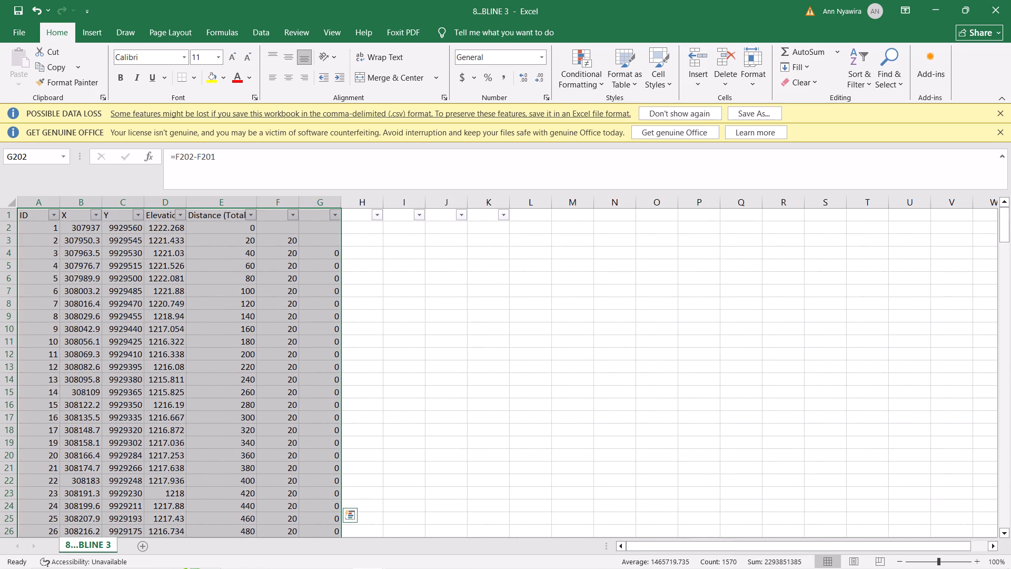
click(854, 86)
click(876, 149)
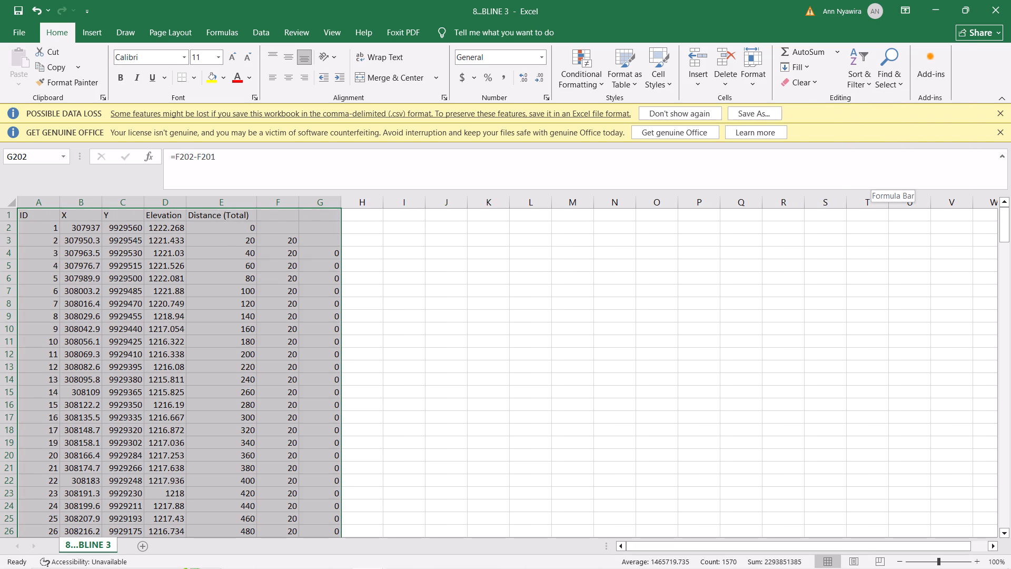
click(519, 379)
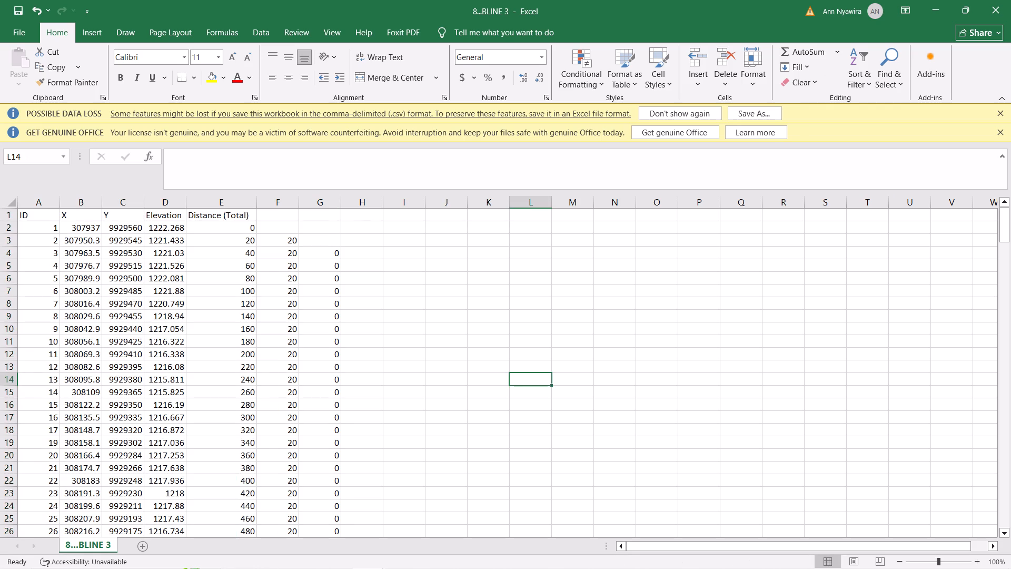
Bring up the Save As file dialog for the 8...BLINE 3 workbook in folder 2 under ONLINE HUSTLE.
click(12, 28)
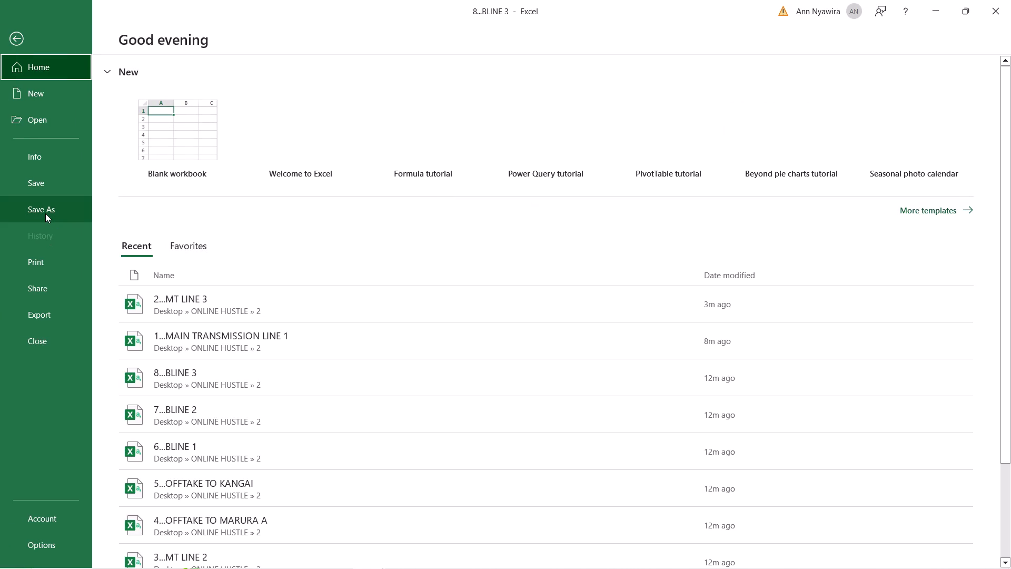
click(45, 213)
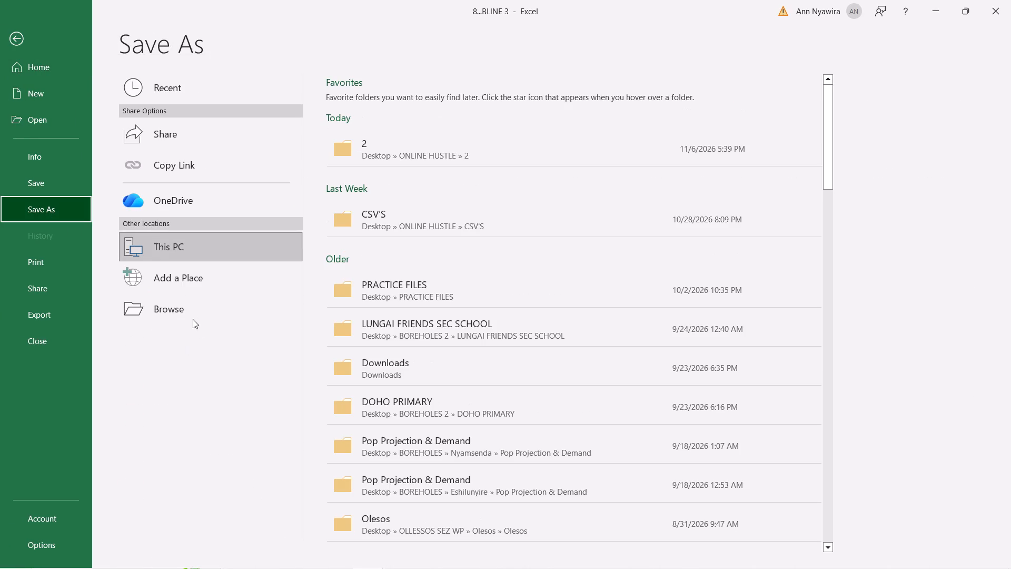
click(193, 312)
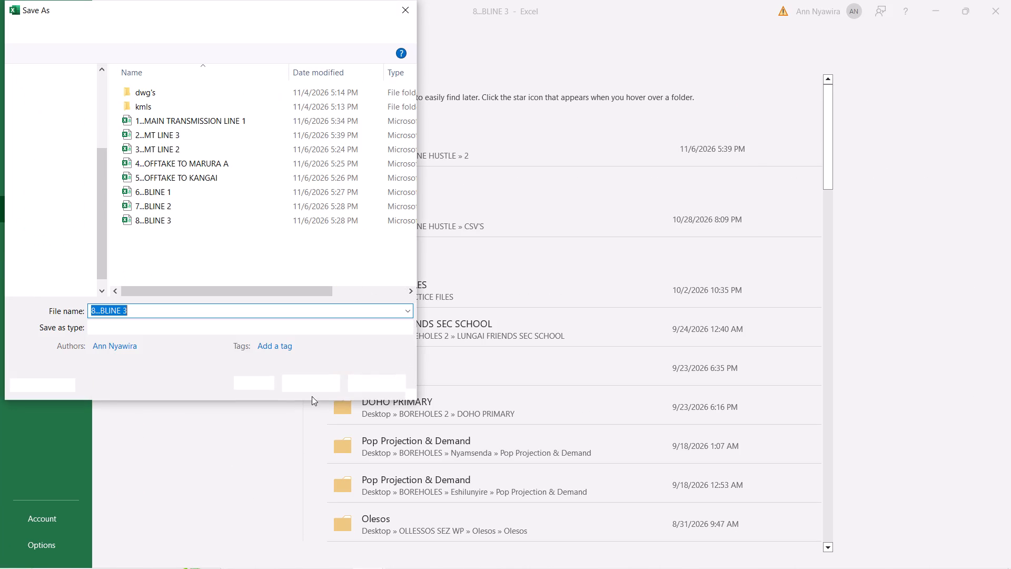
Switch to the Brave browser, search the web for pinterest in a new tab and open the Pinterest site.
click(565, 556)
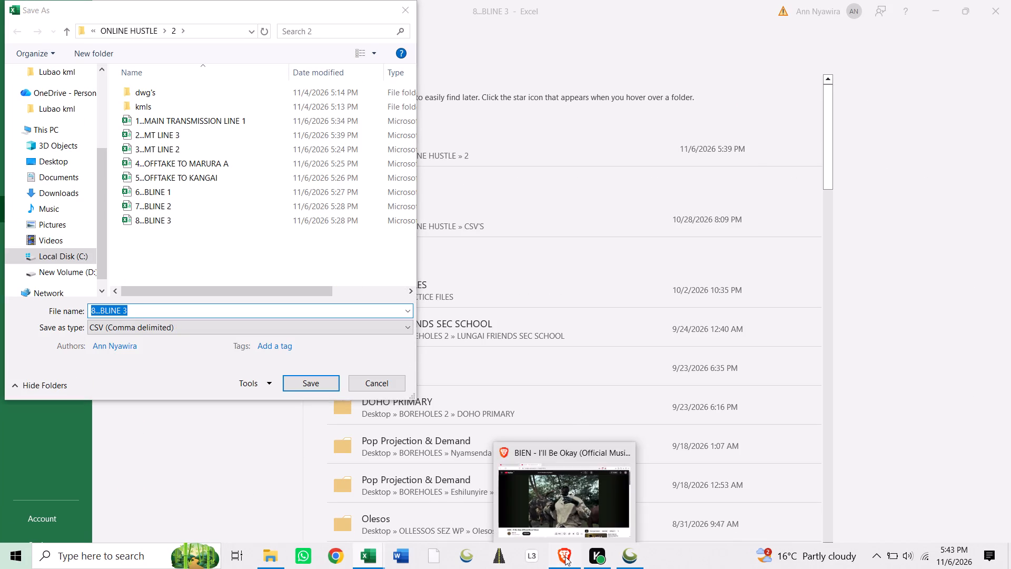
click(348, 8)
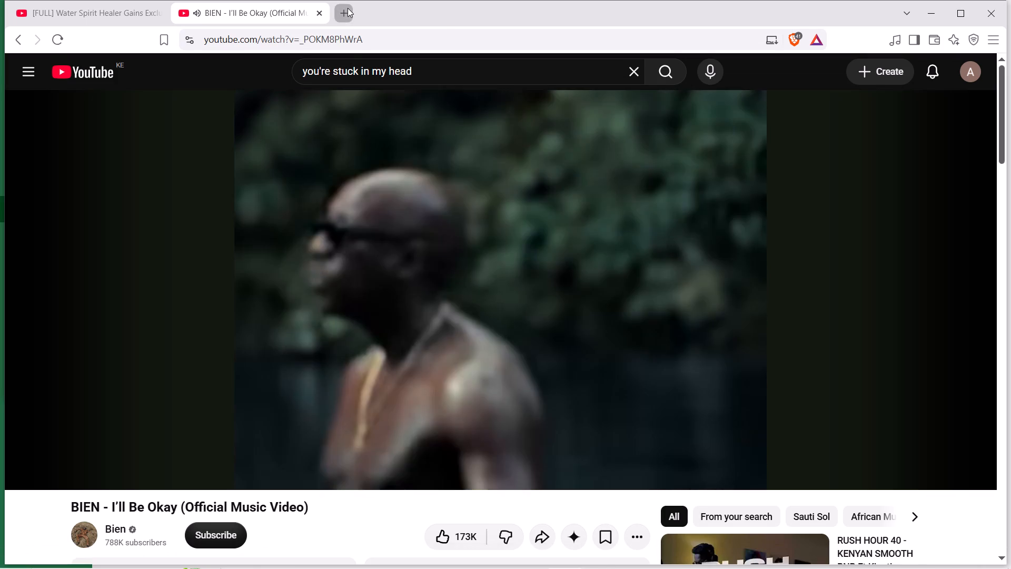
text(PIN)
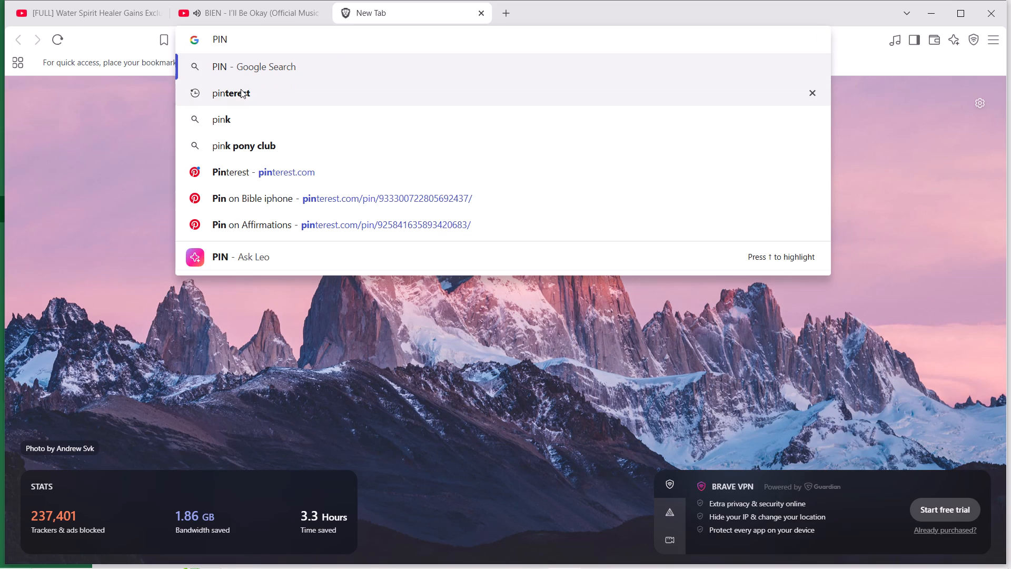
click(241, 89)
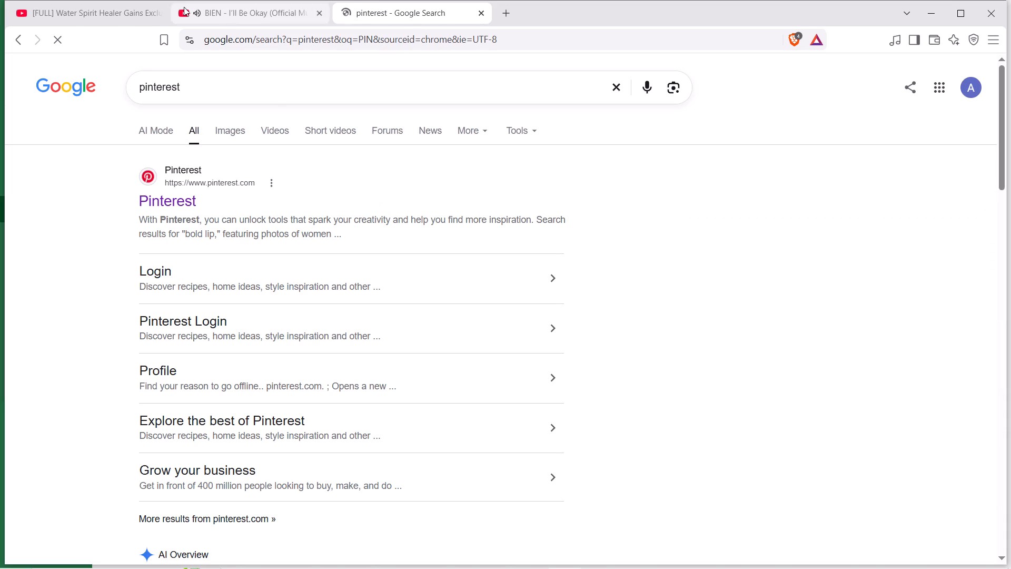
click(168, 199)
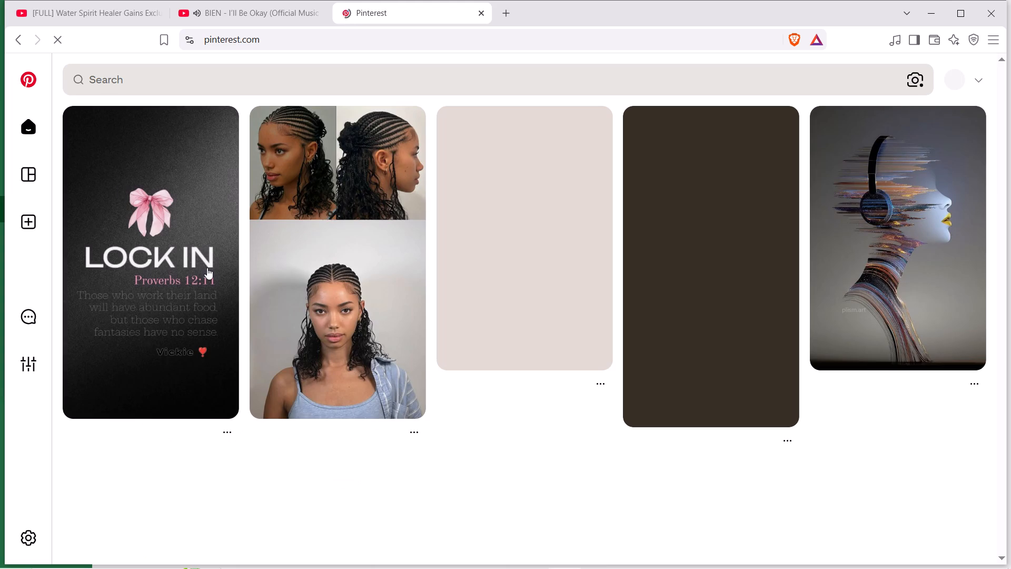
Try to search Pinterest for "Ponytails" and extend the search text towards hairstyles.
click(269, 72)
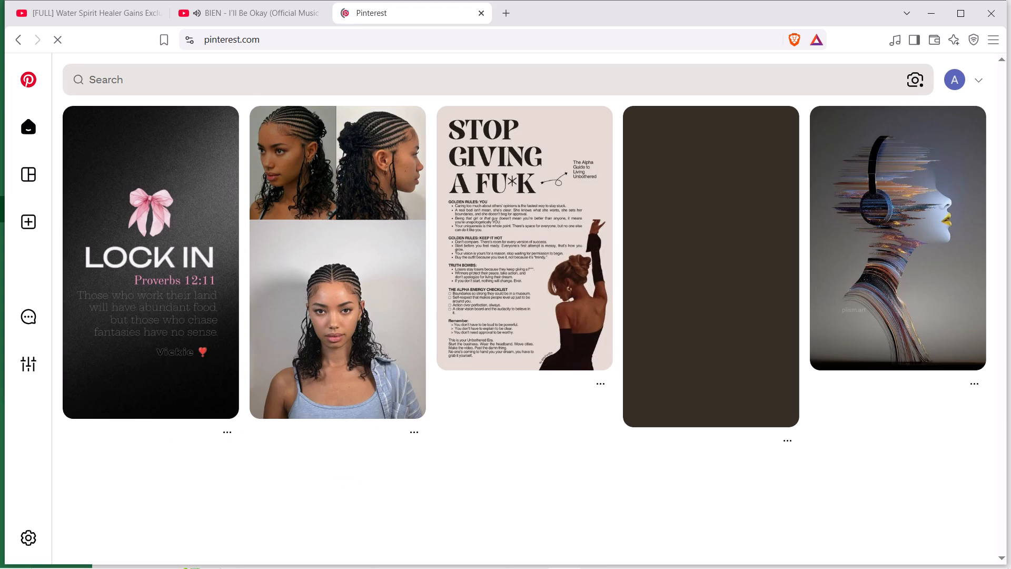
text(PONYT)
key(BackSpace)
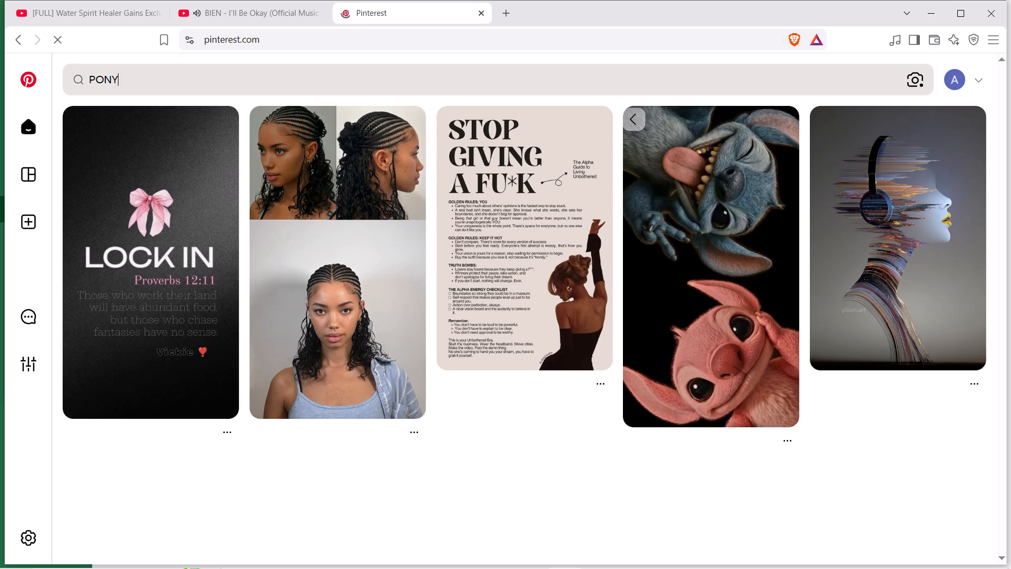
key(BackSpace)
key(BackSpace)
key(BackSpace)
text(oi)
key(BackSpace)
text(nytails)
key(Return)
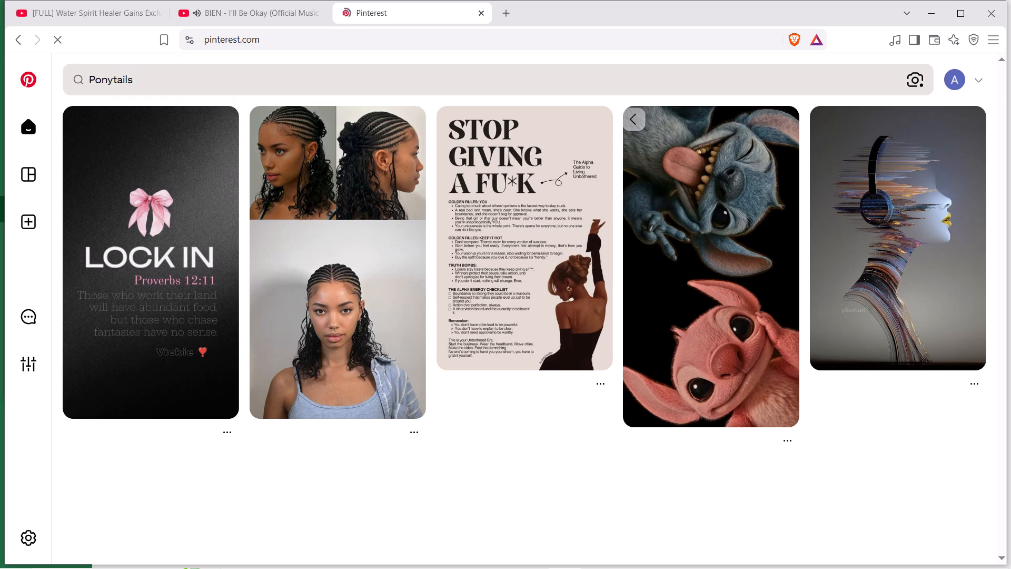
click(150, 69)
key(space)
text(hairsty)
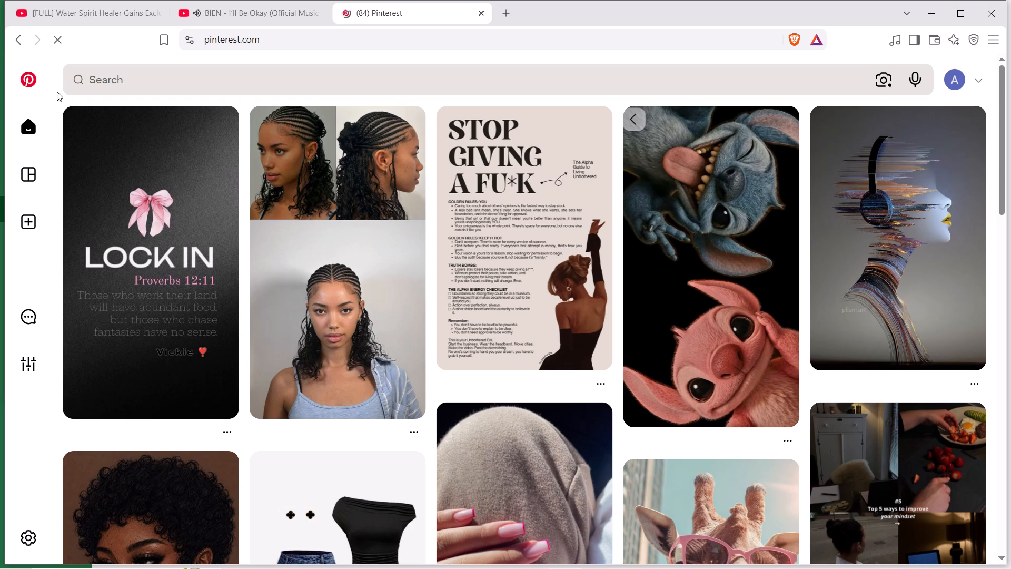
Search Pinterest for "ponytail hairstyles".
click(163, 87)
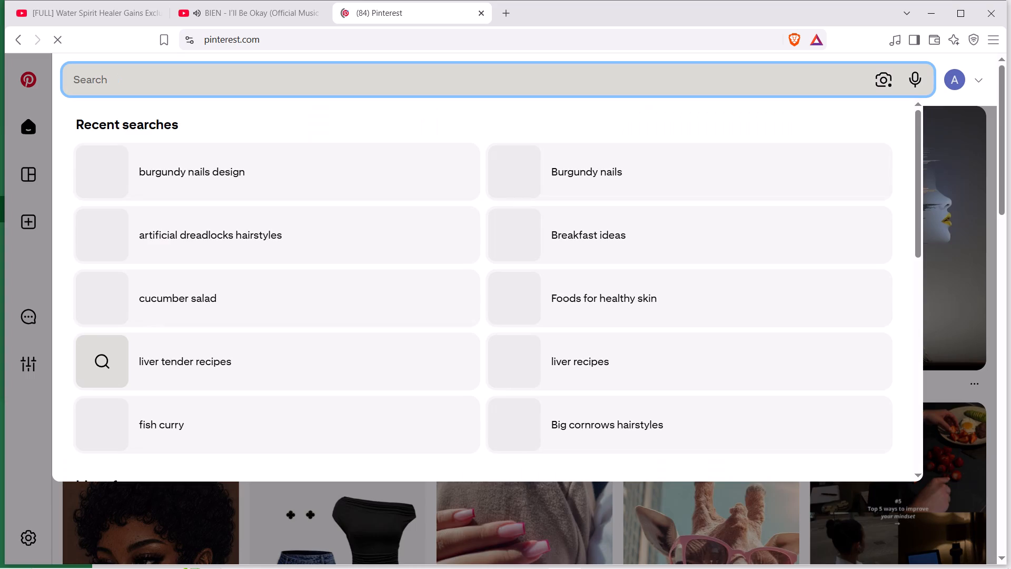
text(ponytail)
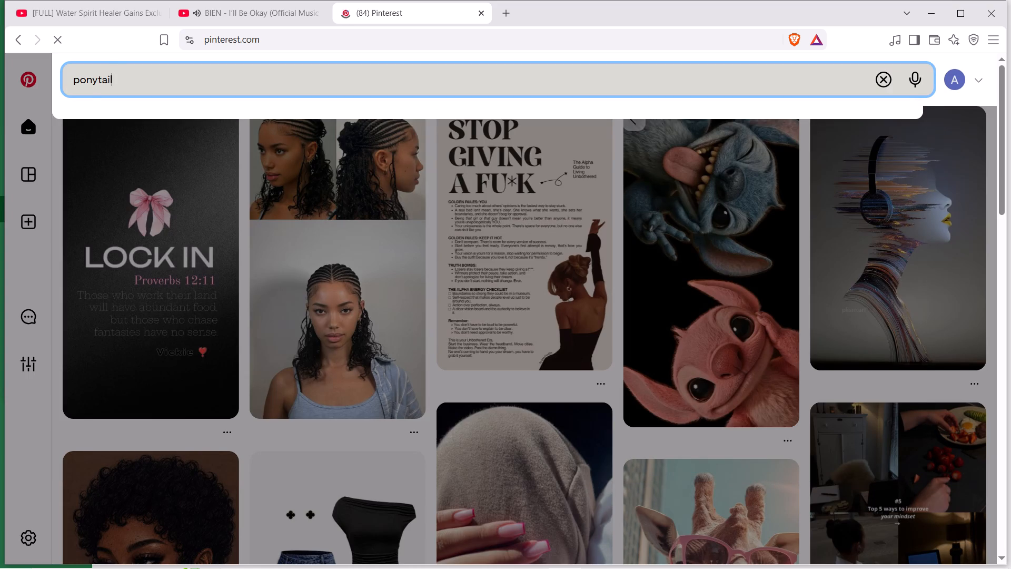
key(space)
text(hairstyles)
key(Return)
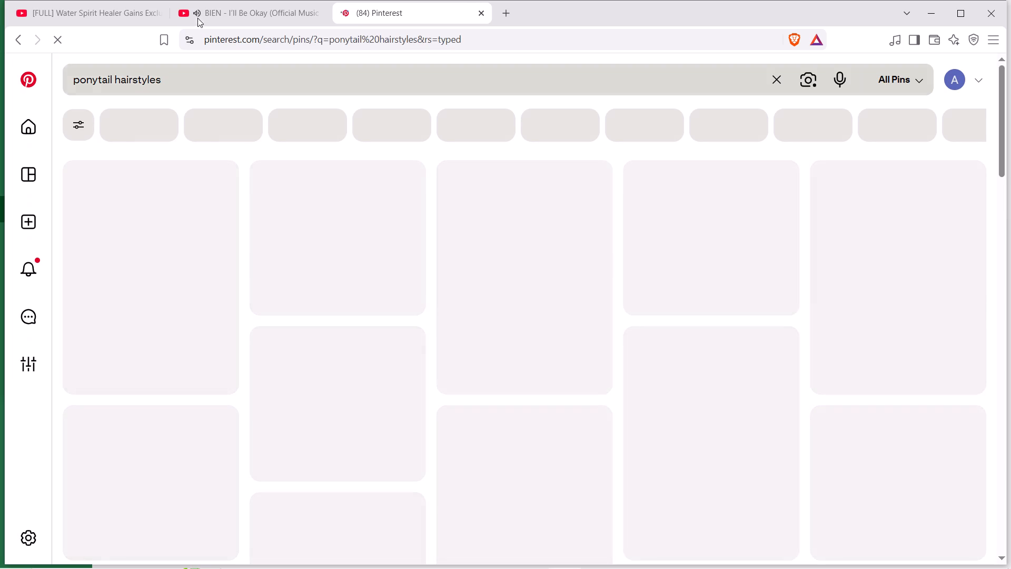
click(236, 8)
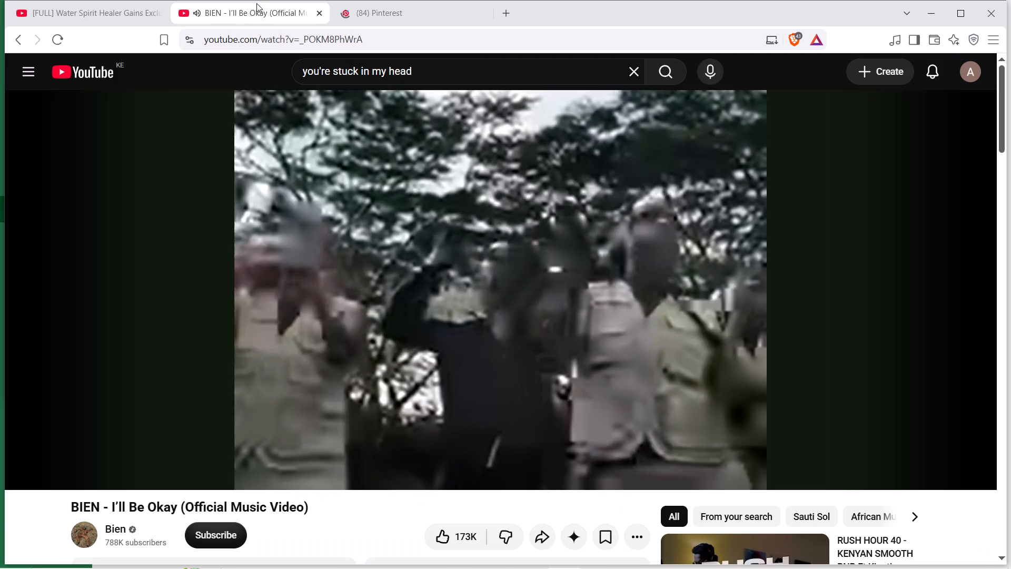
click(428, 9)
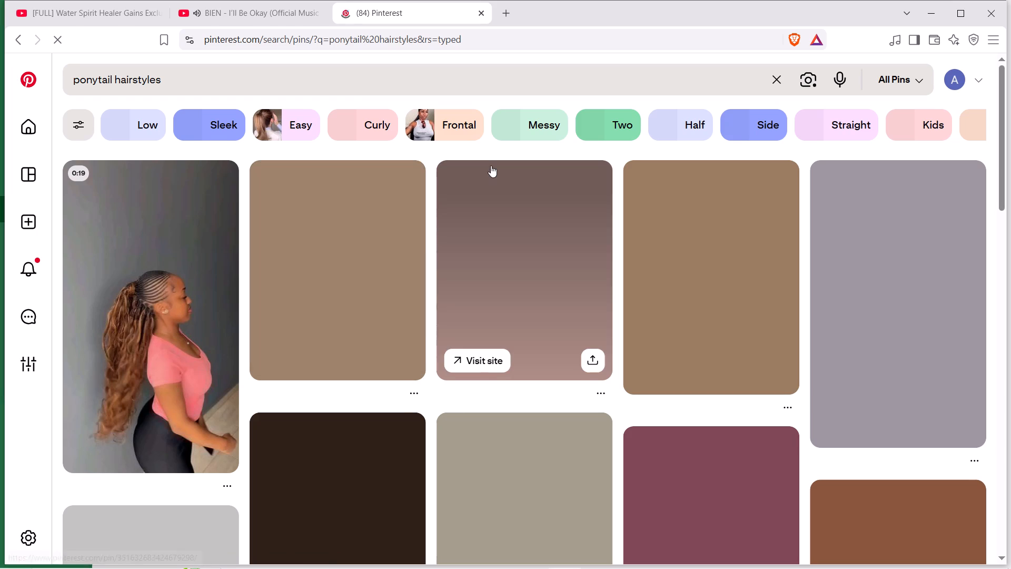
Refine the Pinterest search to "short ponytail hairstyles".
click(73, 80)
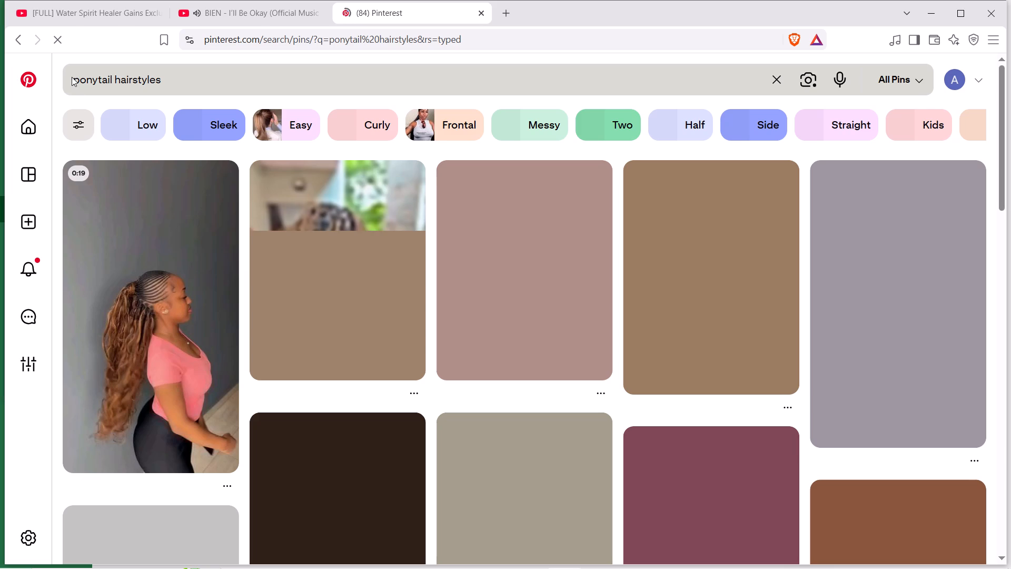
click(76, 80)
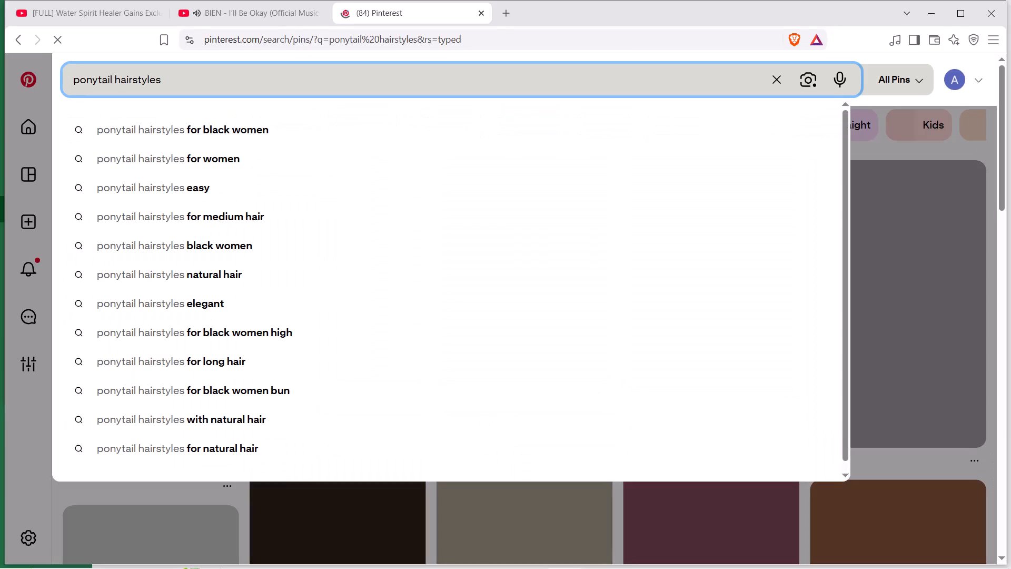
text(short)
key(space)
key(Return)
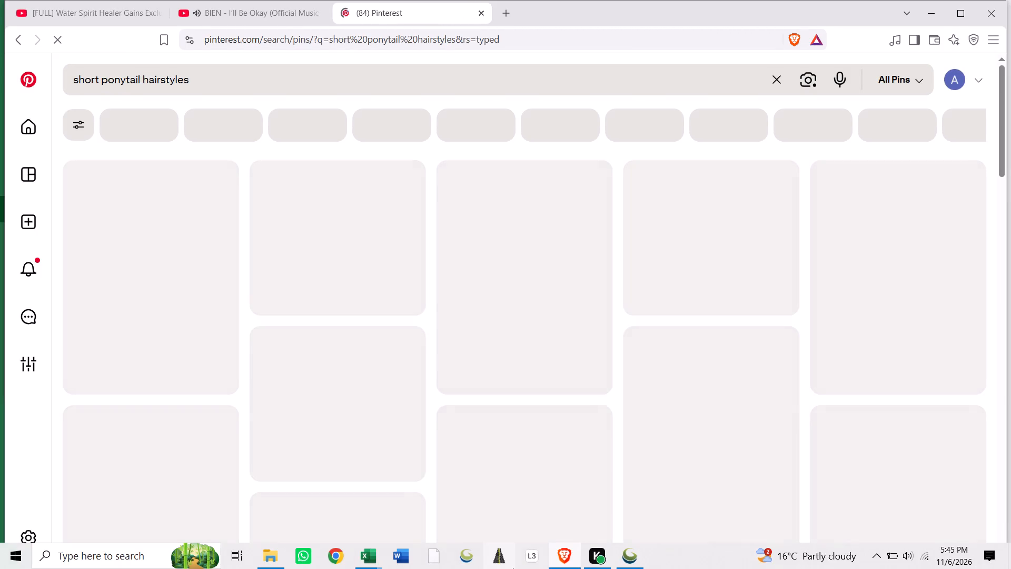
Go back to the BIEN music video on YouTube and lower its playback volume.
click(570, 553)
click(255, 9)
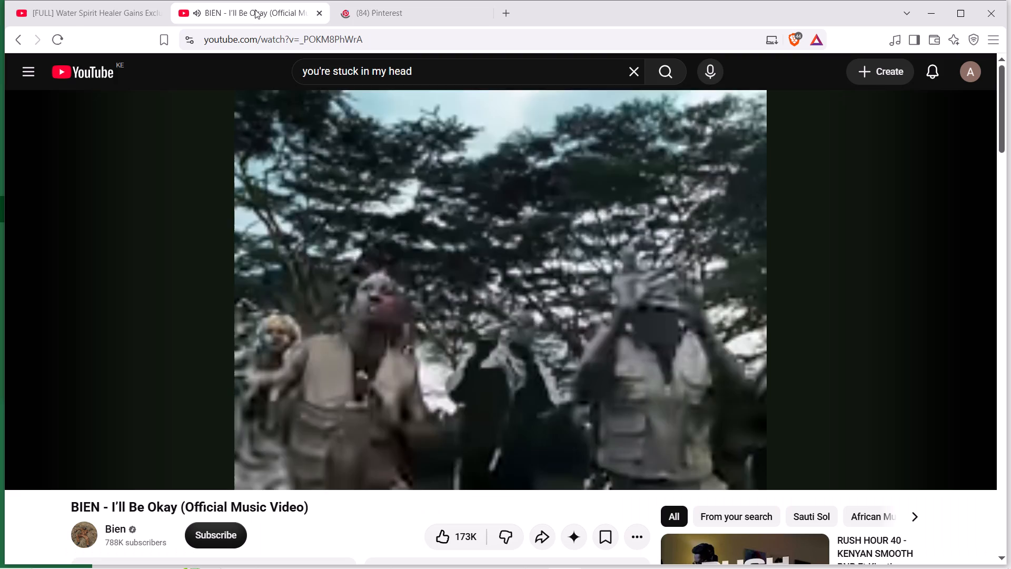
click(344, 296)
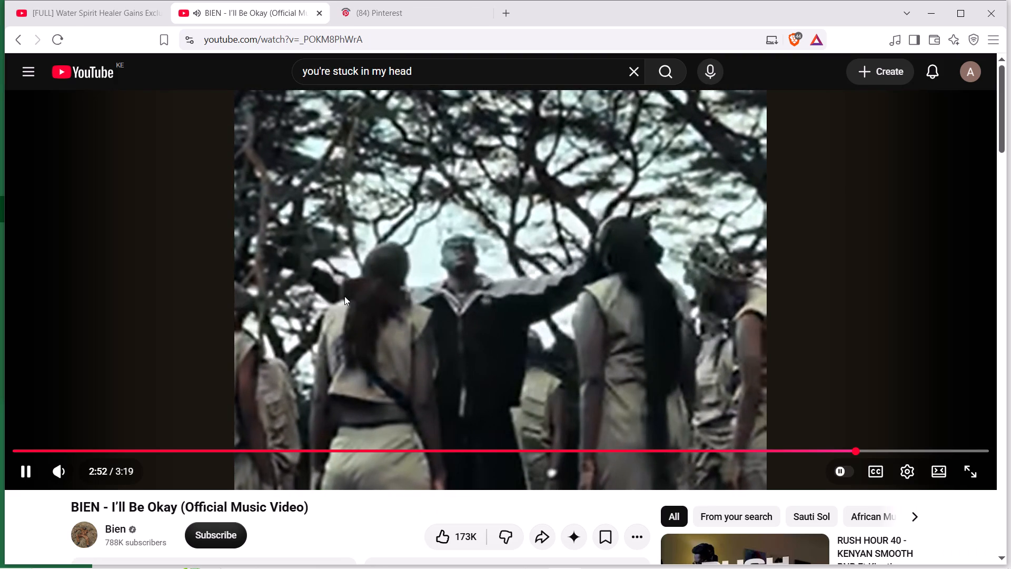
click(344, 296)
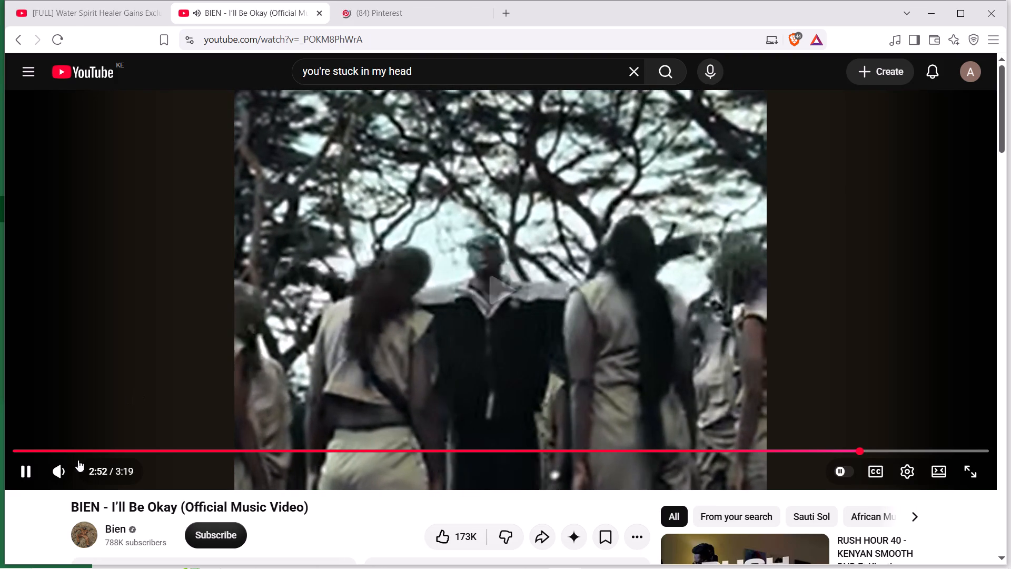
click(76, 470)
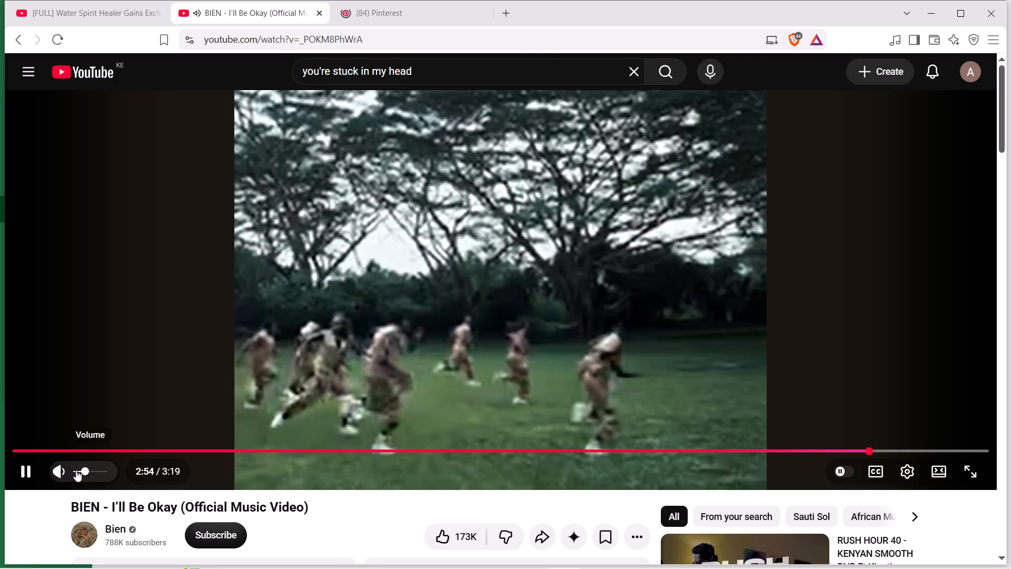
click(78, 472)
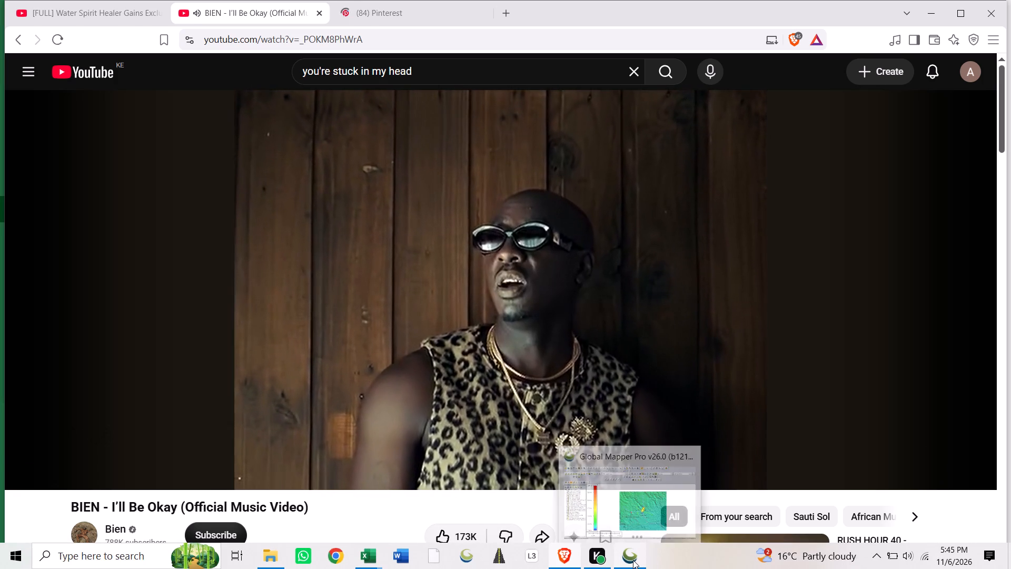
Switch back to Excel, save 8...BLINE 3 as a comma-delimited CSV over the existing file, and close the workbook.
click(633, 560)
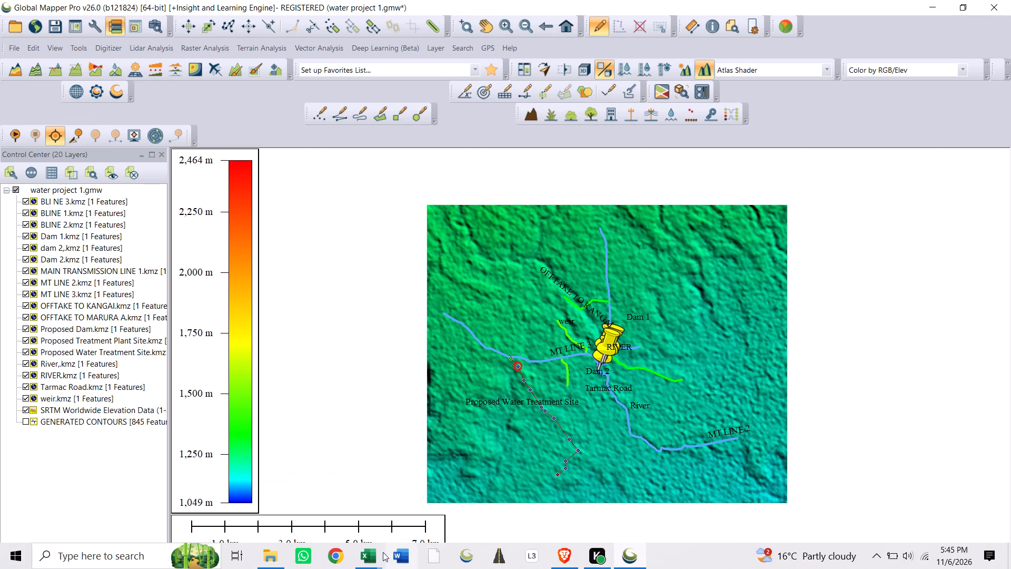
click(368, 556)
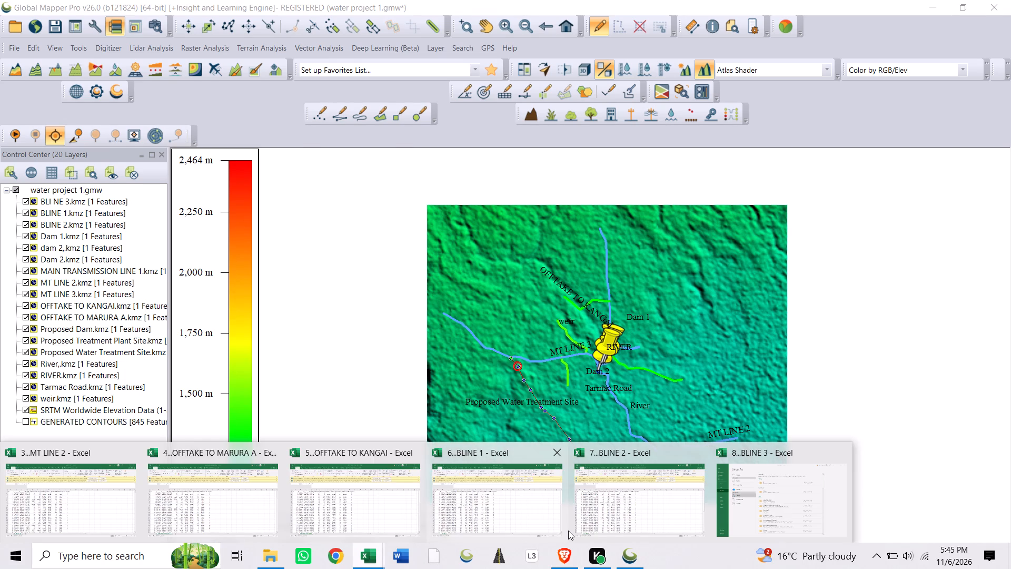
click(739, 485)
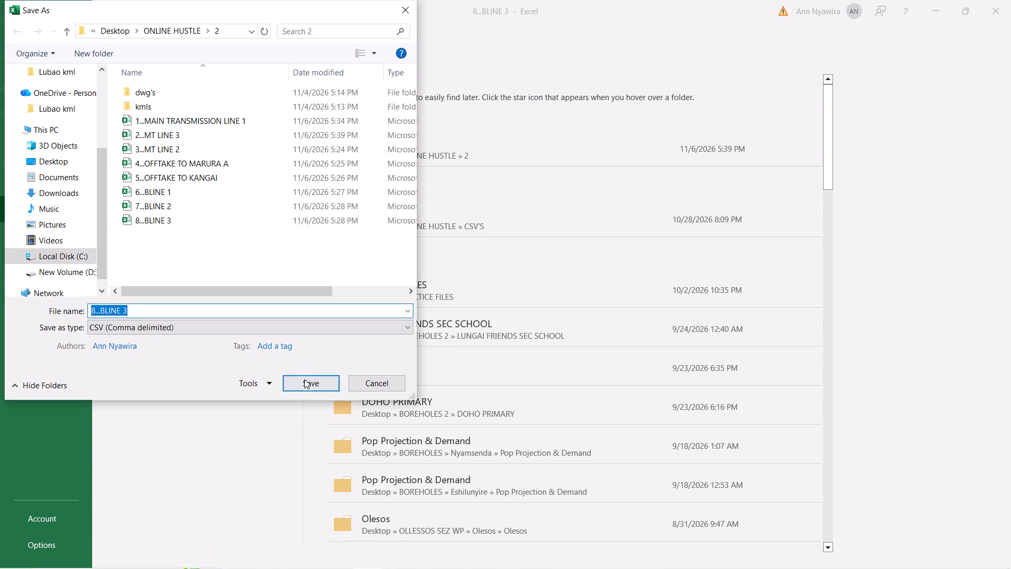
click(304, 380)
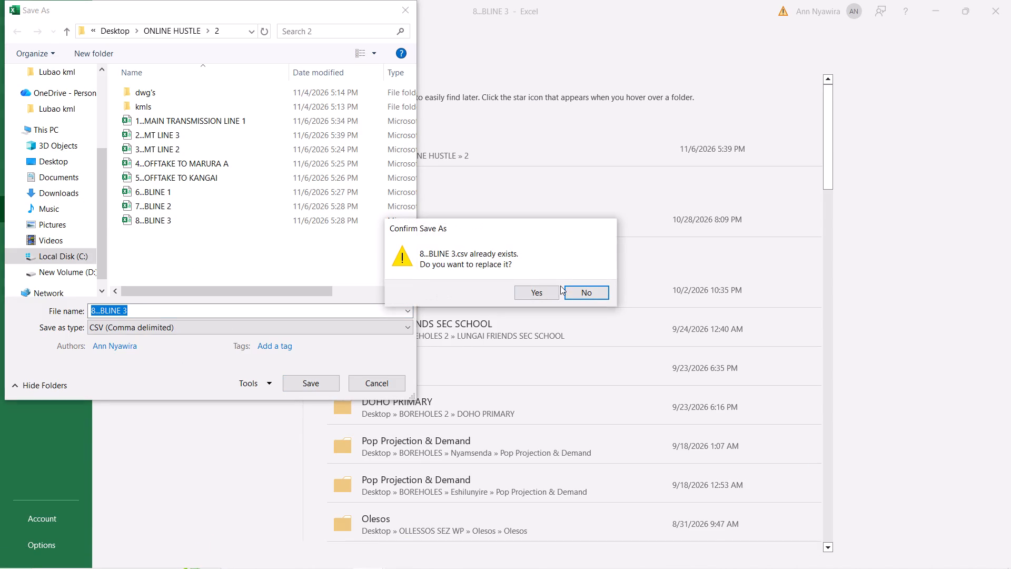
click(535, 292)
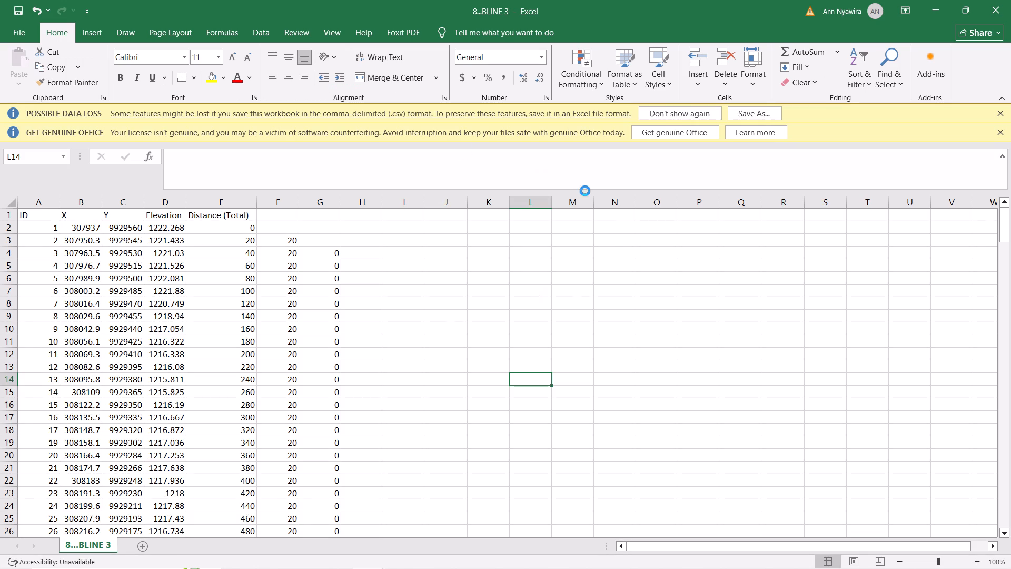
click(1004, 11)
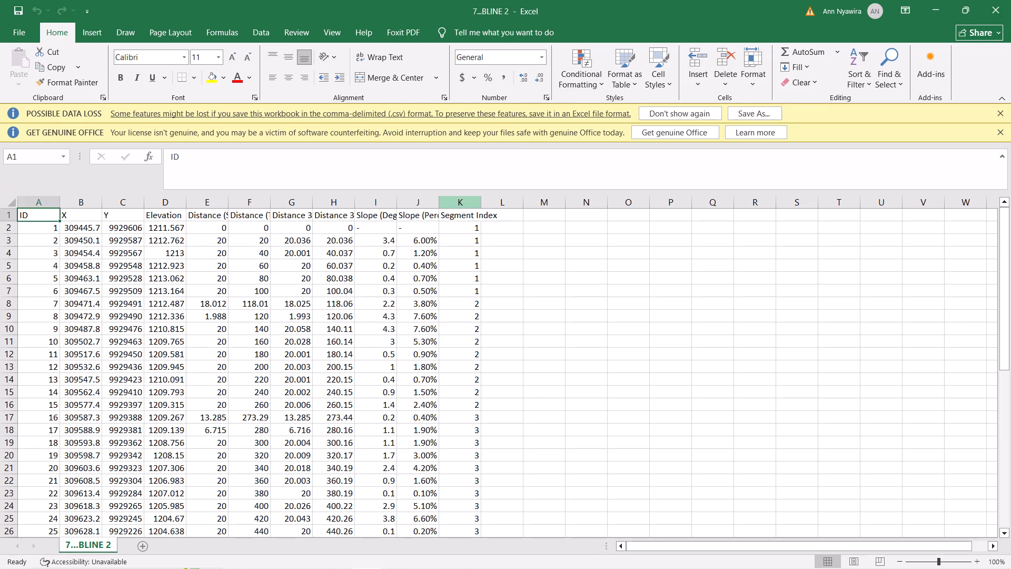
Delete the Distance (Segment) column from the 7...BLINE 2 worksheet.
click(205, 207)
right_click(205, 207)
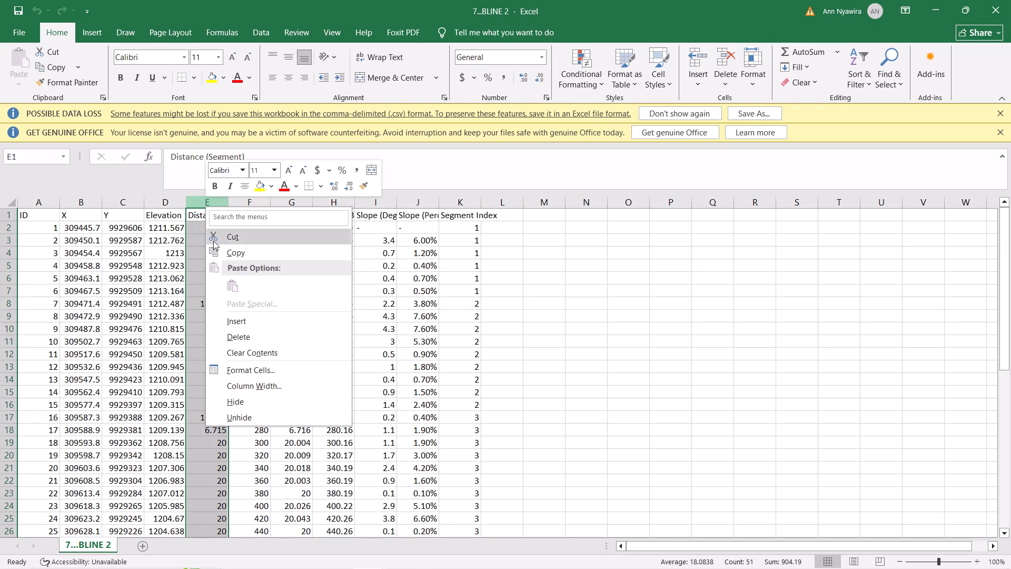
click(244, 339)
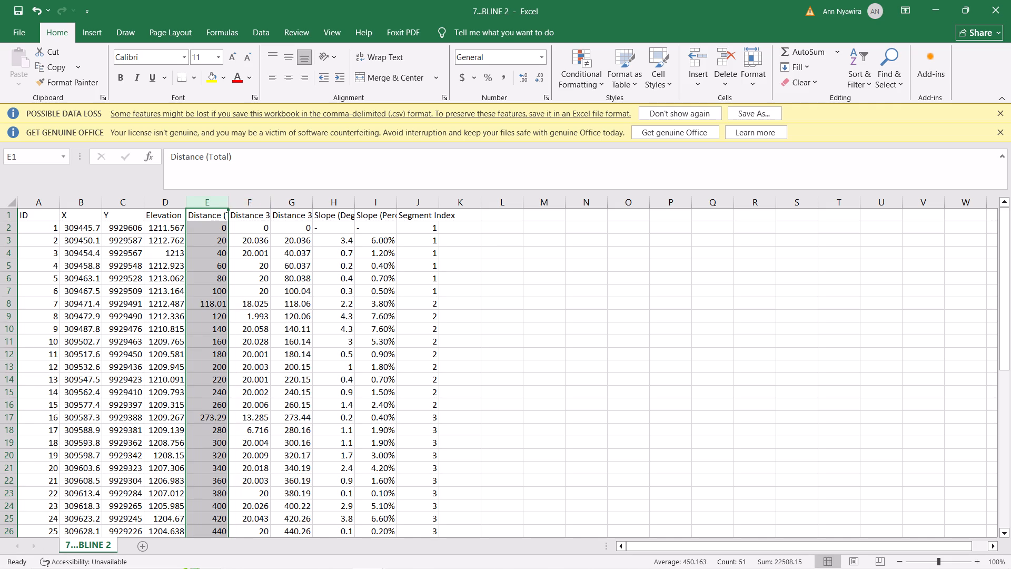
Widen the Distance (Total) column and delete the columns from Distance 3D (Segment) through Segment Index.
drag(229, 201, 257, 210)
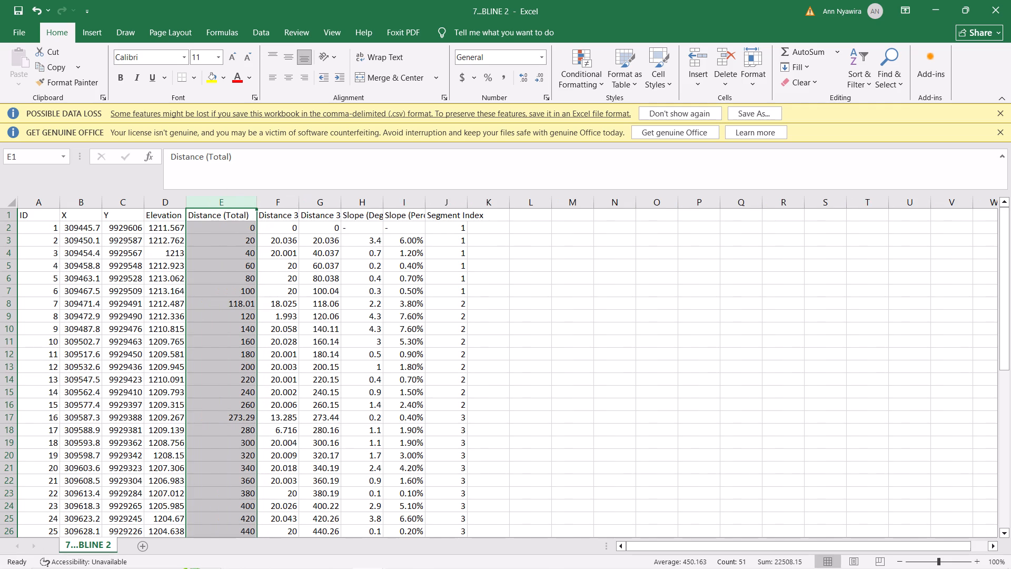
drag(279, 205, 463, 256)
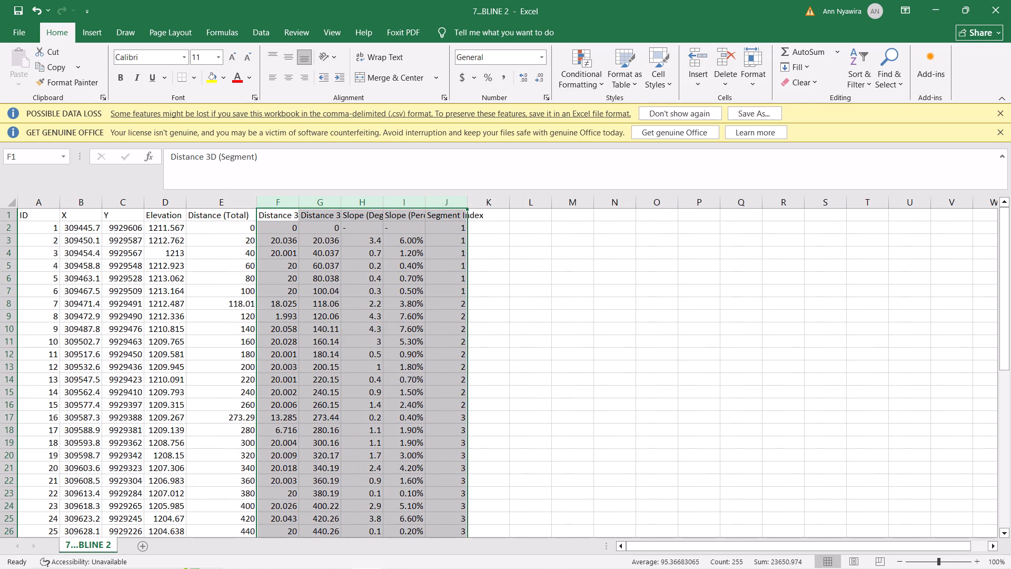
right_click(395, 270)
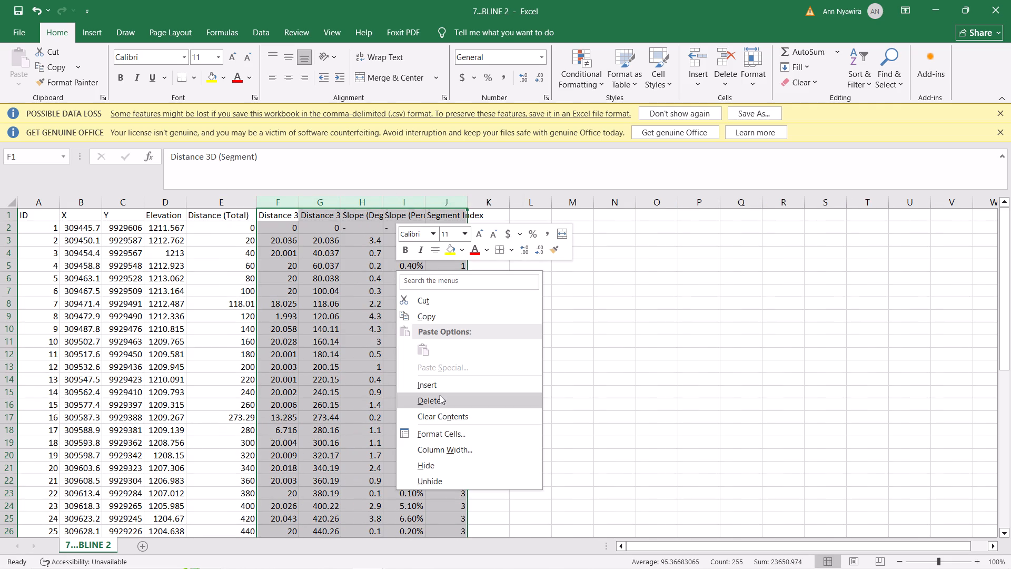
click(440, 395)
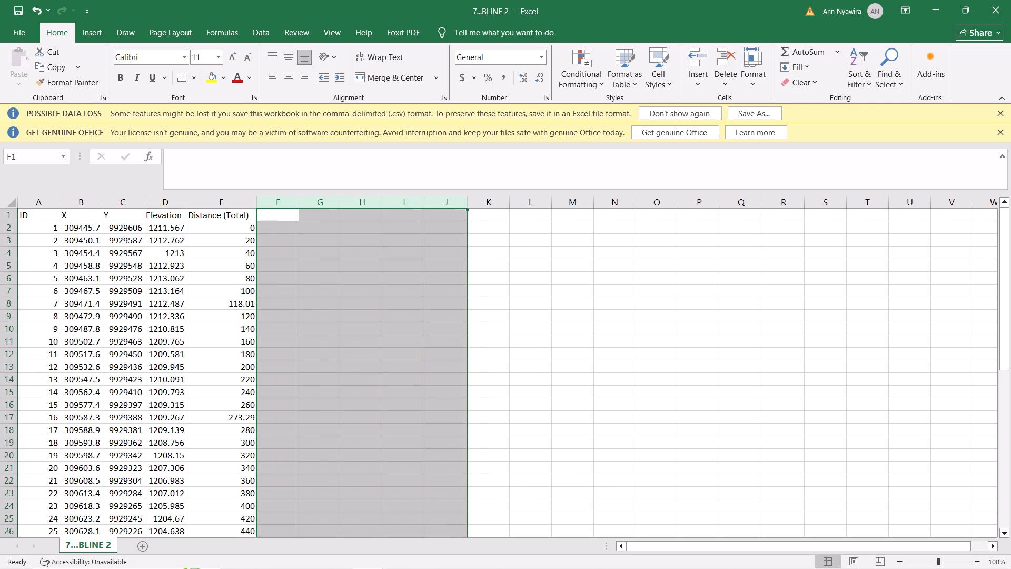
click(278, 273)
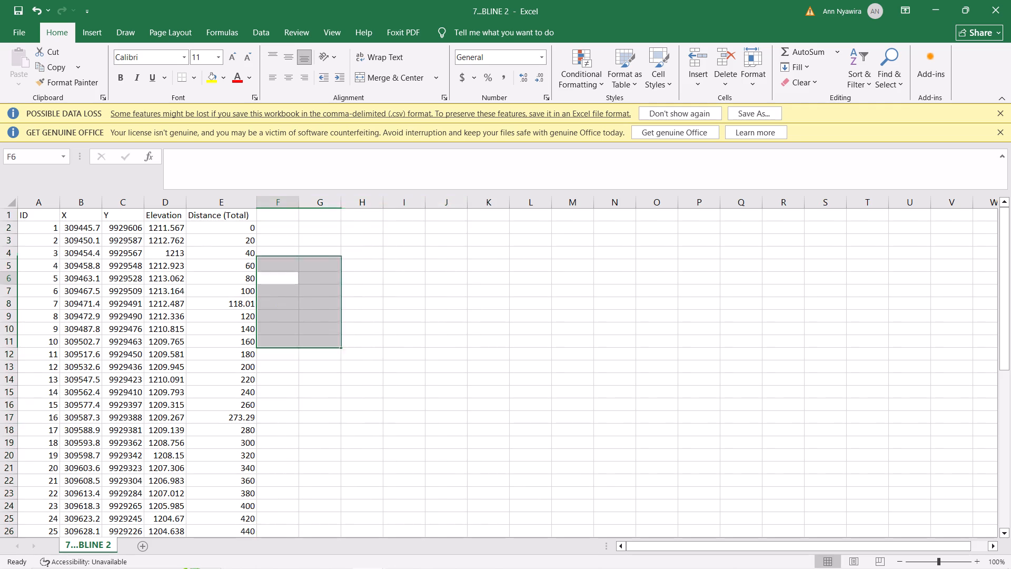
Set the last Distance (Total) value, in cell E51, to 920.
scroll(278, 273, down, 5)
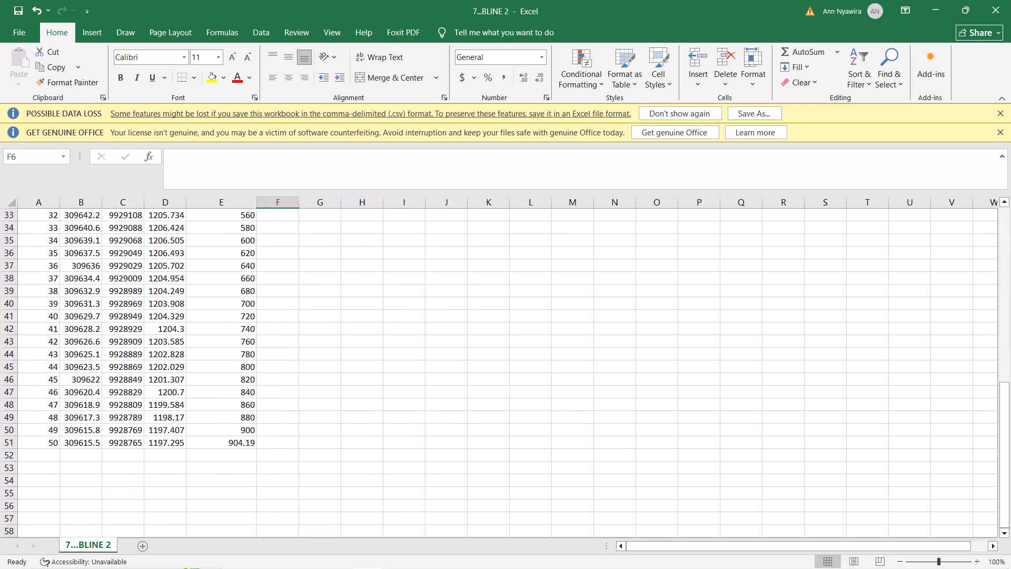
click(241, 445)
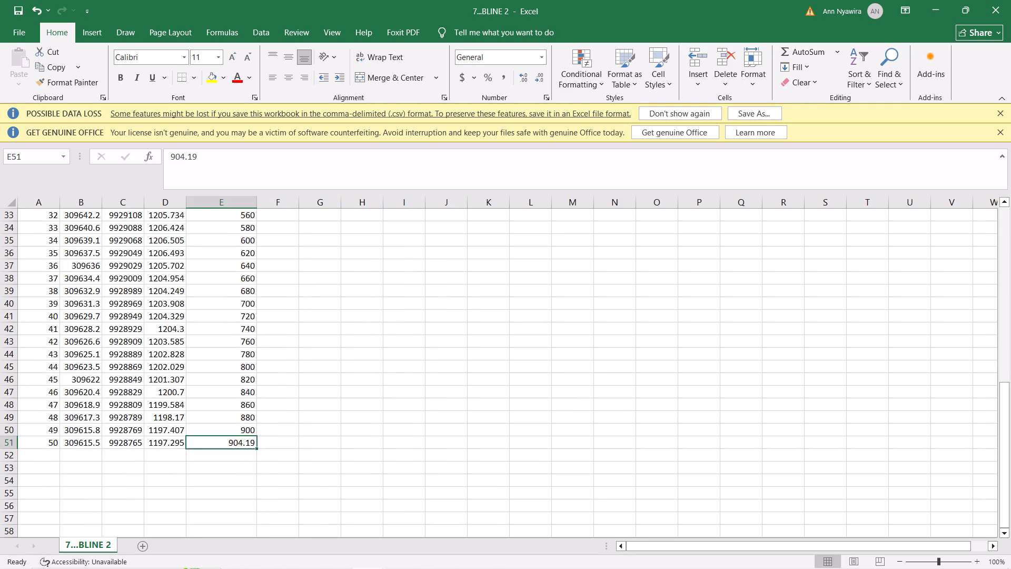
text(920)
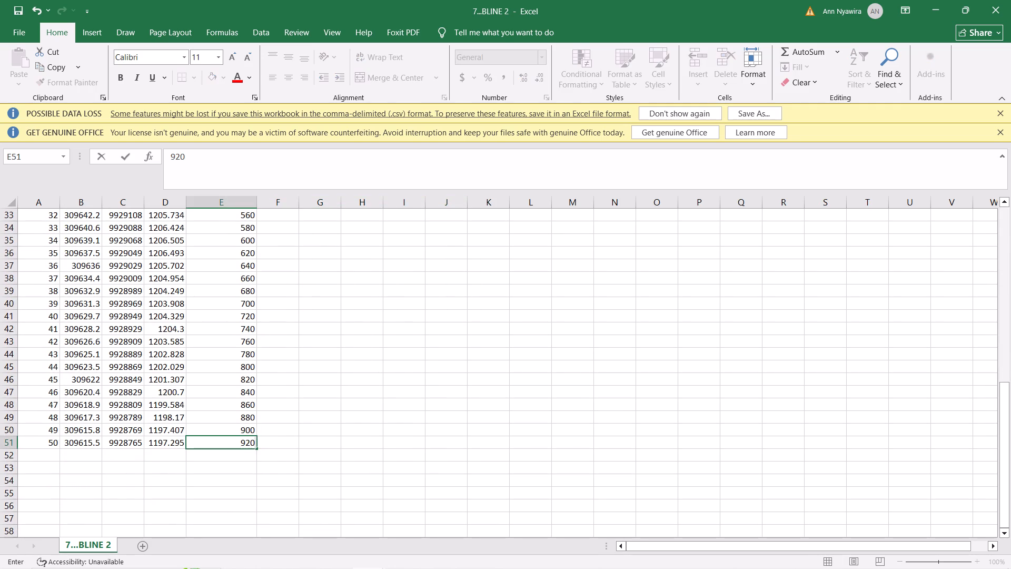
key(Return)
Add filters to the whole sheet and filter Distance (Total) to values containing a decimal point.
scroll(277, 421, up, 11)
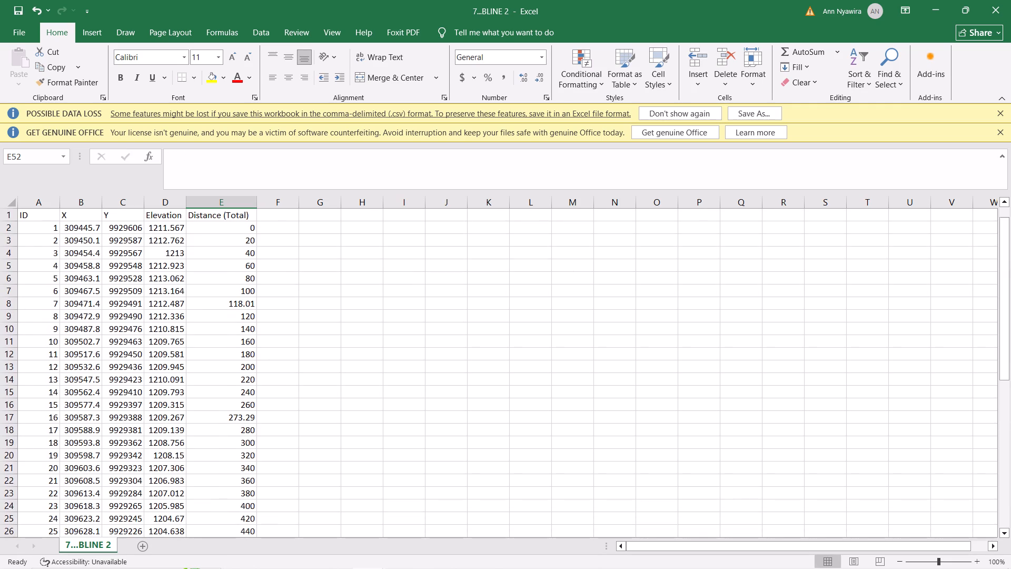
key(ctrl+a)
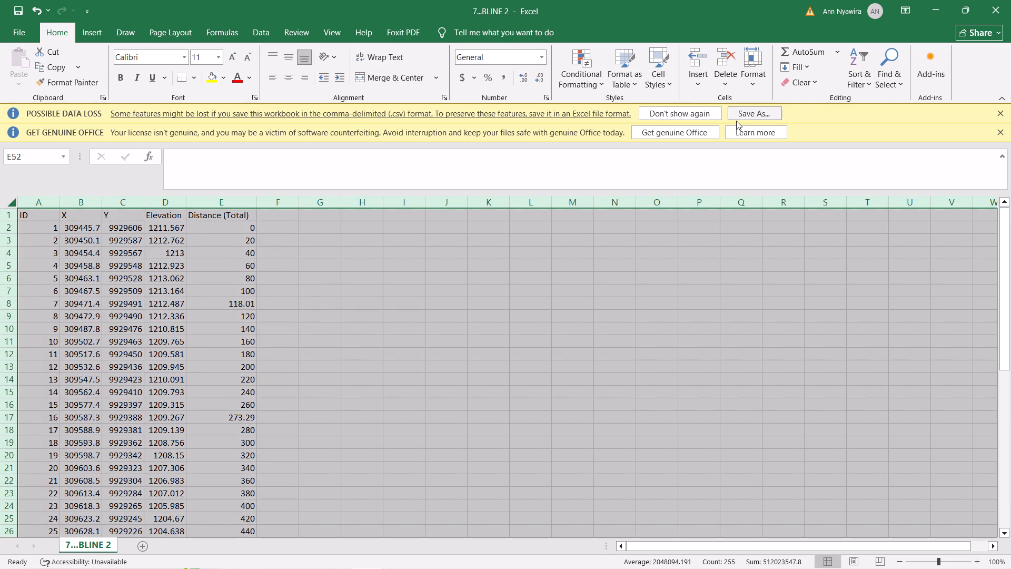
click(862, 57)
click(861, 149)
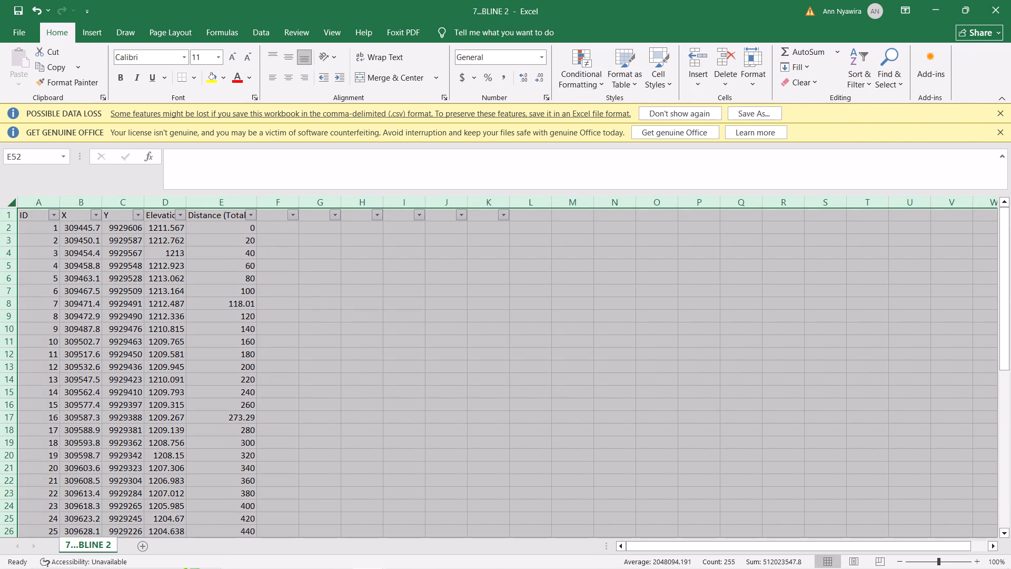
click(329, 292)
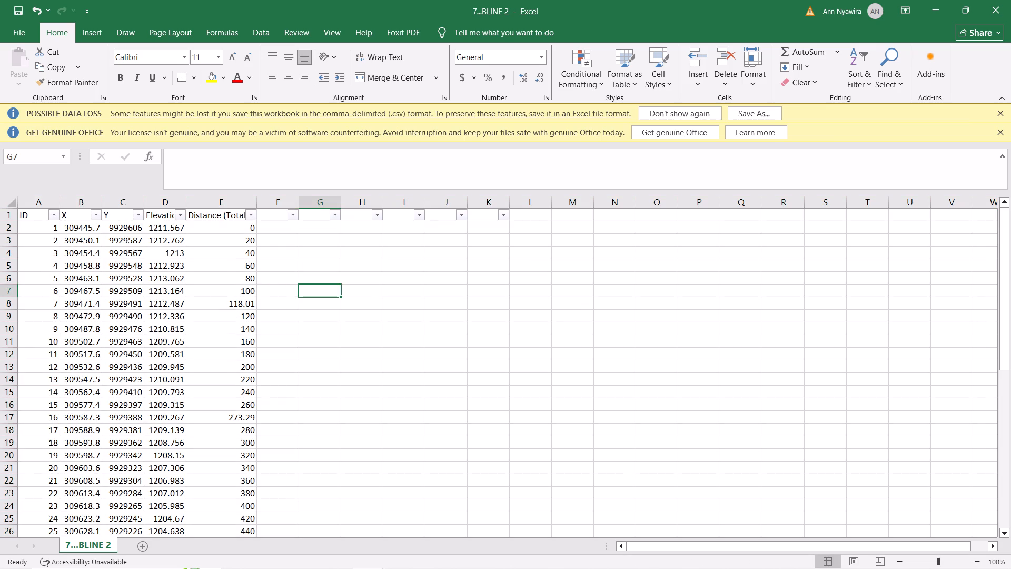
click(244, 199)
click(253, 214)
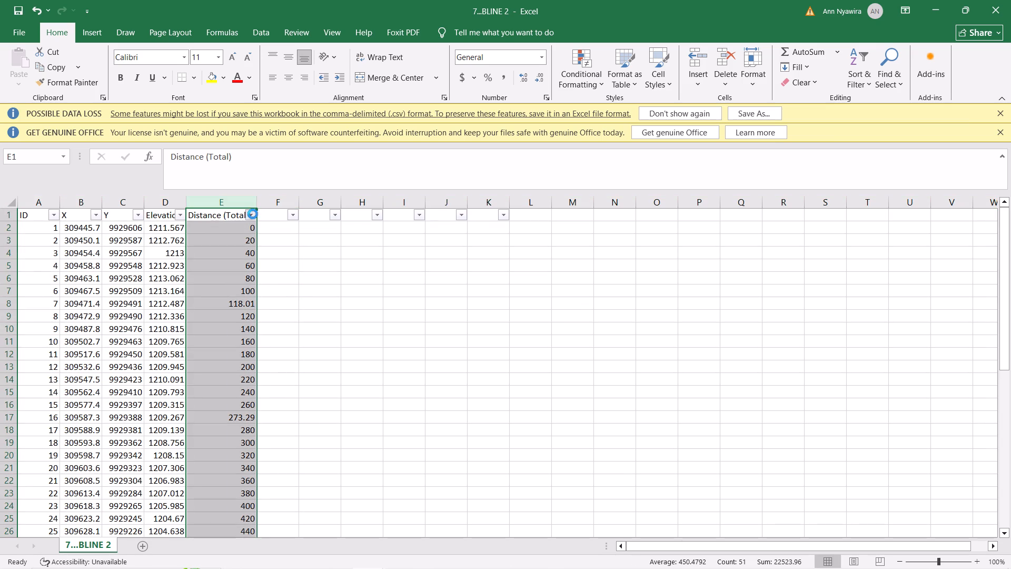
click(179, 349)
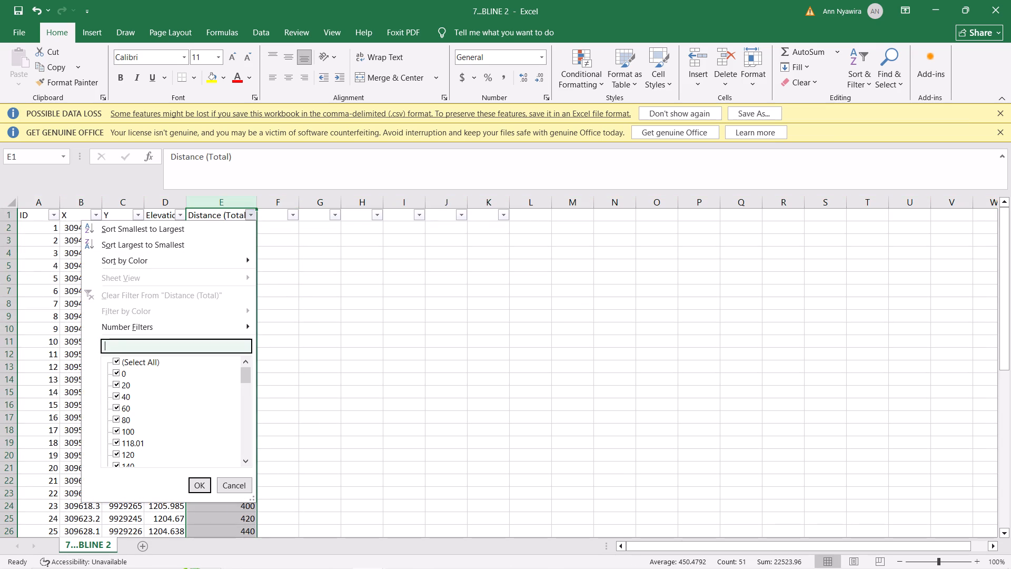
key(period)
key(Return)
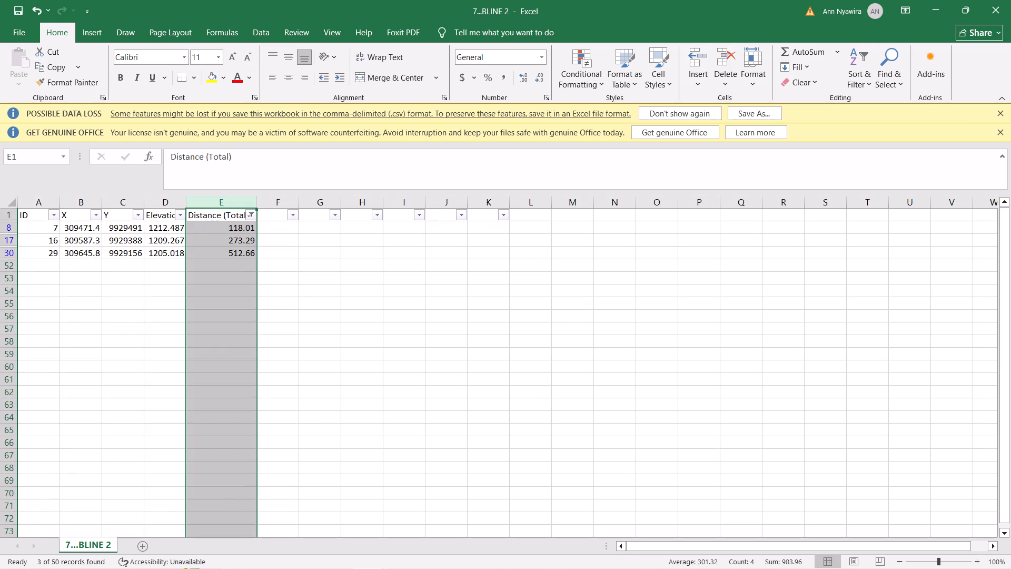
Delete the filtered rows with IDs 7, 16 and 29, and clear the filter from Distance (Total).
click(217, 298)
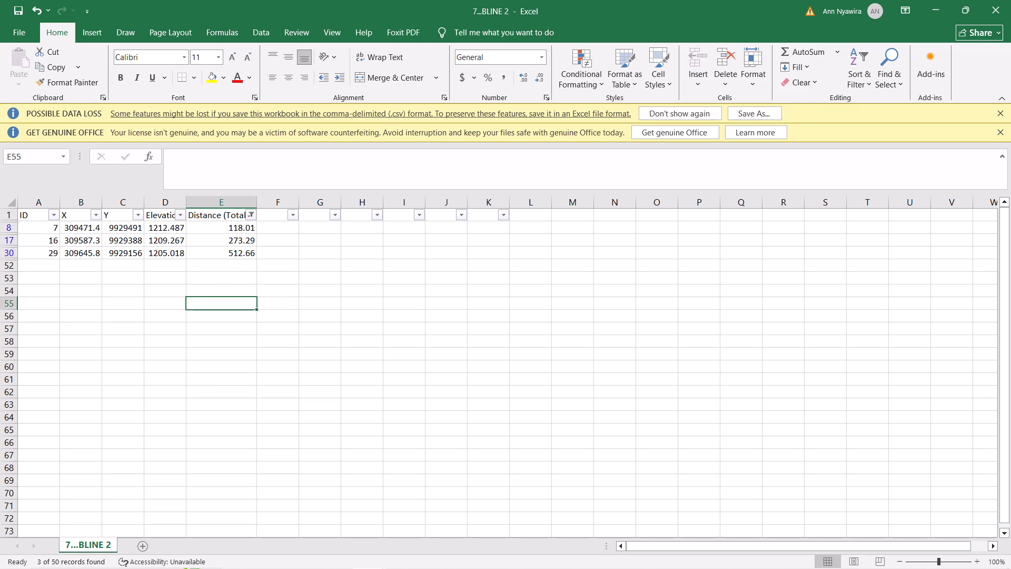
drag(32, 230, 234, 256)
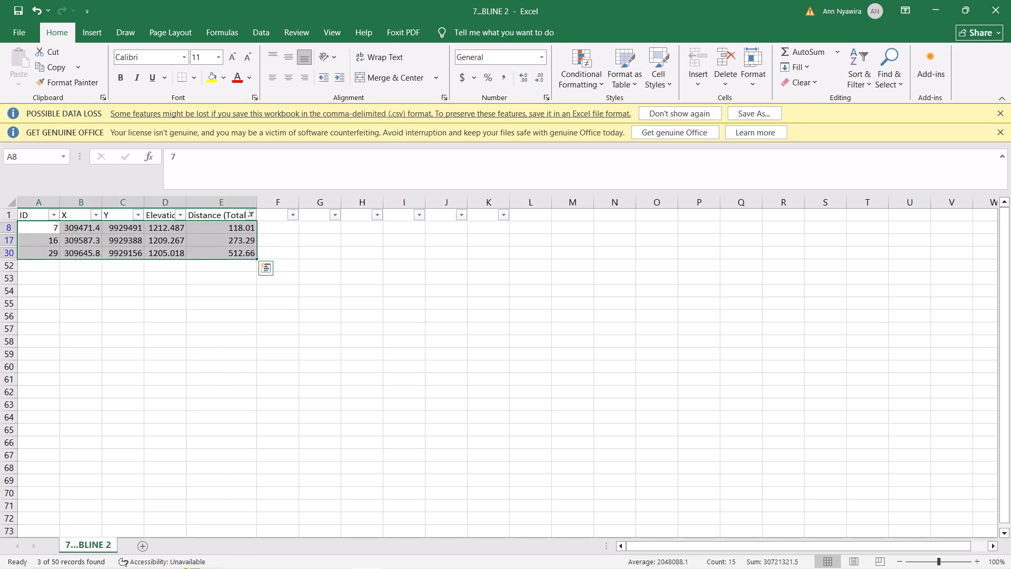
right_click(224, 244)
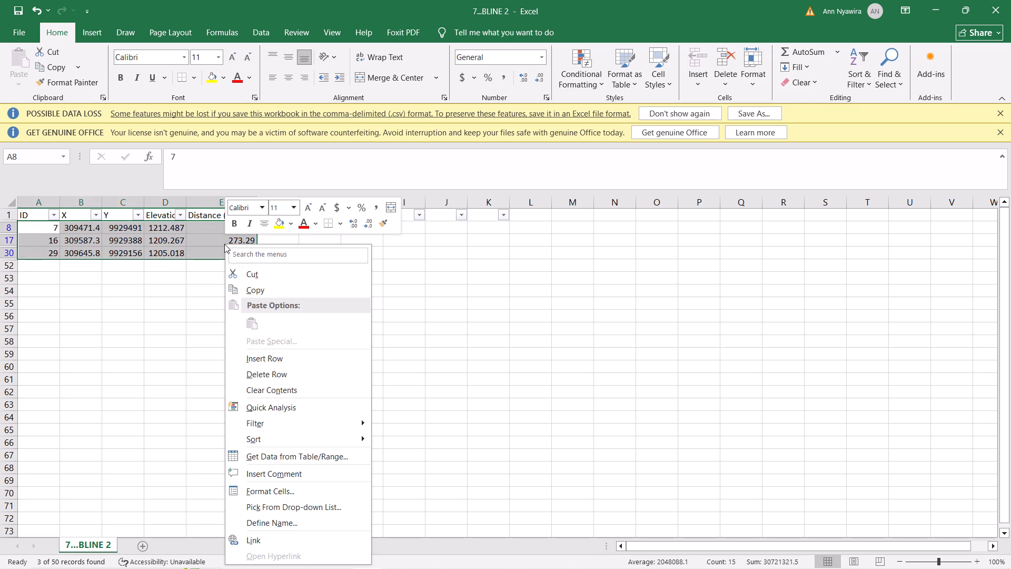
click(280, 367)
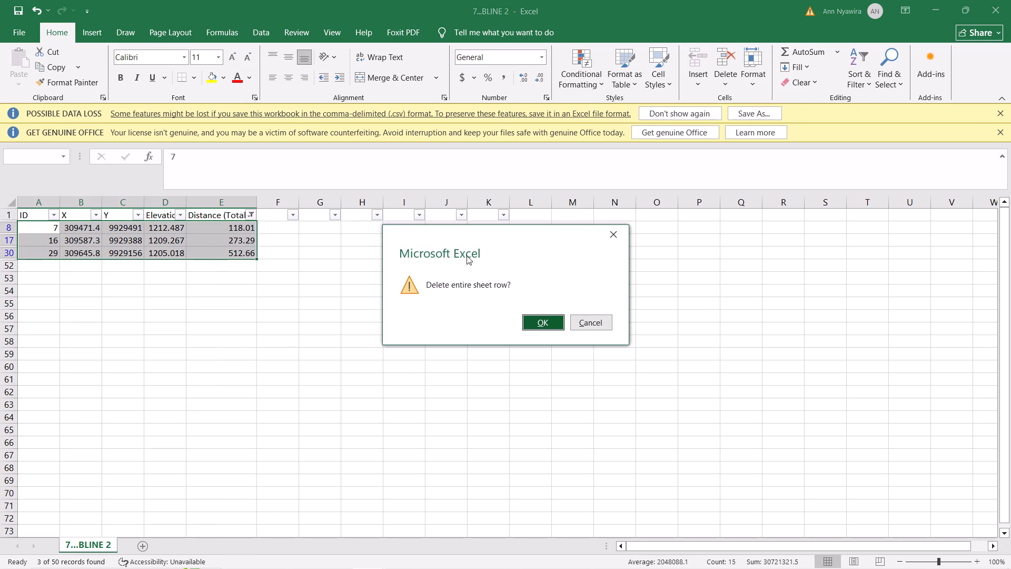
click(538, 316)
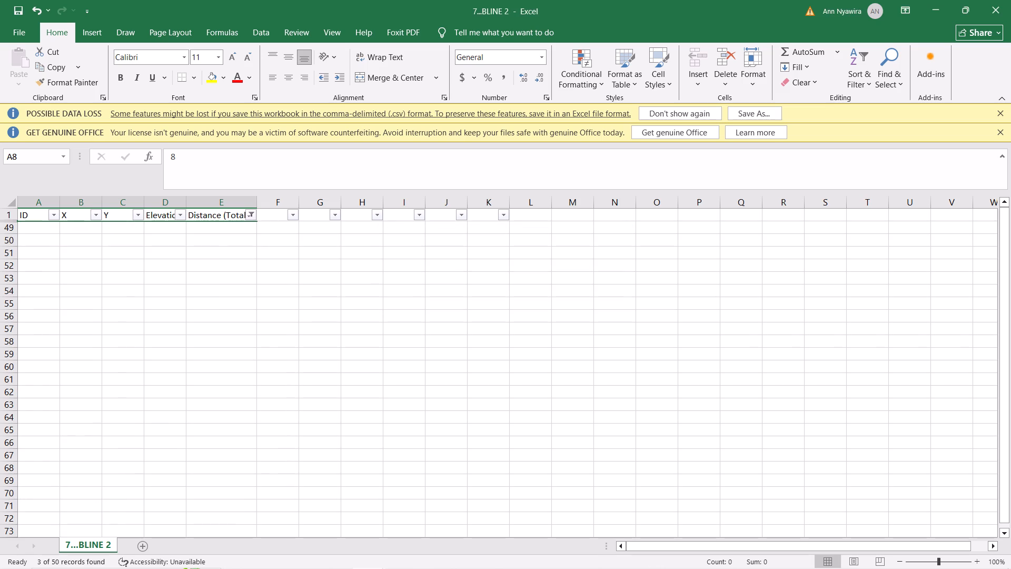
click(251, 215)
click(201, 292)
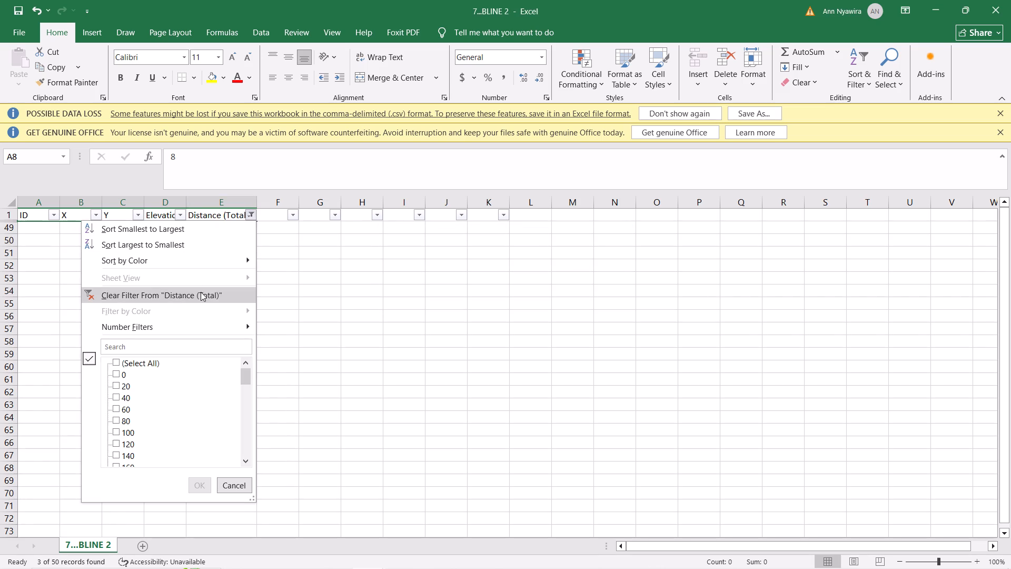
Enter the distance-interval formula =E3-E2 in F3 and fill it down the column.
click(286, 243)
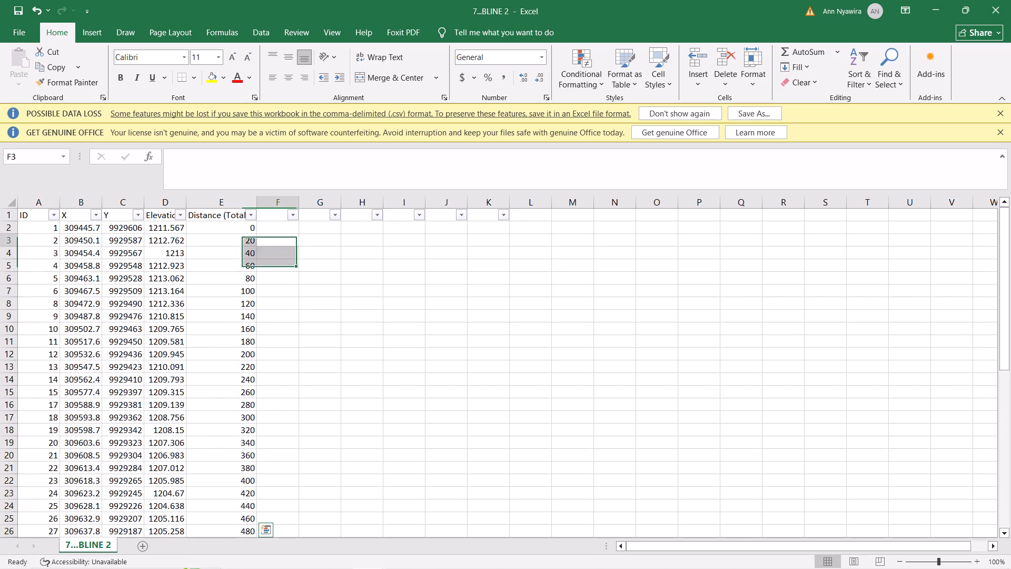
key(equal)
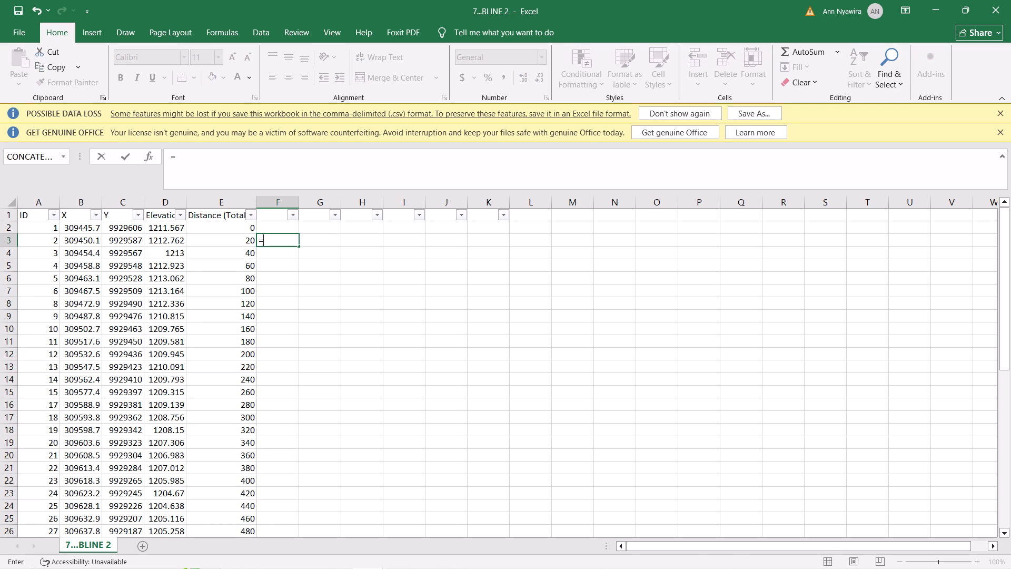
click(234, 241)
key(minus)
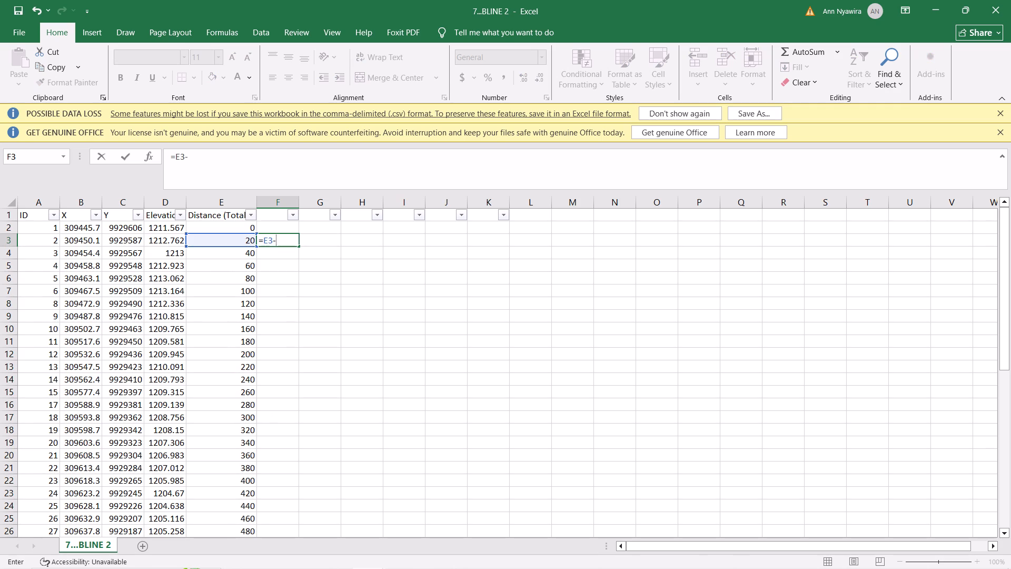
click(244, 227)
key(Return)
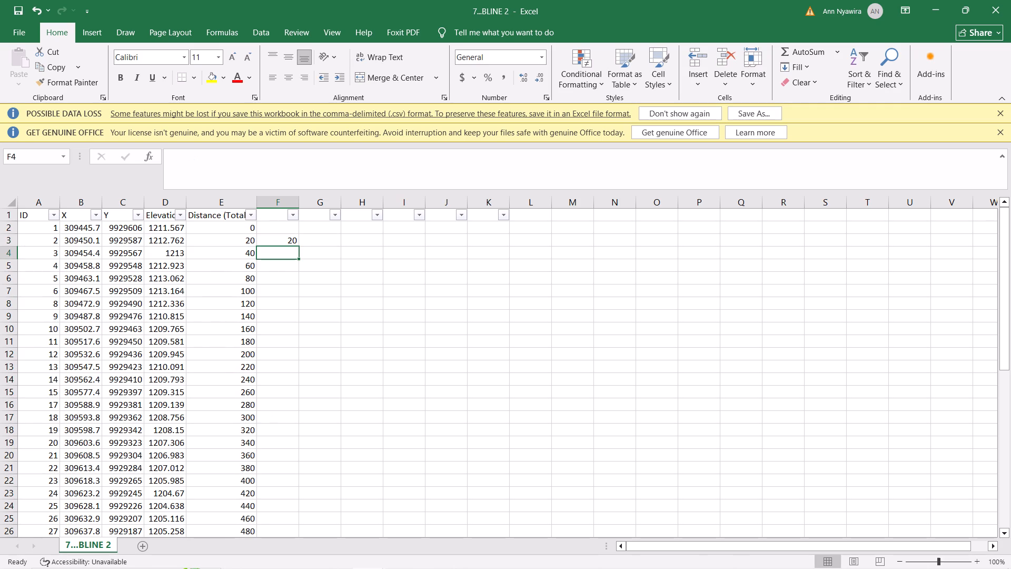
click(279, 240)
double_click(295, 244)
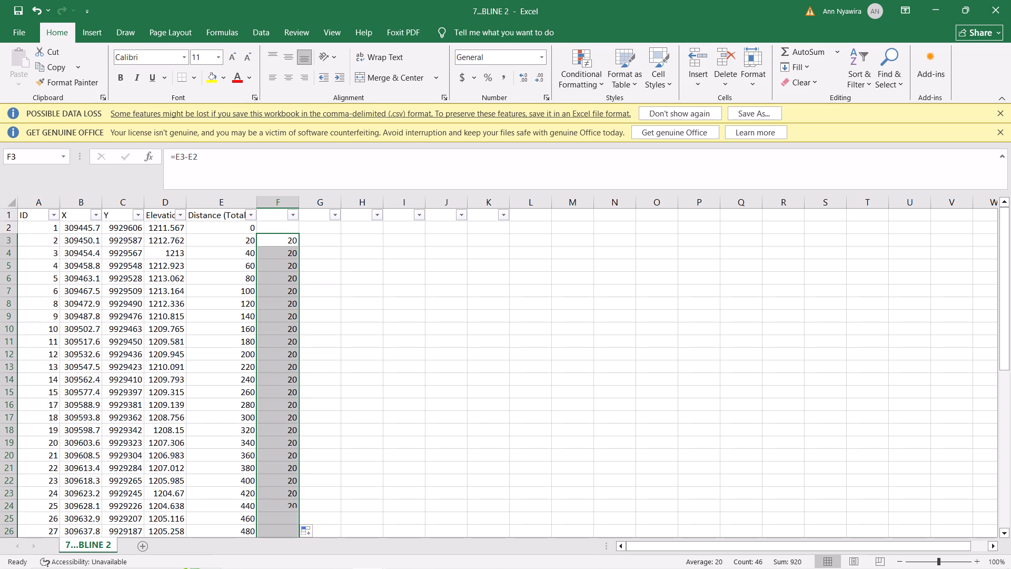
Enter the interval-check formula =F4-F3 in G4, fill it down the column and check the rows below.
click(321, 252)
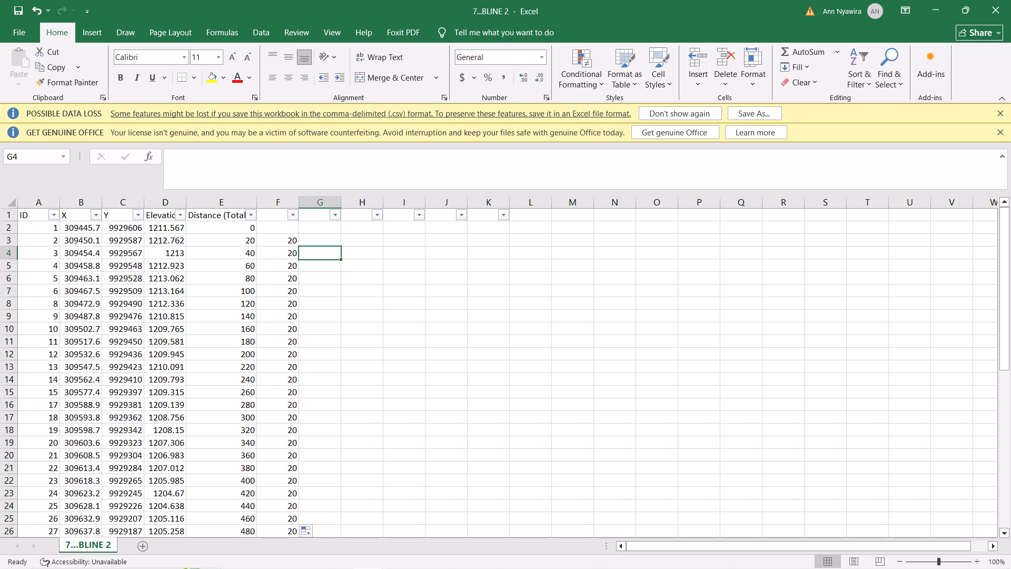
key(equal)
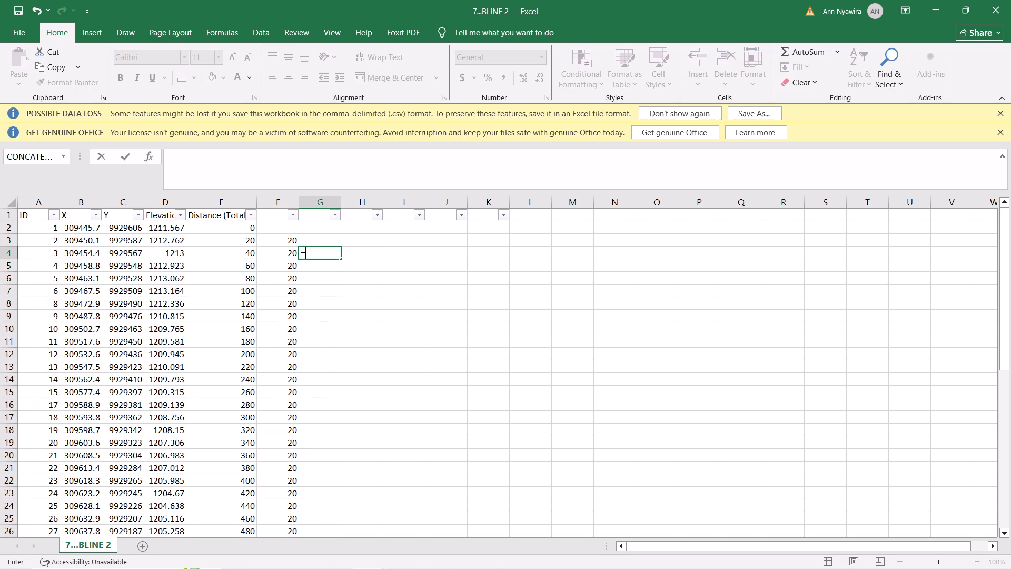
click(285, 249)
key(minus)
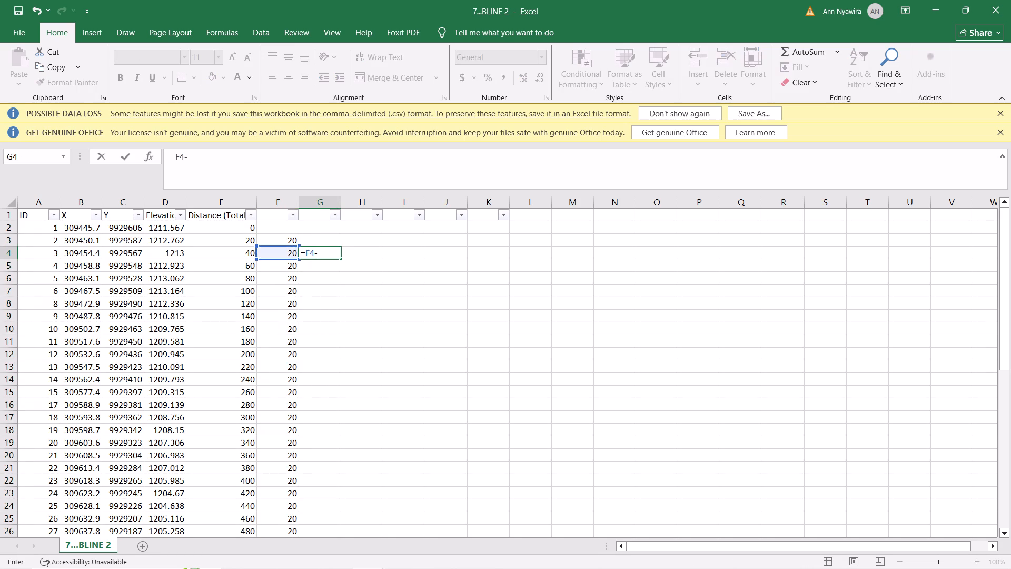
click(292, 243)
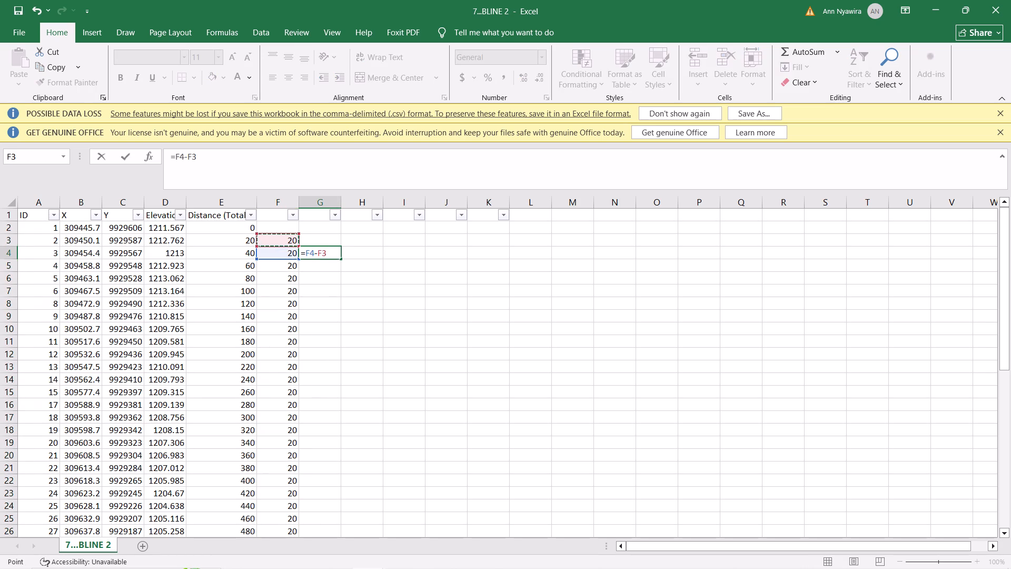
key(Return)
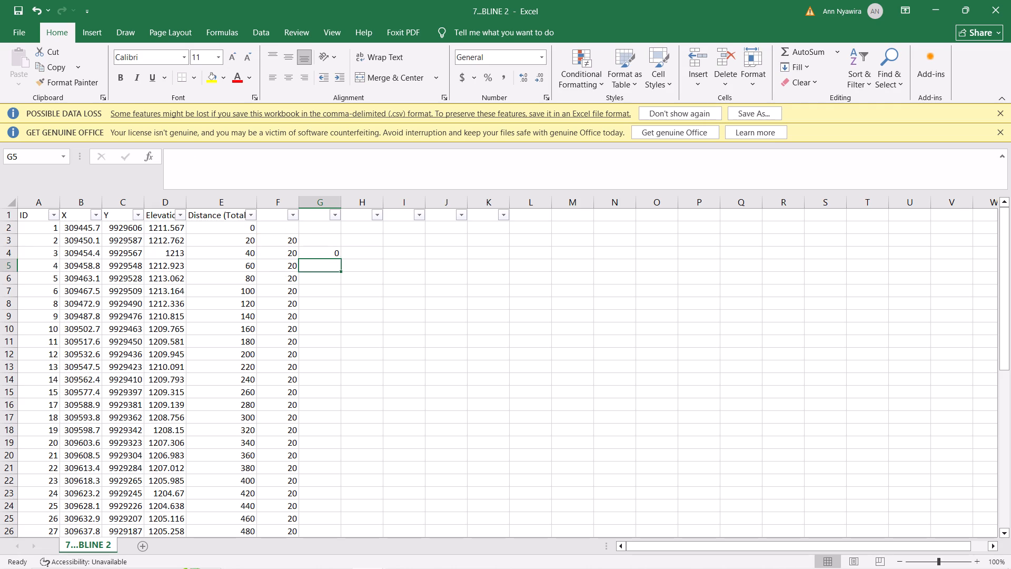
click(326, 250)
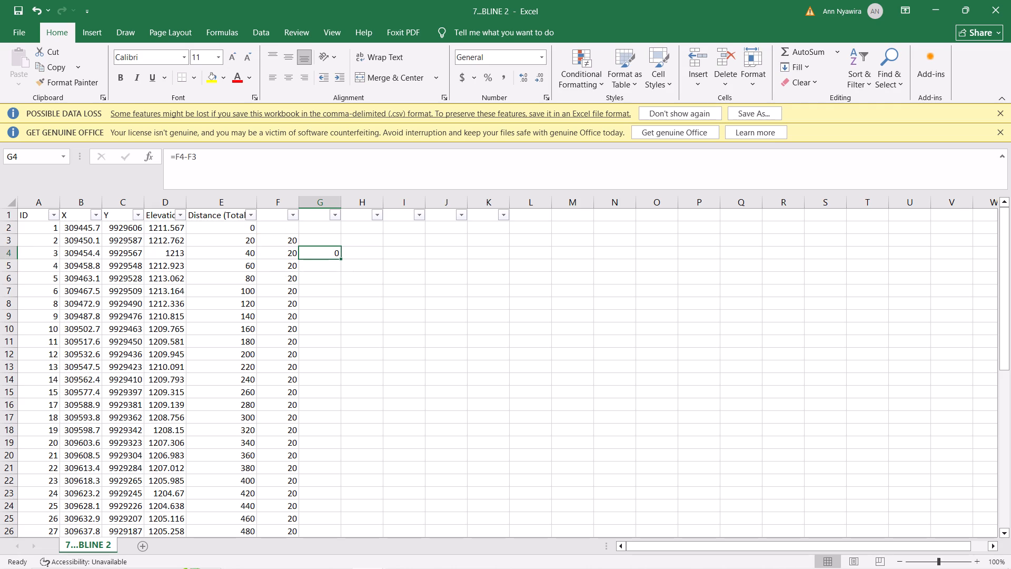
double_click(340, 259)
click(334, 302)
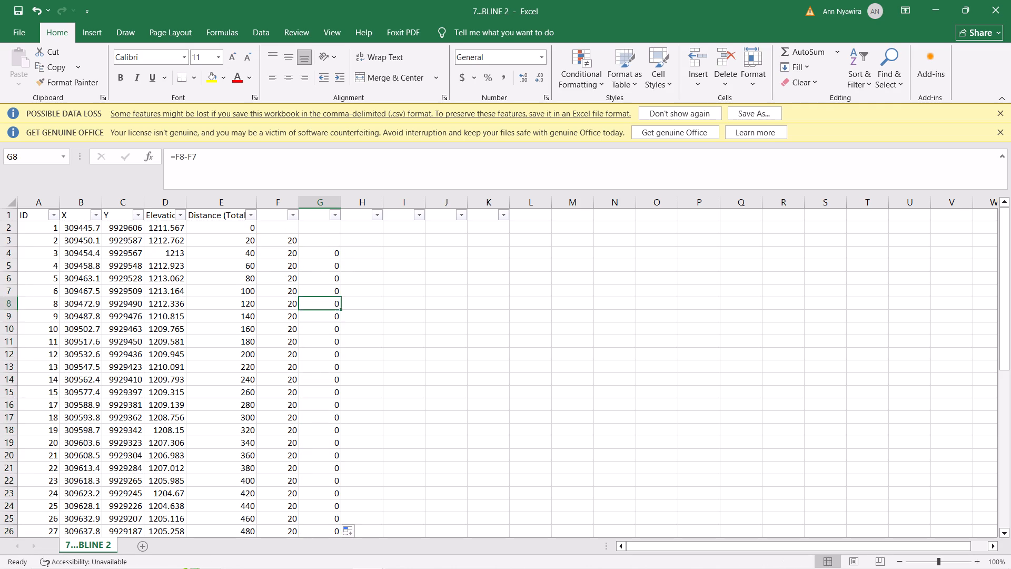
scroll(334, 302, down, 7)
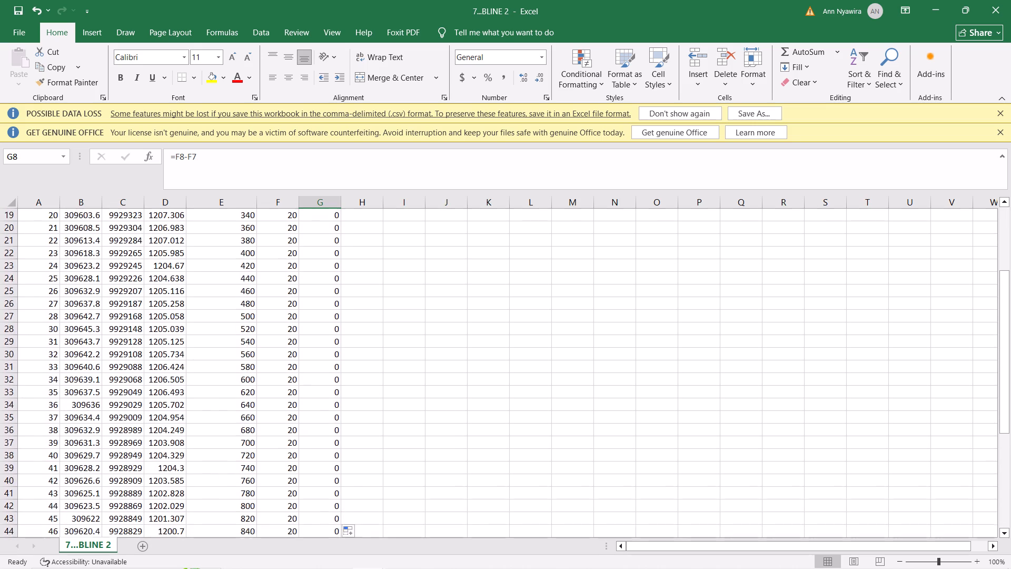
Check the interval values in columns F and G down to the last data row.
scroll(334, 302, down, 3)
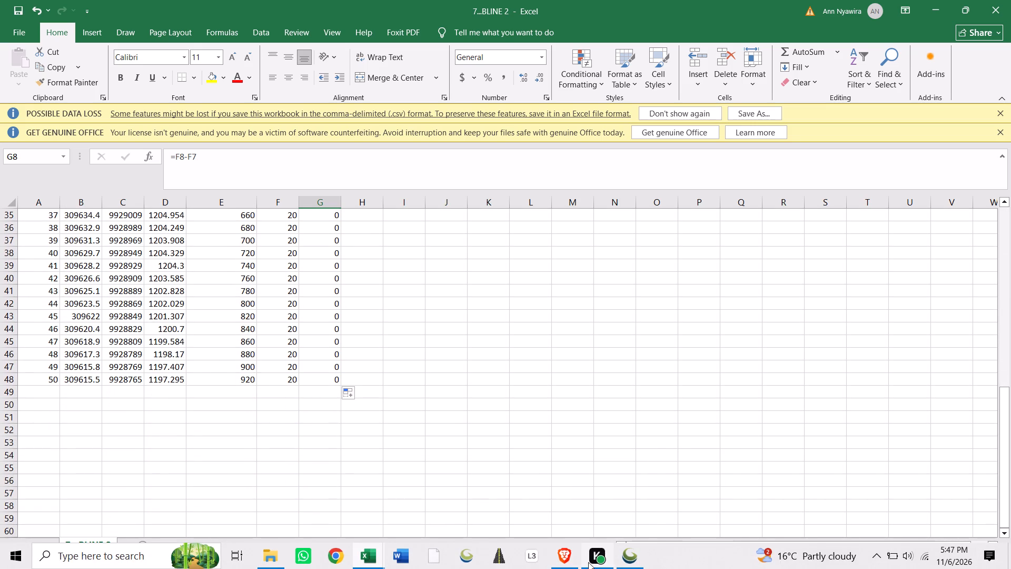
Switch to the Brave browser and search YouTube for "abc nasty c lyrics".
click(562, 547)
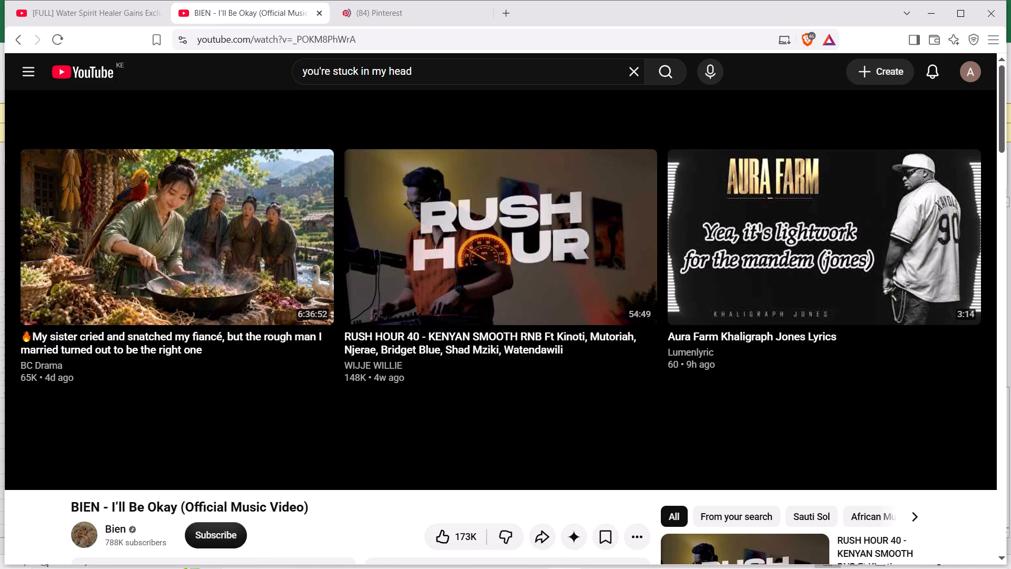
drag(413, 75, 258, 79)
text(ab)
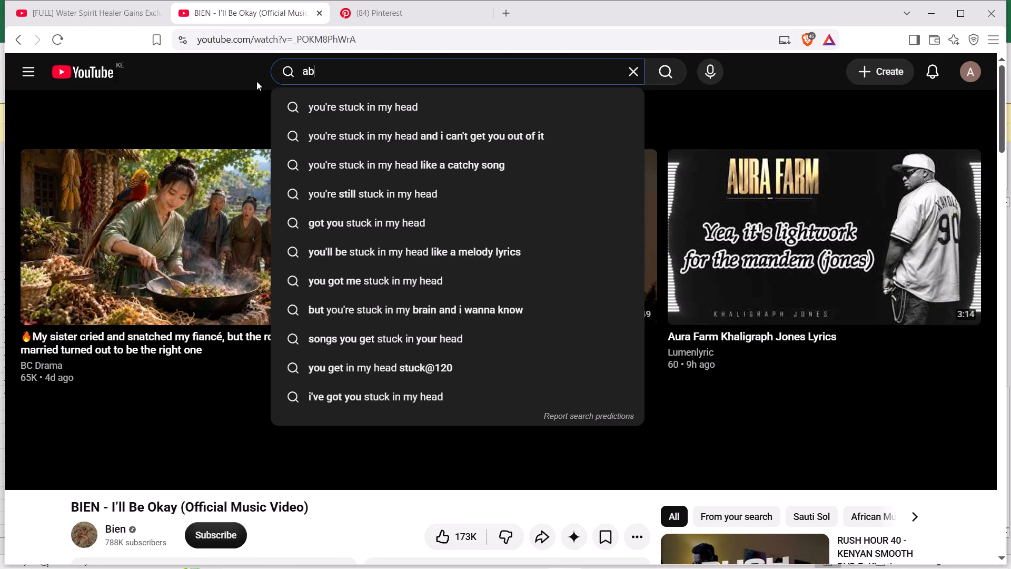
key(c)
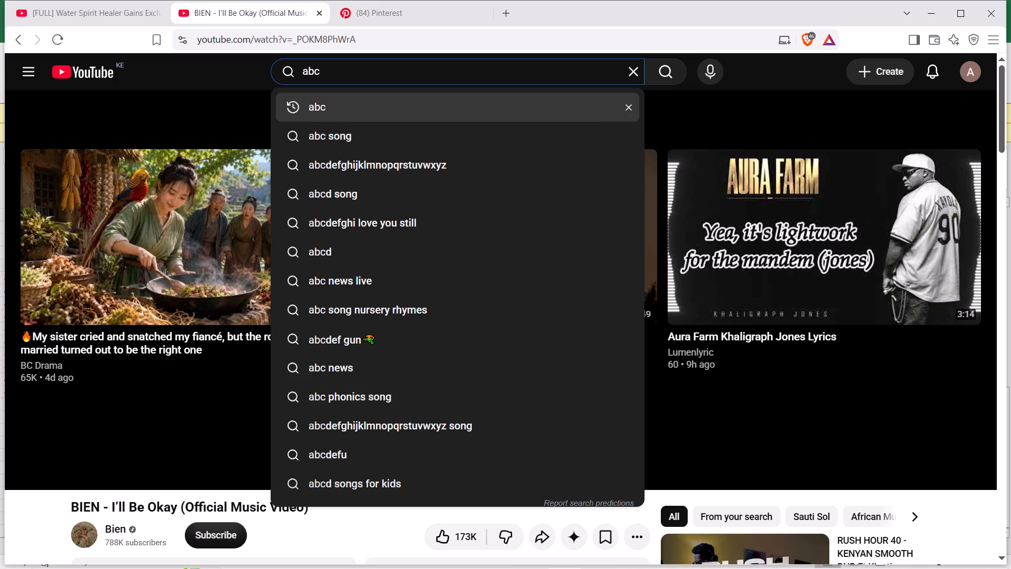
key(space)
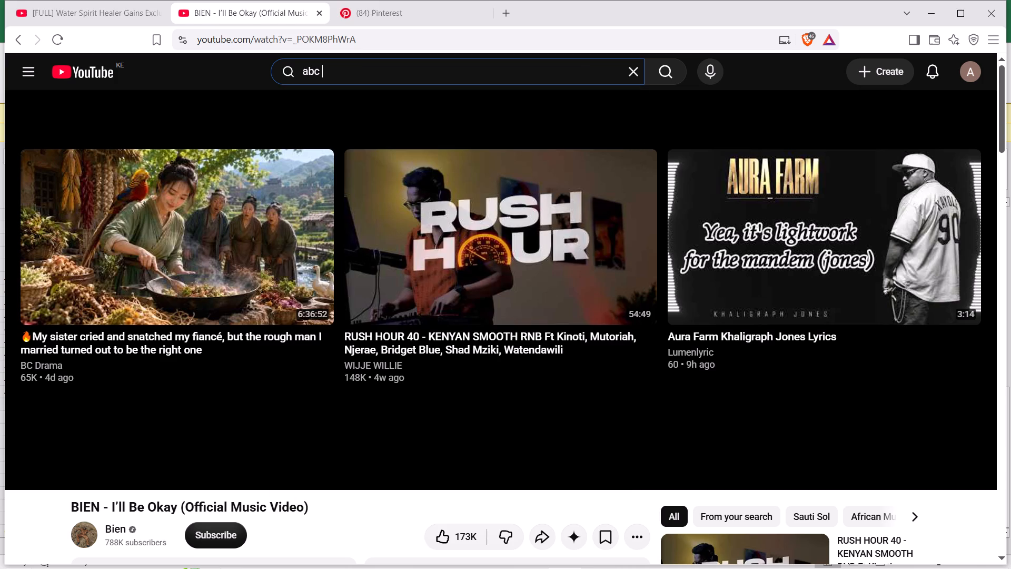
text(nast)
click(363, 108)
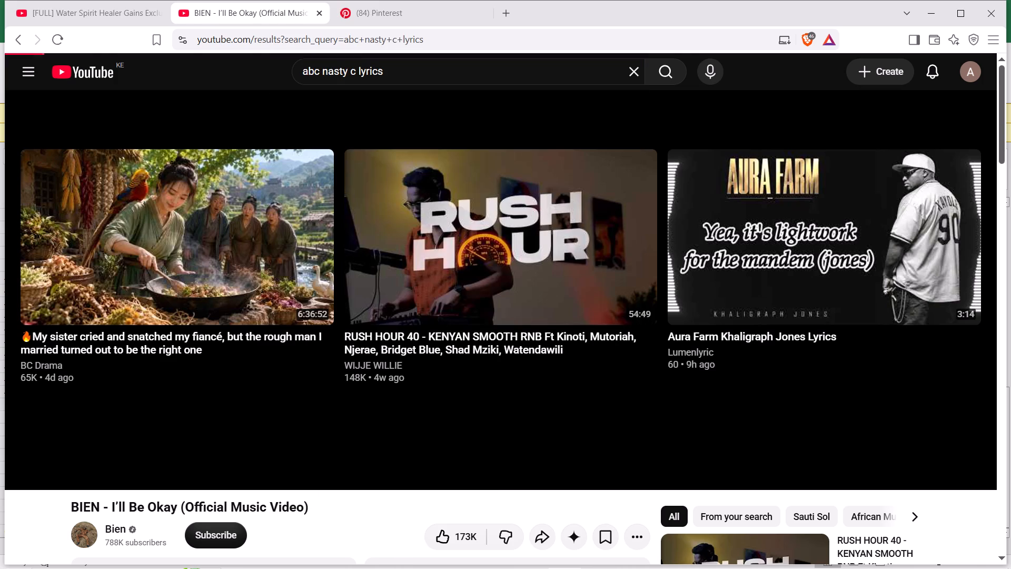
Change the YouTube search to "abc nasty cover".
double_click(376, 72)
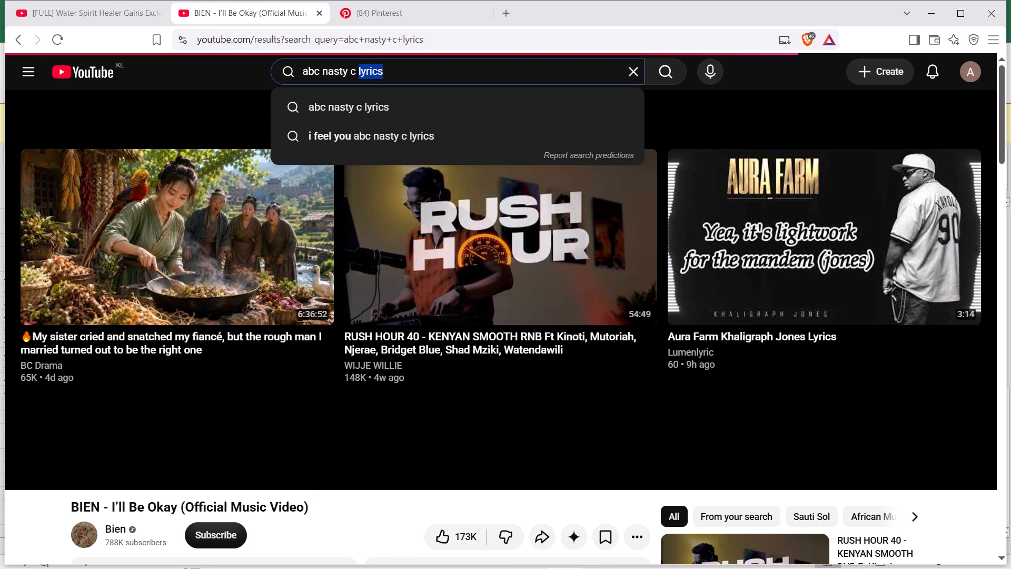
text(cover)
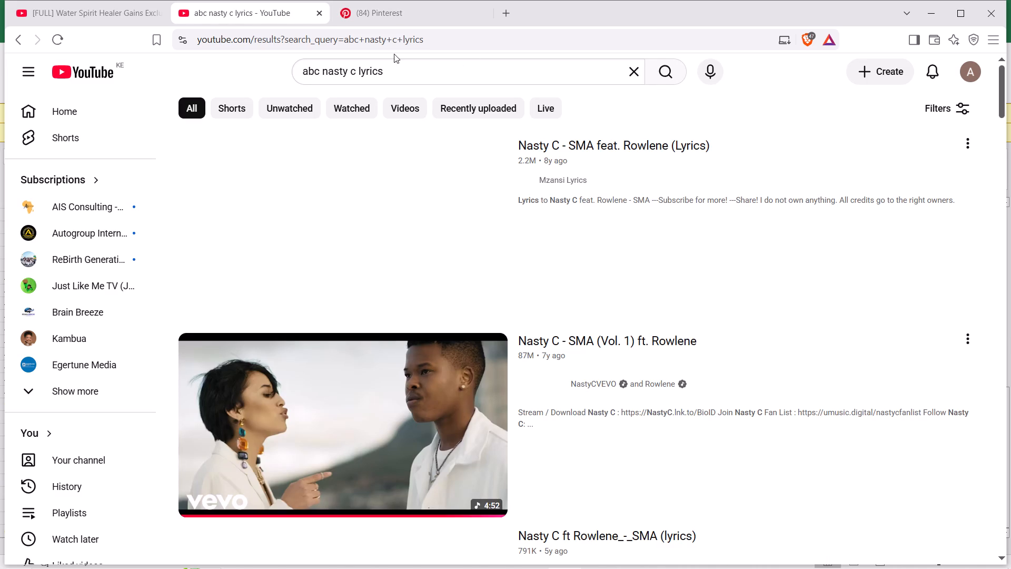
drag(382, 72, 369, 72)
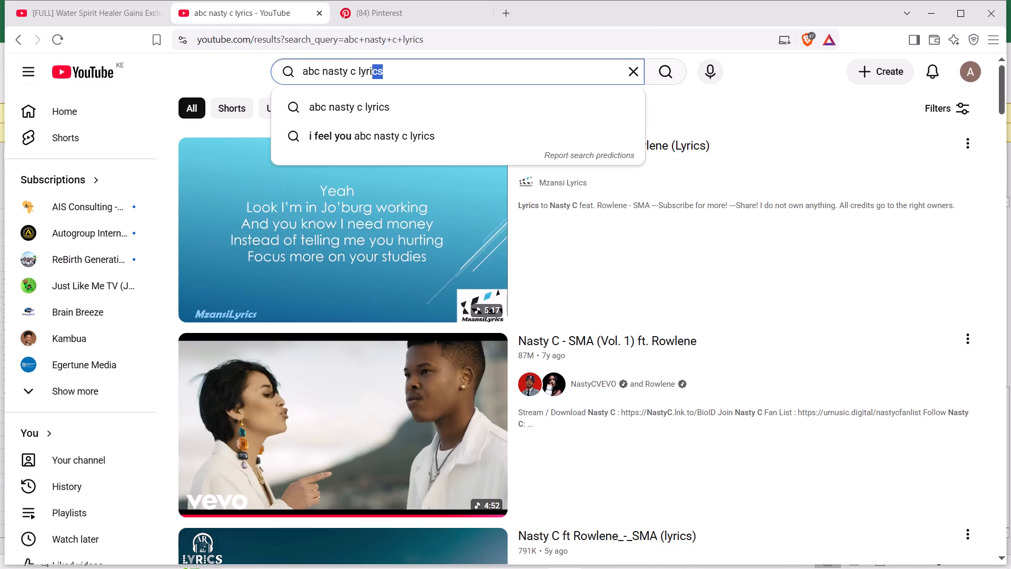
drag(369, 72, 355, 72)
key(BackSpace)
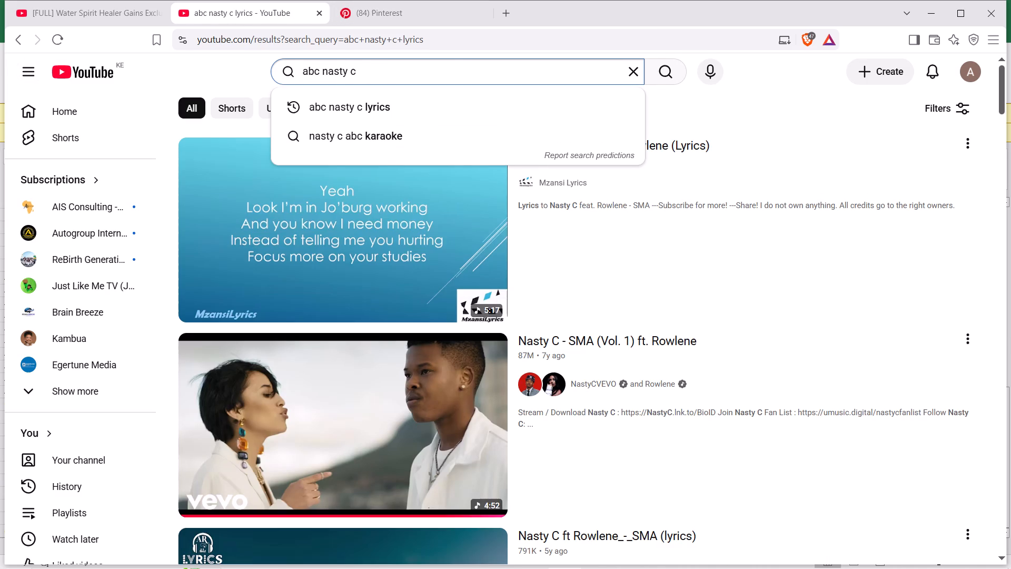
text(over)
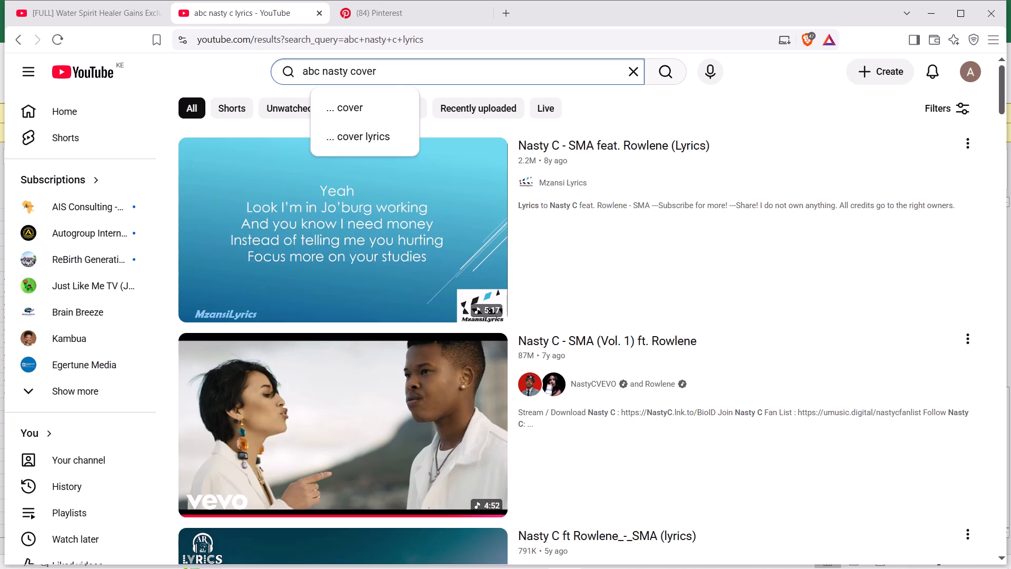
key(Return)
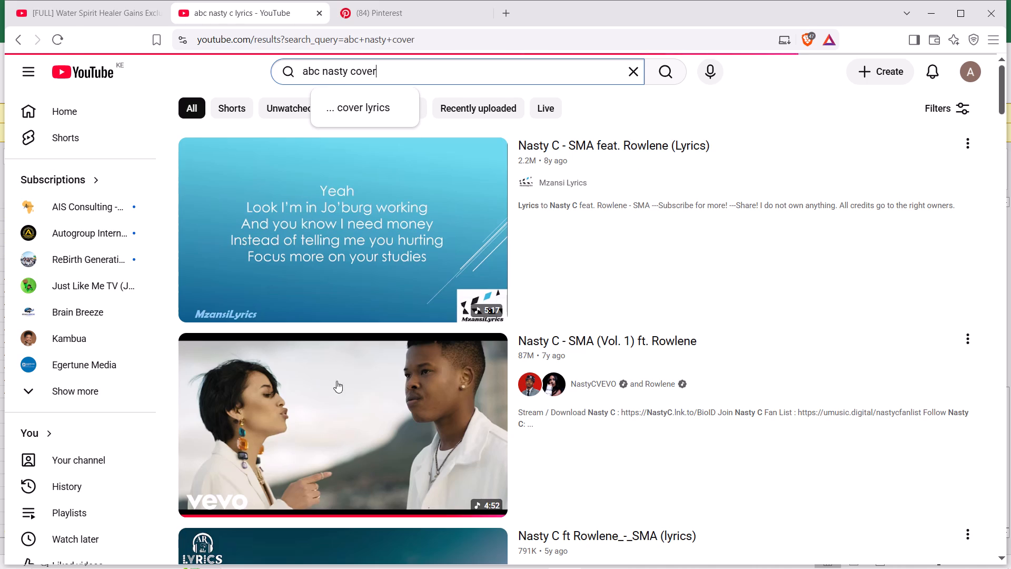
Look through the video results for a cover of the song.
scroll(394, 426, down, 3)
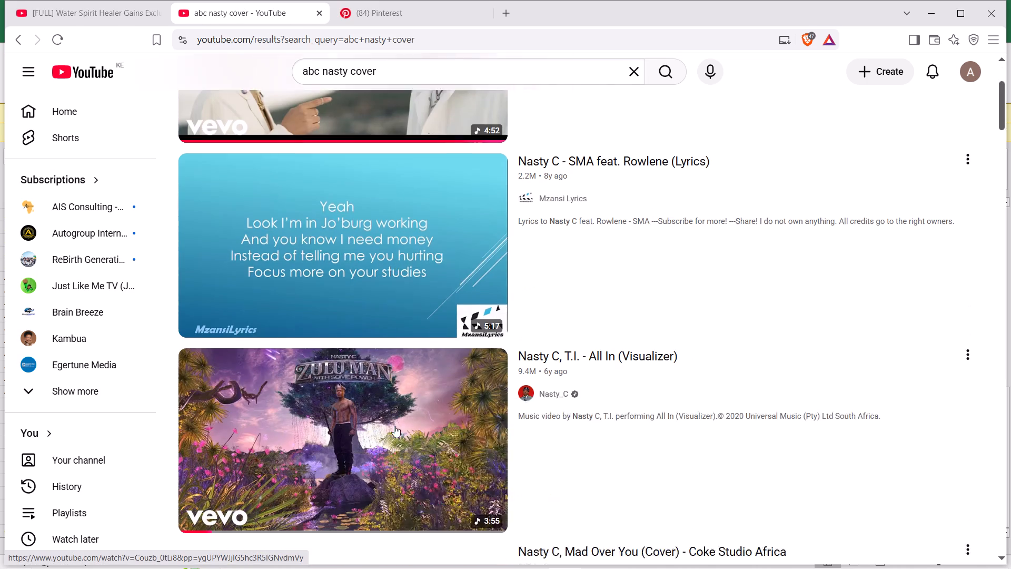
scroll(394, 426, down, 4)
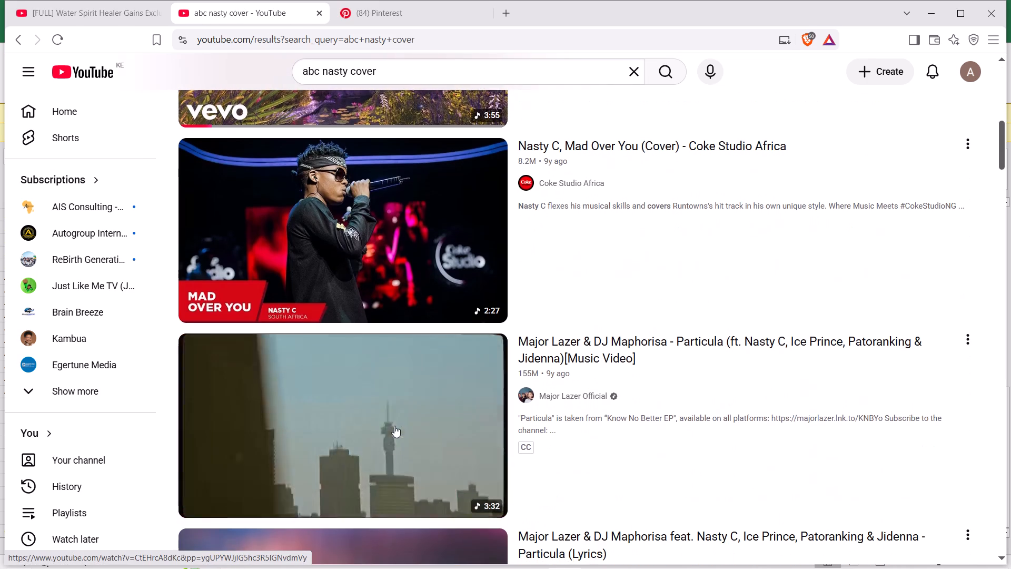
scroll(394, 426, down, 6)
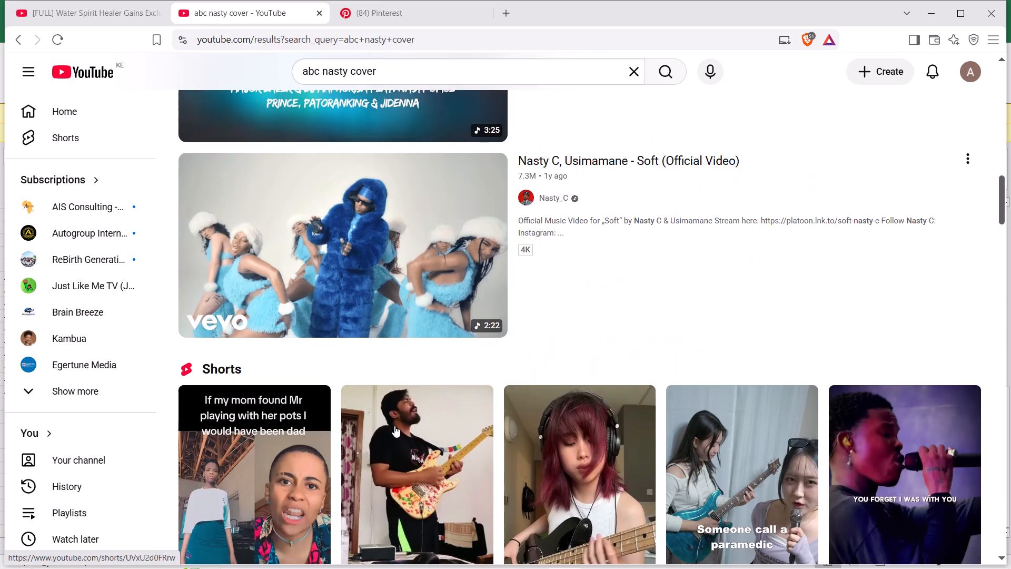
scroll(394, 426, down, 1)
scroll(394, 426, up, 6)
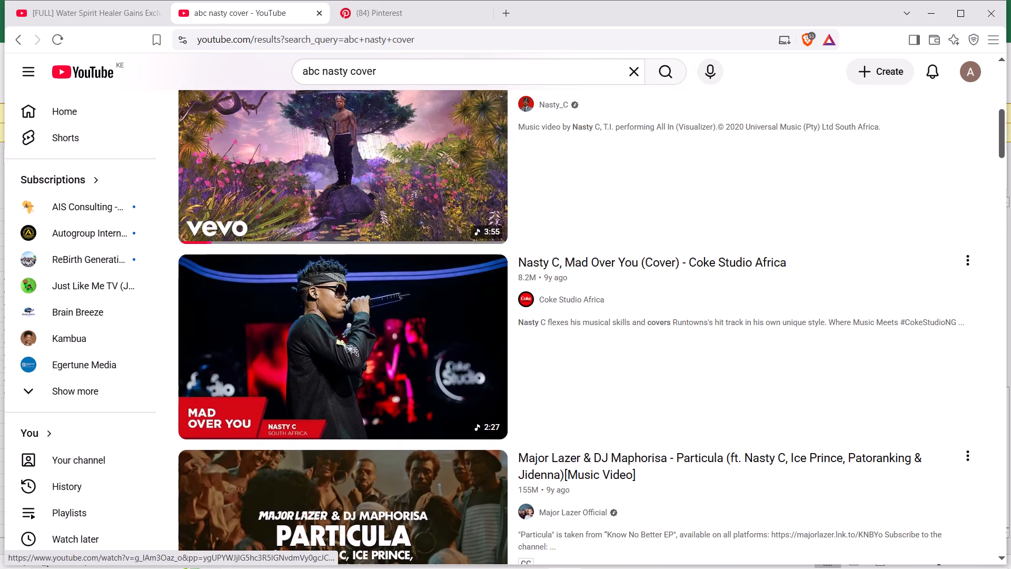
Change the YouTube search to "abc nasty covers lyrics".
click(378, 63)
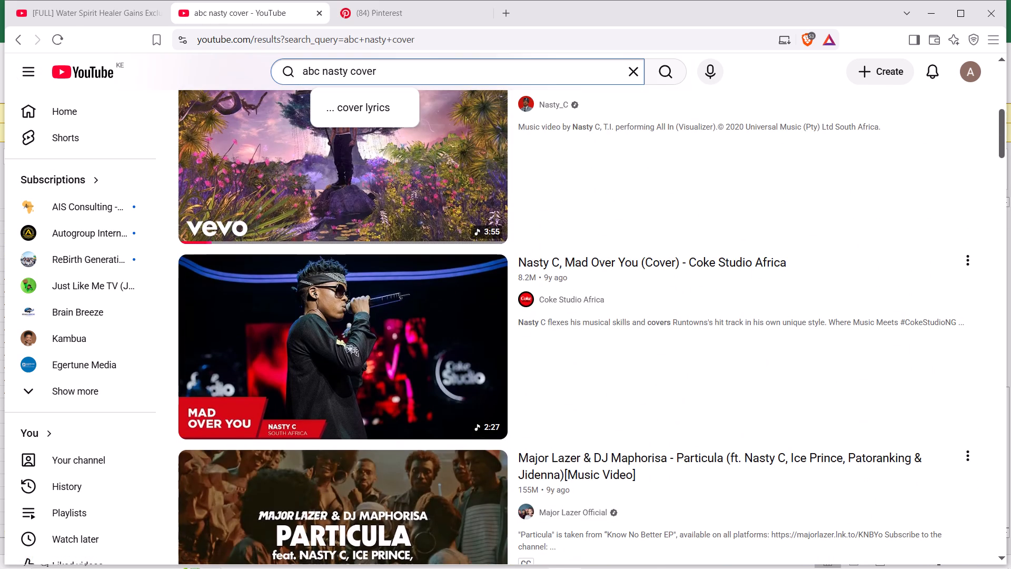
key(s)
key(Return)
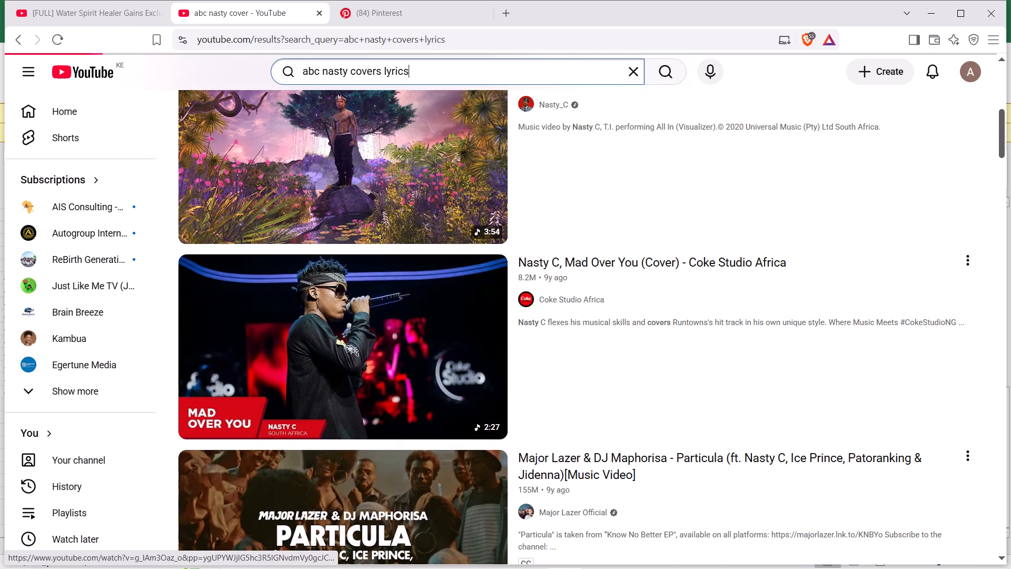
Look through the video results and open "Nasty C - SMA (Vol. 1) ft. Rowlene".
scroll(412, 258, down, 11)
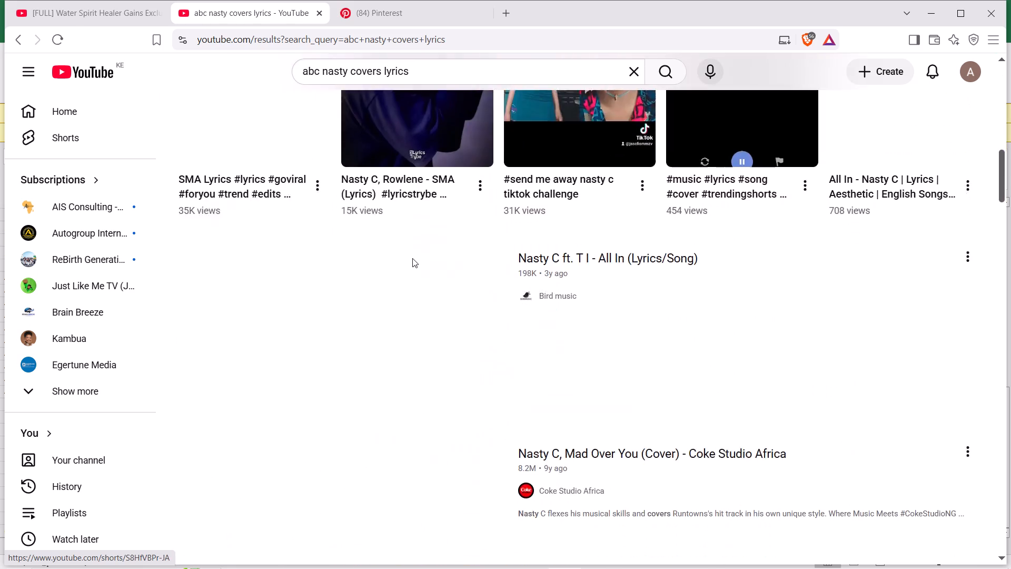
scroll(412, 258, down, 13)
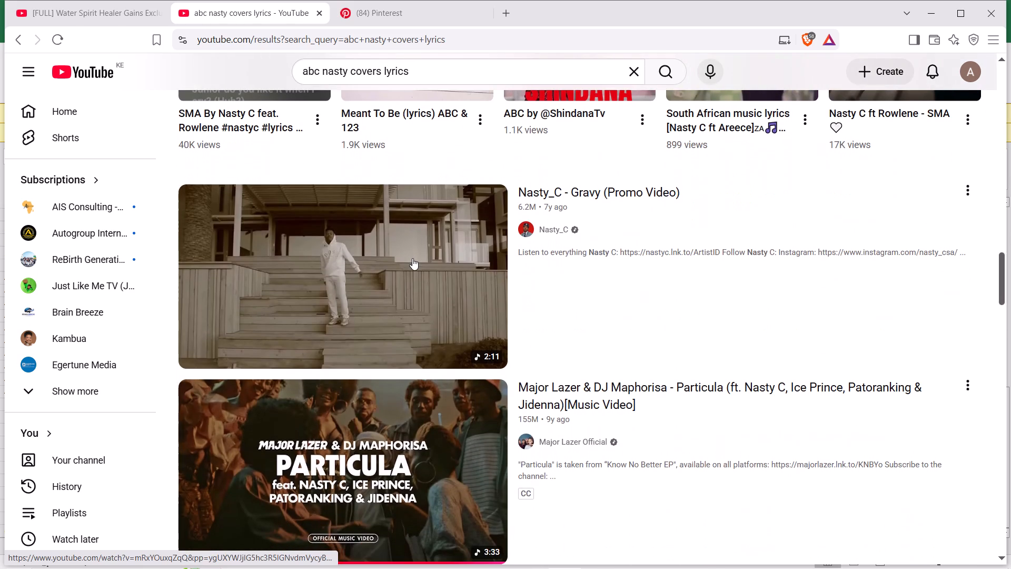
scroll(412, 258, down, 5)
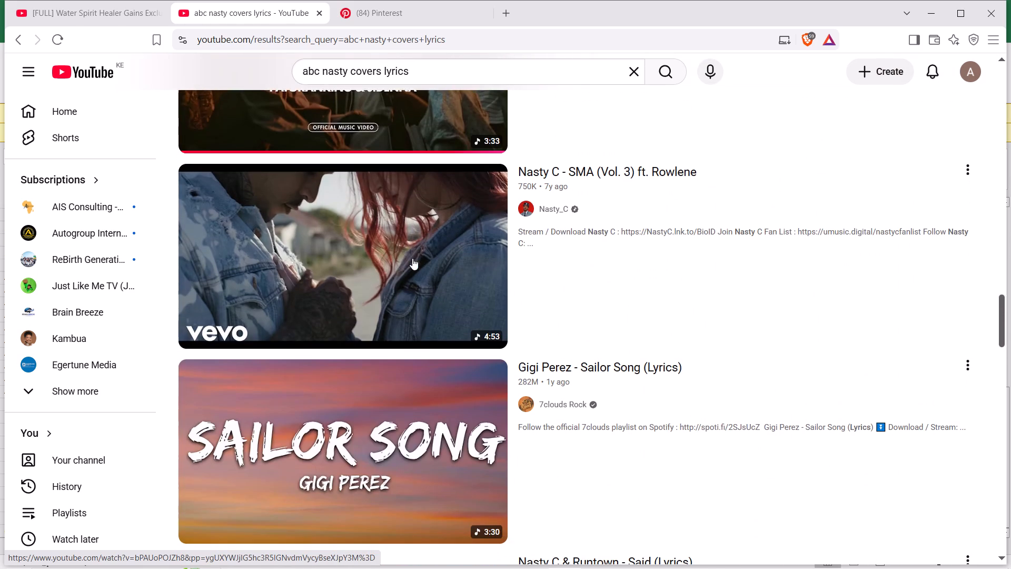
scroll(412, 258, down, 12)
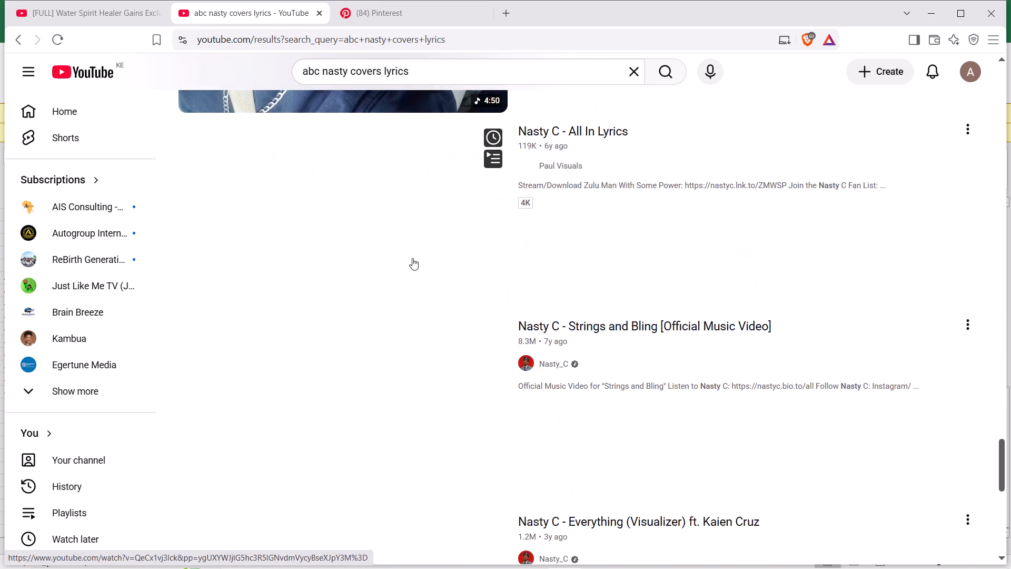
scroll(412, 258, down, 1)
scroll(412, 258, up, 20)
scroll(412, 258, up, 10)
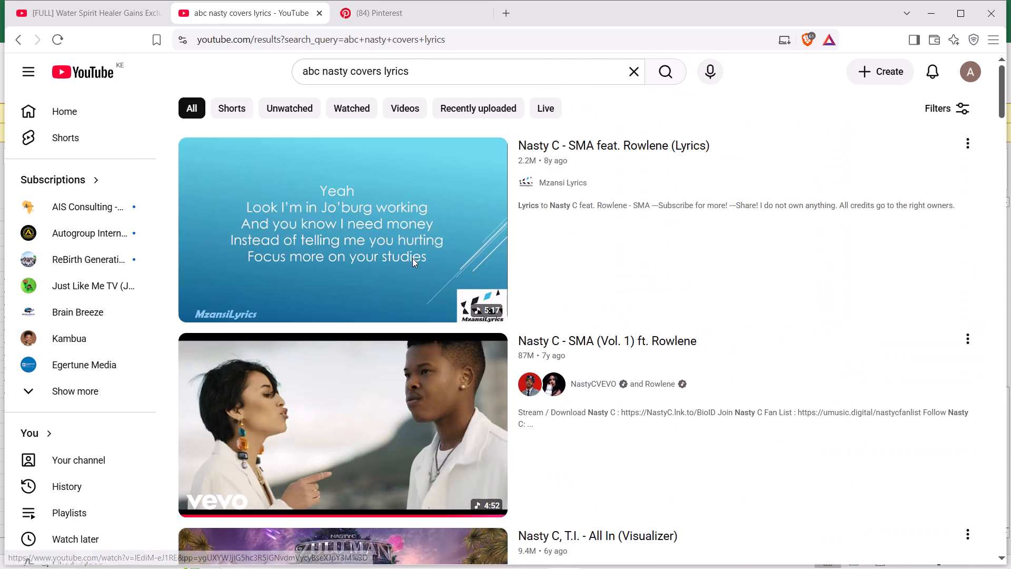
click(386, 412)
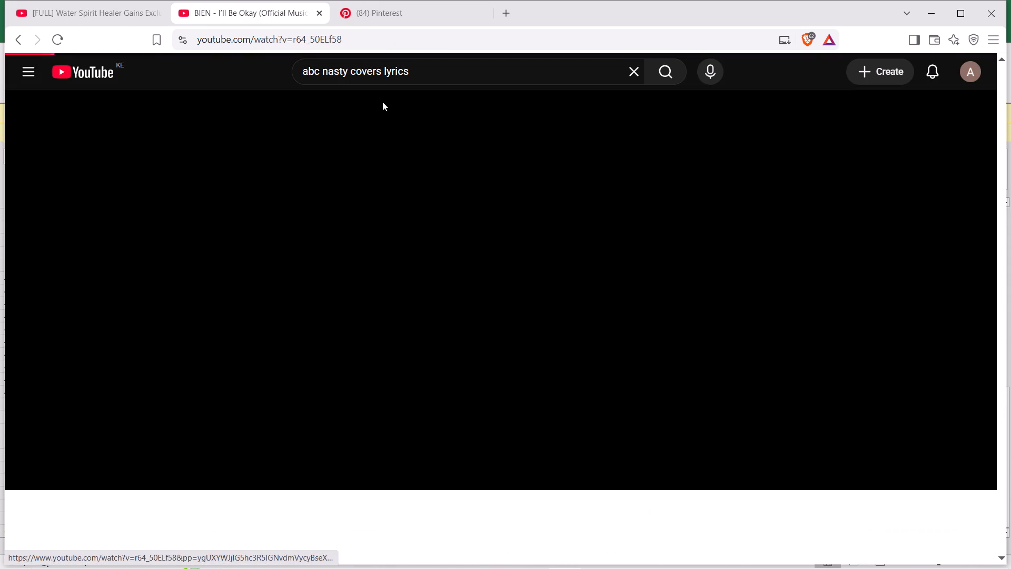
Remove "nasty" from the YouTube query and search for "abc covers lyrics".
double_click(337, 71)
key(BackSpace)
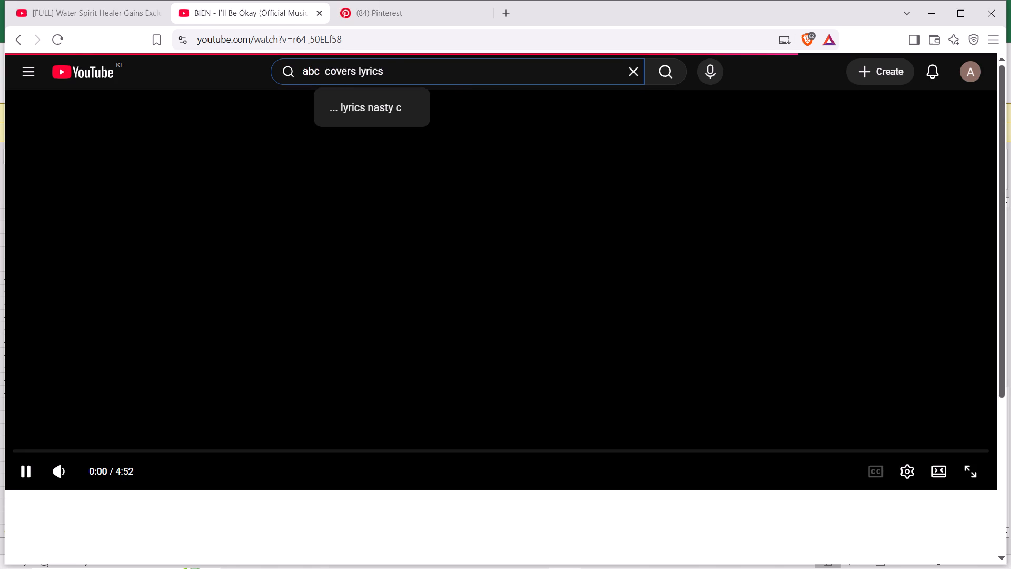
key(BackSpace)
key(Return)
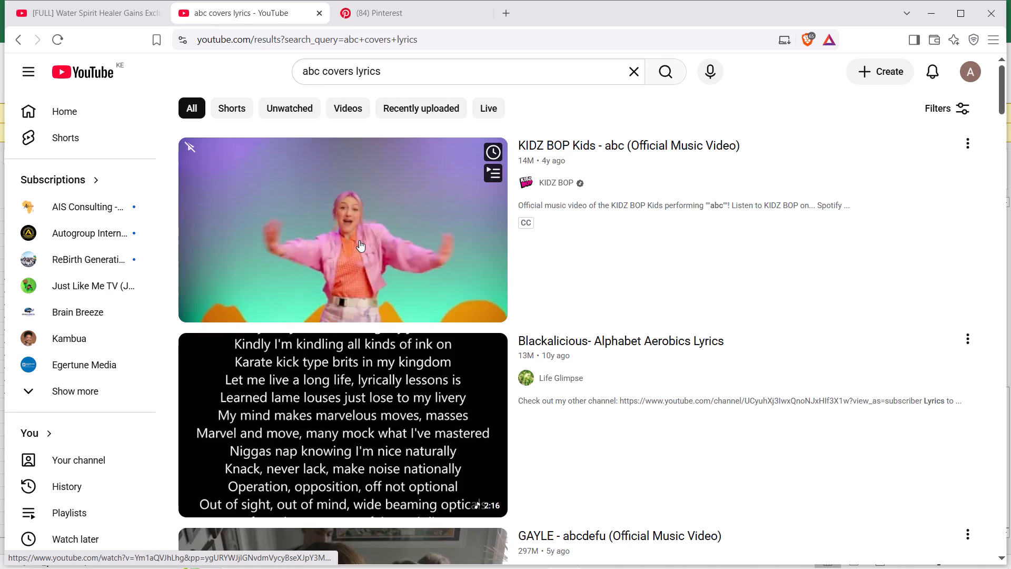
Look through the "abc covers lyrics" results for the wanted song cover.
scroll(359, 234, down, 2)
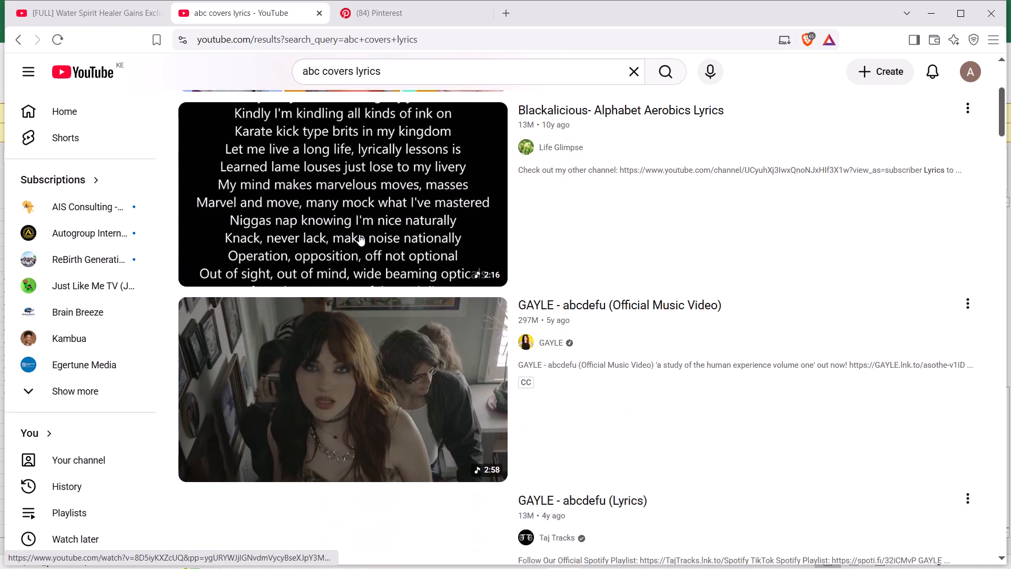
scroll(359, 234, down, 3)
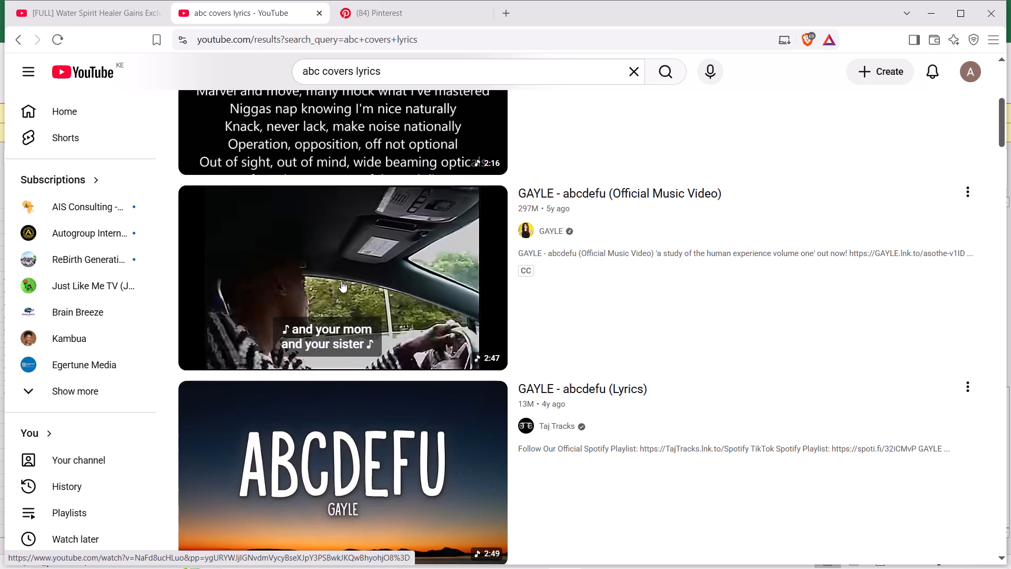
scroll(375, 286, down, 3)
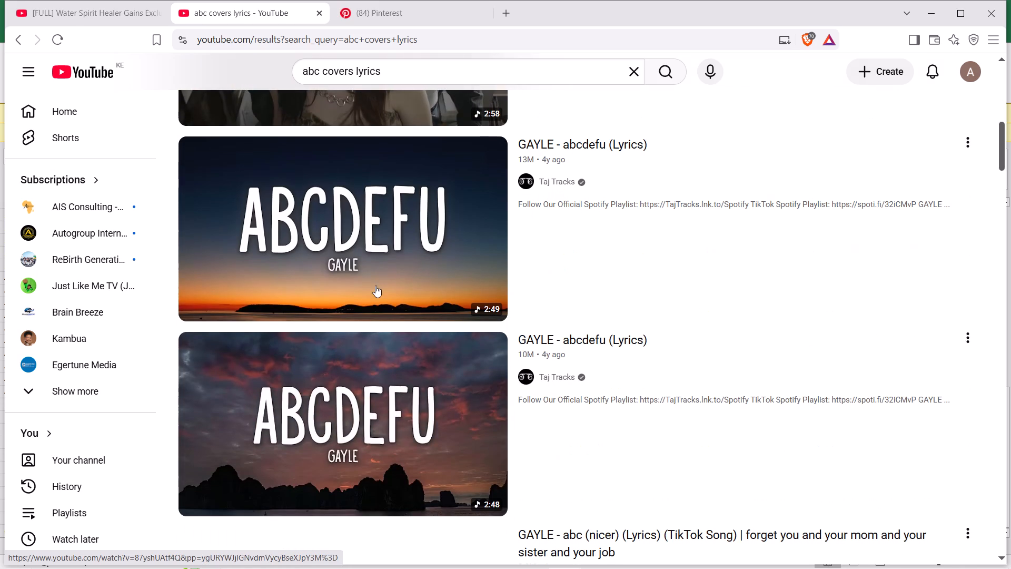
scroll(375, 286, down, 1)
scroll(343, 428, down, 5)
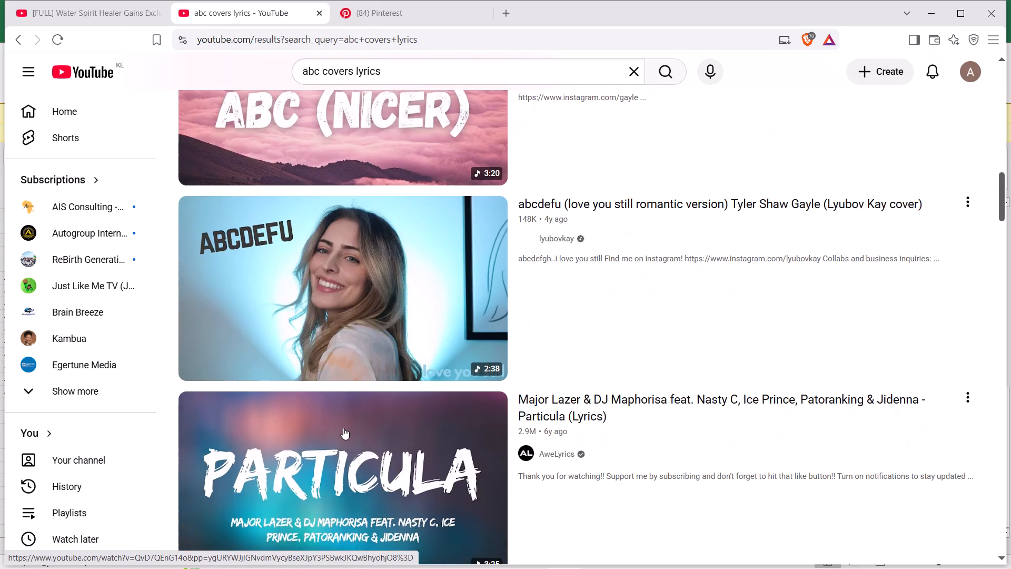
scroll(343, 428, down, 8)
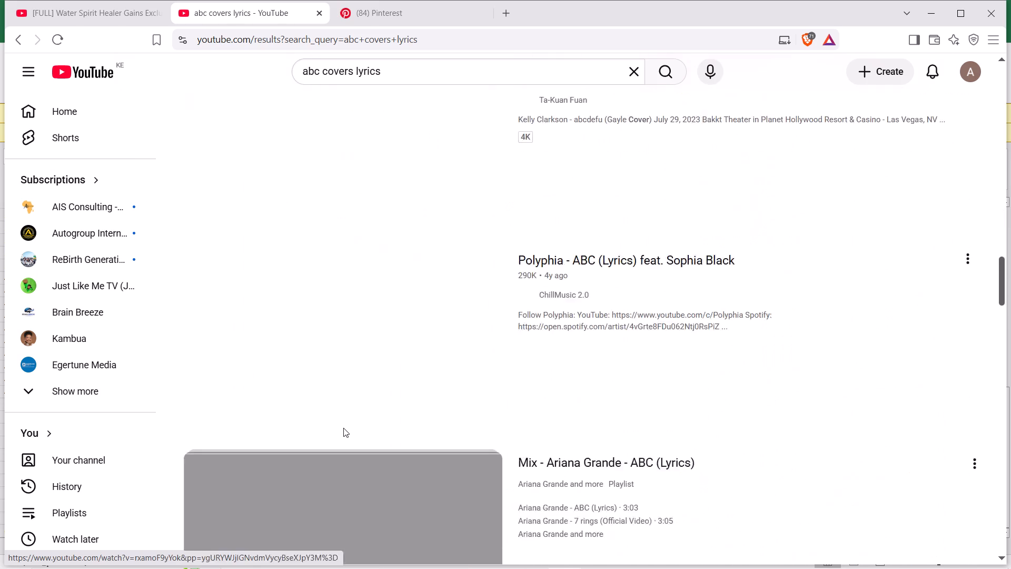
scroll(343, 428, up, 2)
scroll(343, 428, down, 13)
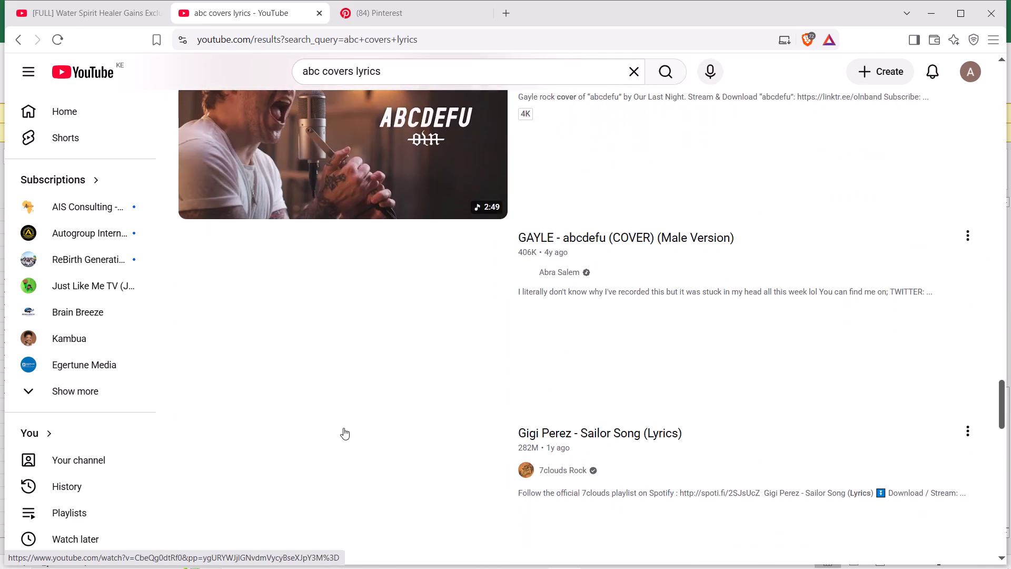
scroll(343, 428, up, 1)
scroll(343, 428, down, 2)
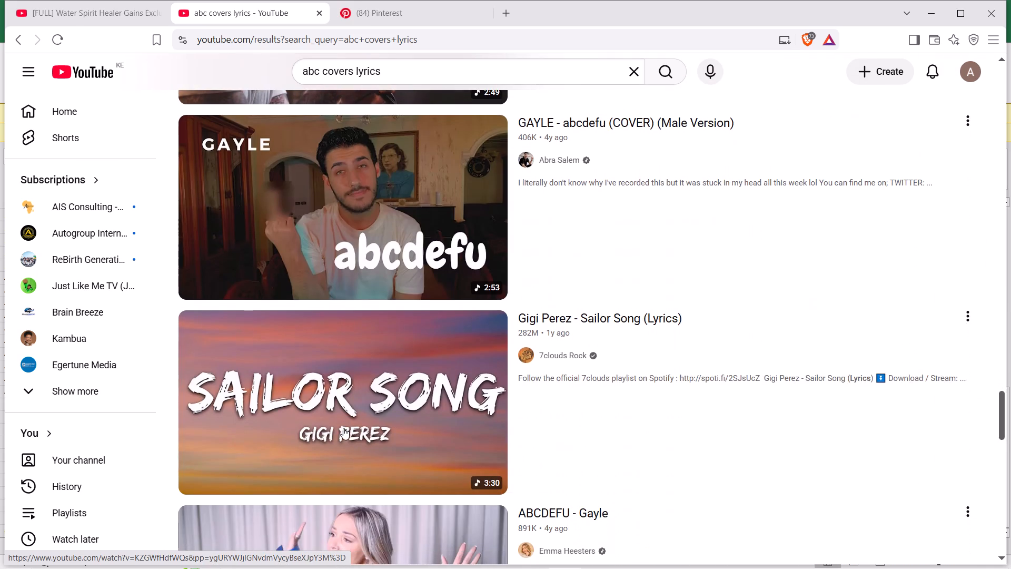
scroll(343, 428, down, 3)
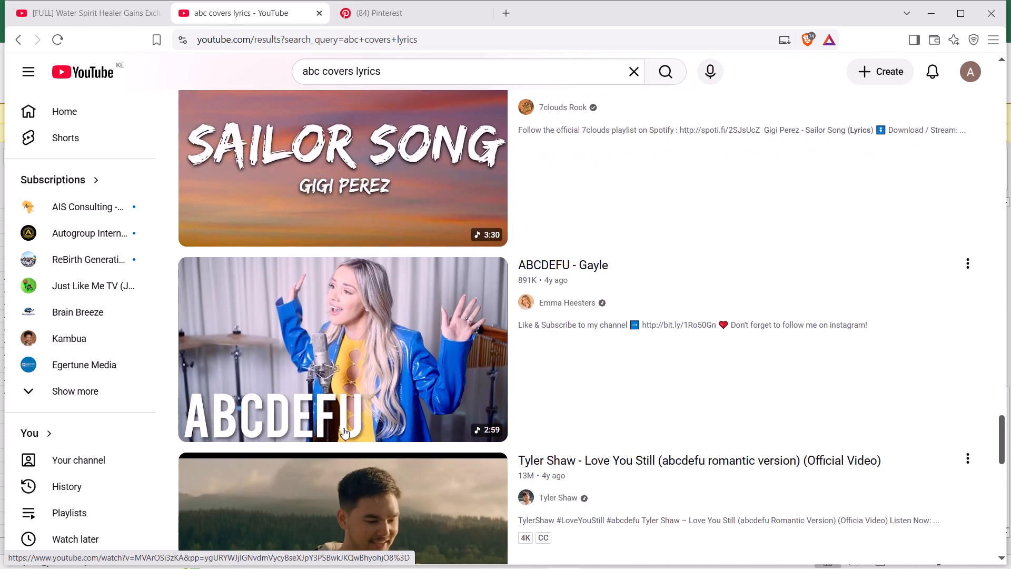
scroll(343, 428, down, 1)
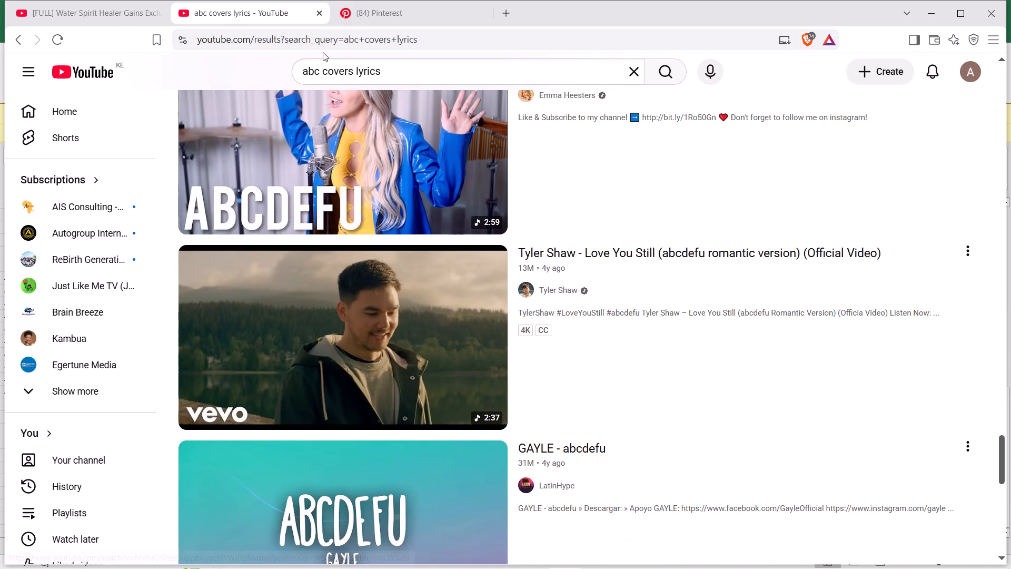
Search YouTube for "abc by nasty c covers lyrics" and open the "Nasty C - SMA (Vol. 1) ft. Rowlene" video.
click(317, 72)
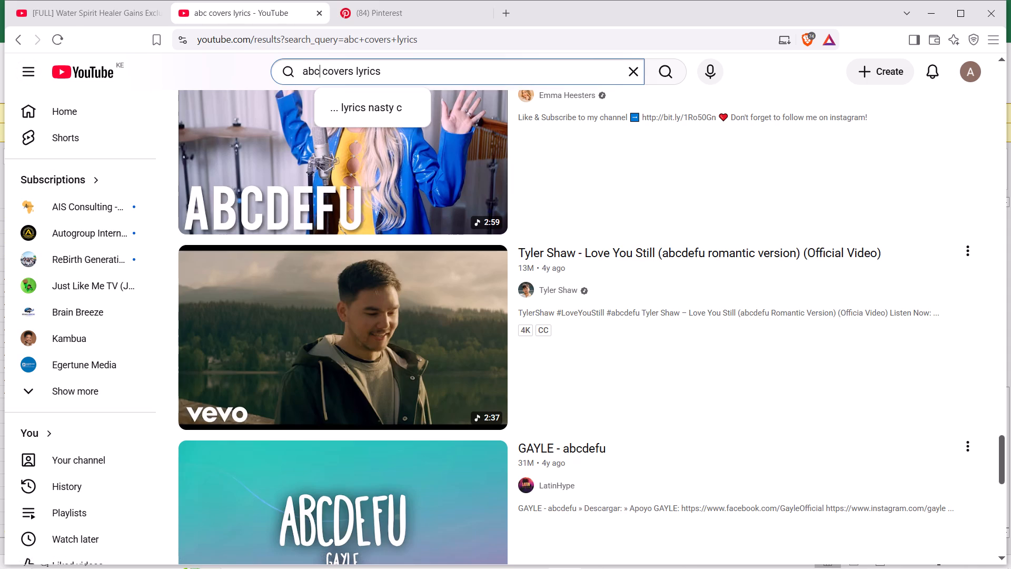
key(space)
text(by nasty c)
key(Return)
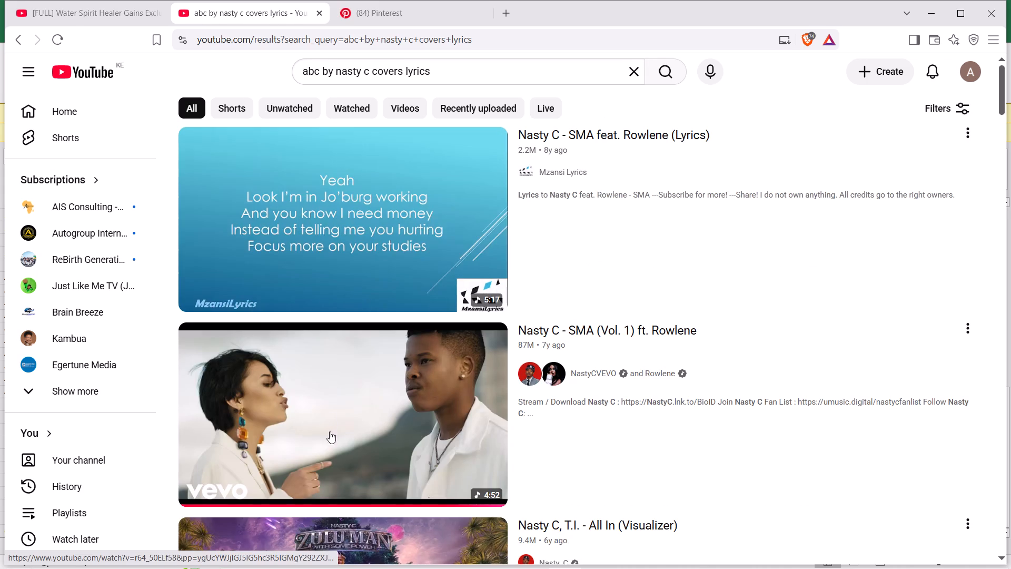
click(329, 440)
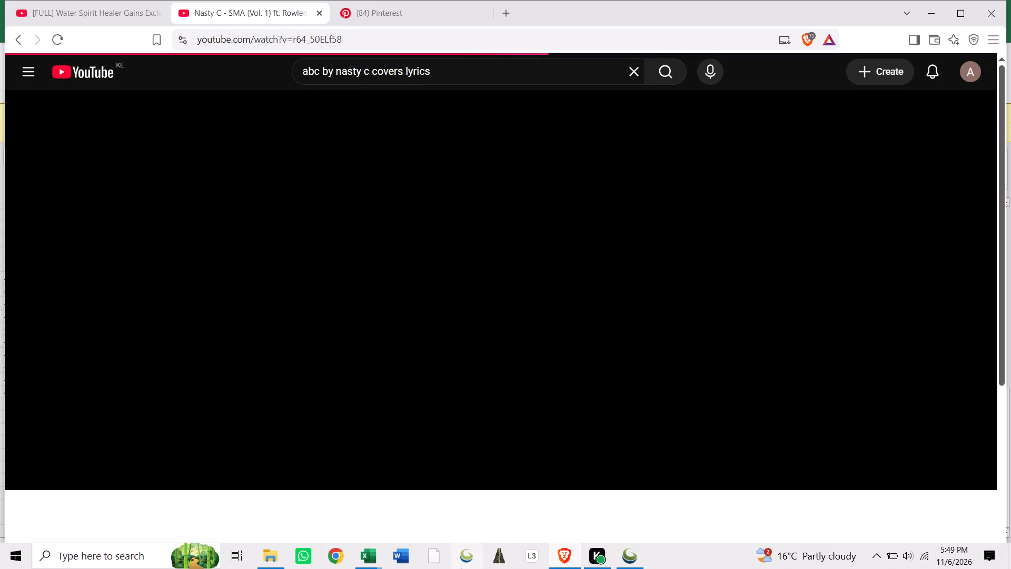
Switch to the 7...BLINE 2 workbook in Excel and remove the filter from its header row.
click(366, 553)
click(682, 475)
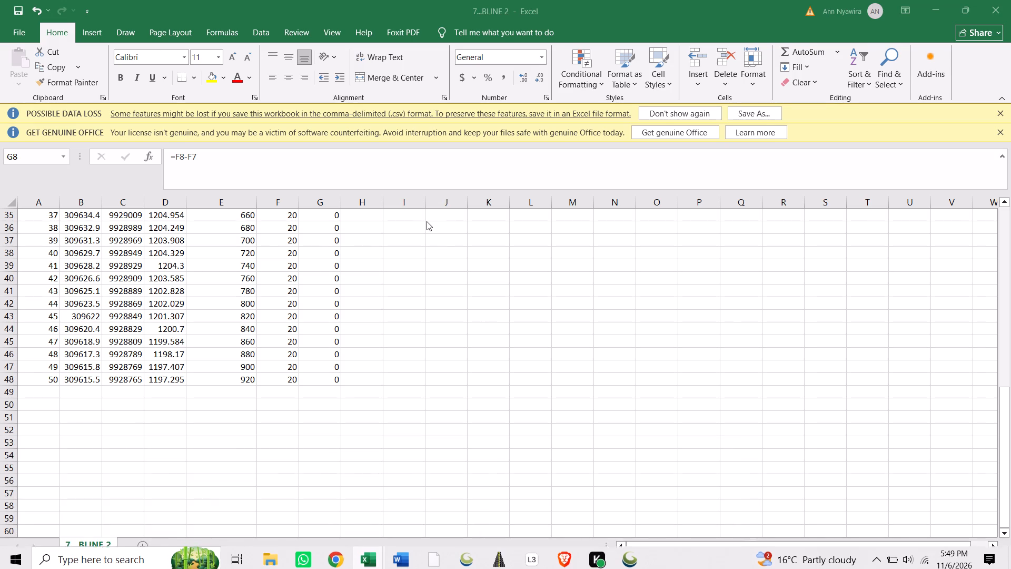
scroll(383, 332, up, 7)
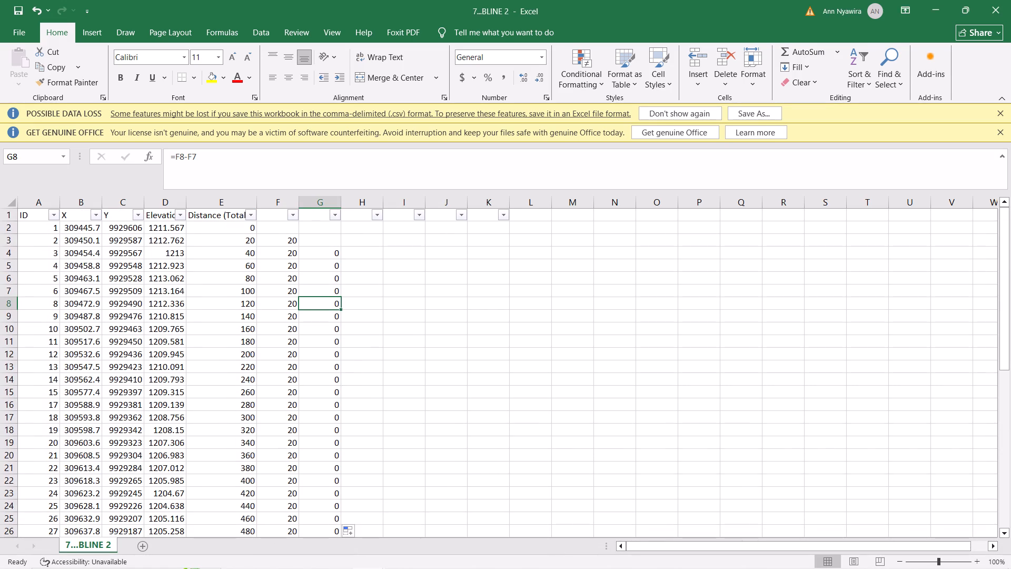
key(ctrl+a)
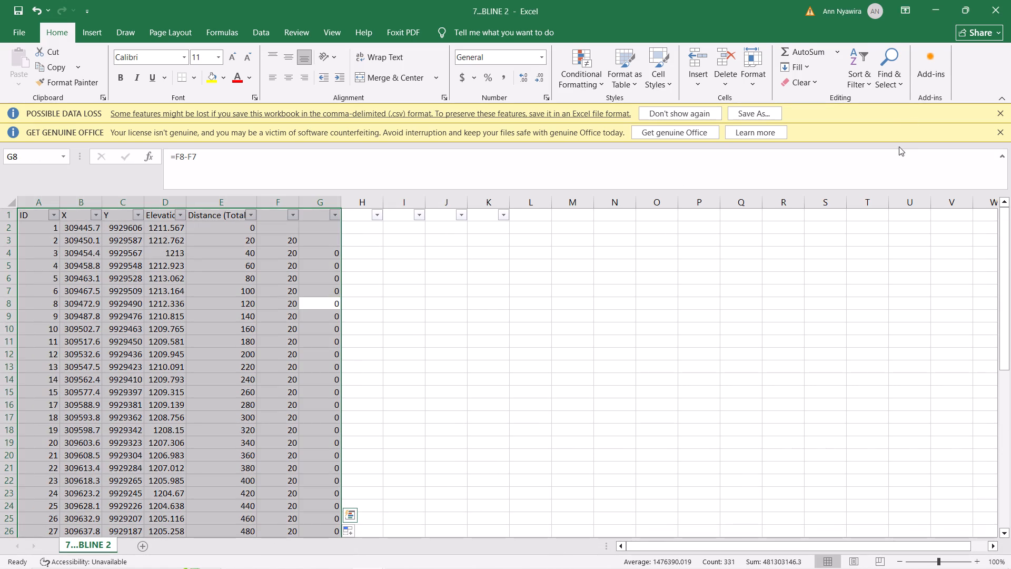
drag(866, 74, 865, 152)
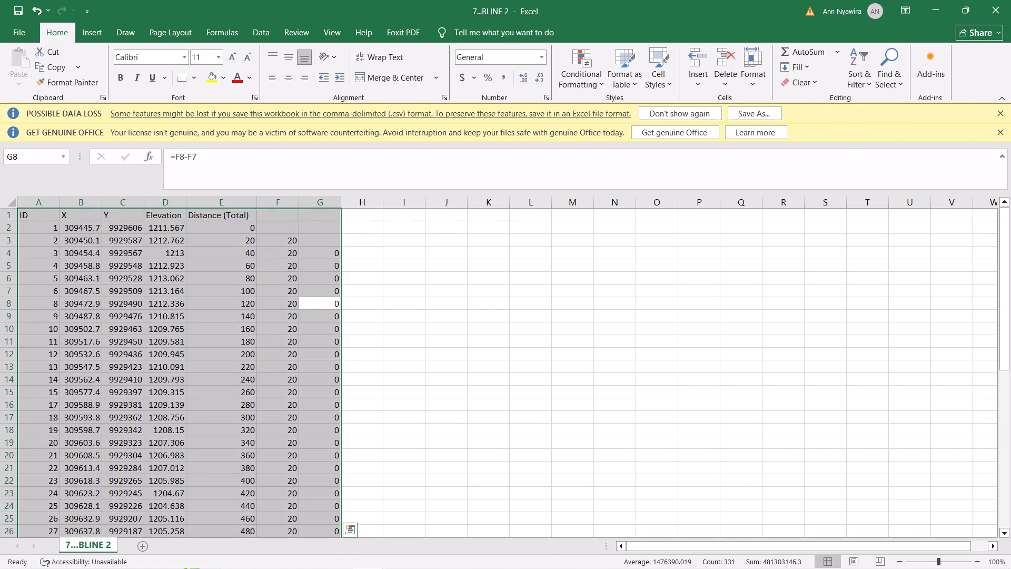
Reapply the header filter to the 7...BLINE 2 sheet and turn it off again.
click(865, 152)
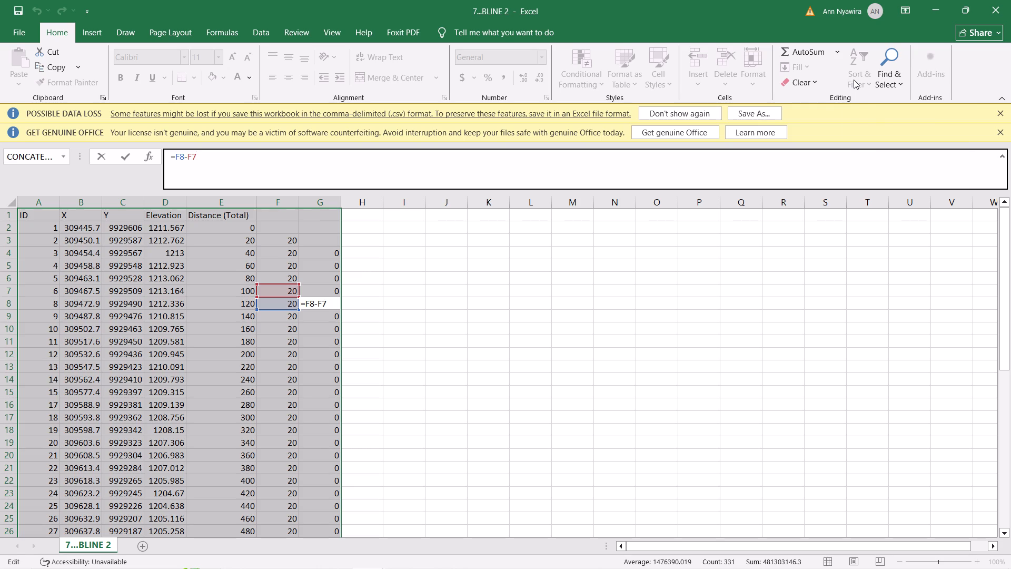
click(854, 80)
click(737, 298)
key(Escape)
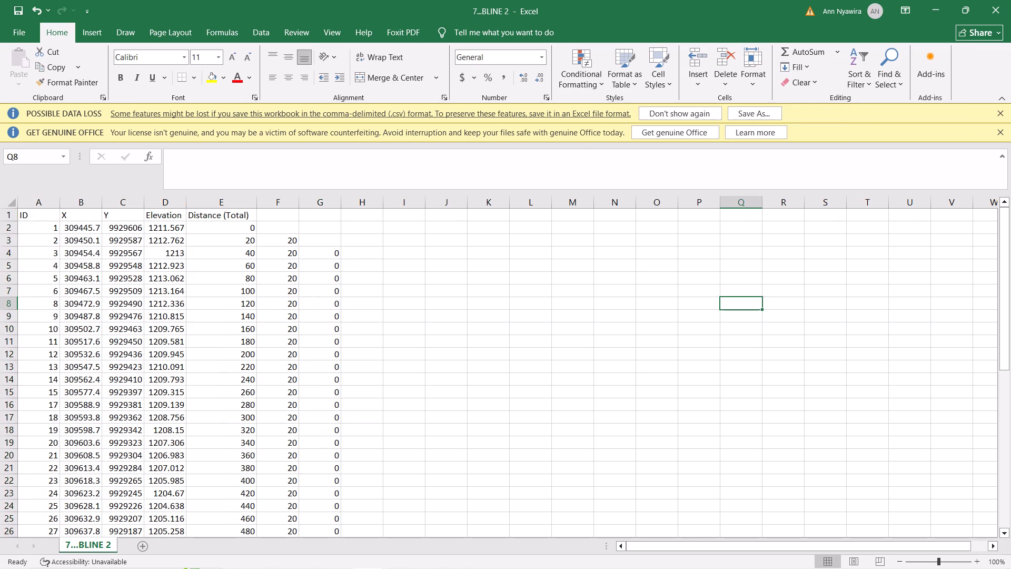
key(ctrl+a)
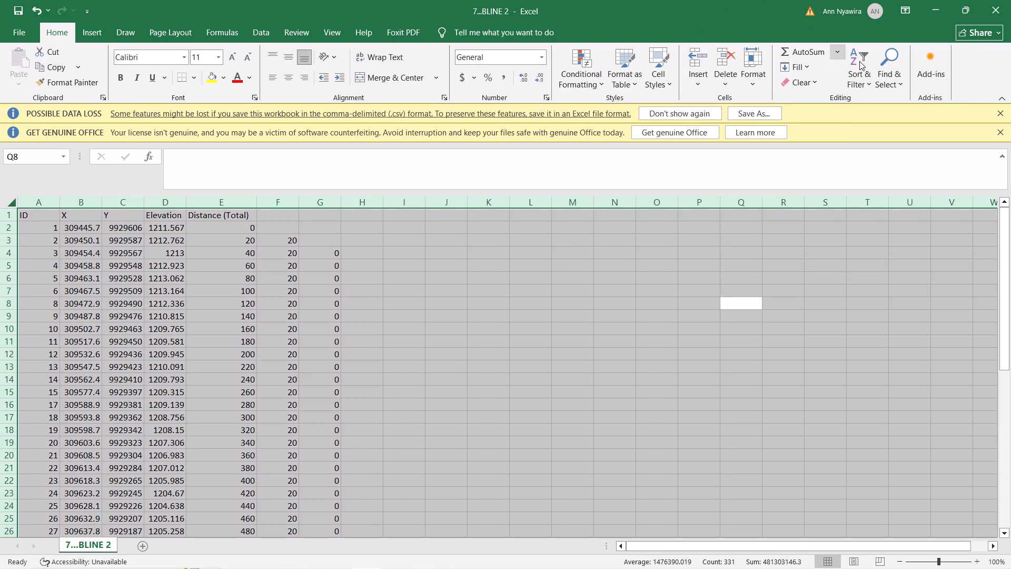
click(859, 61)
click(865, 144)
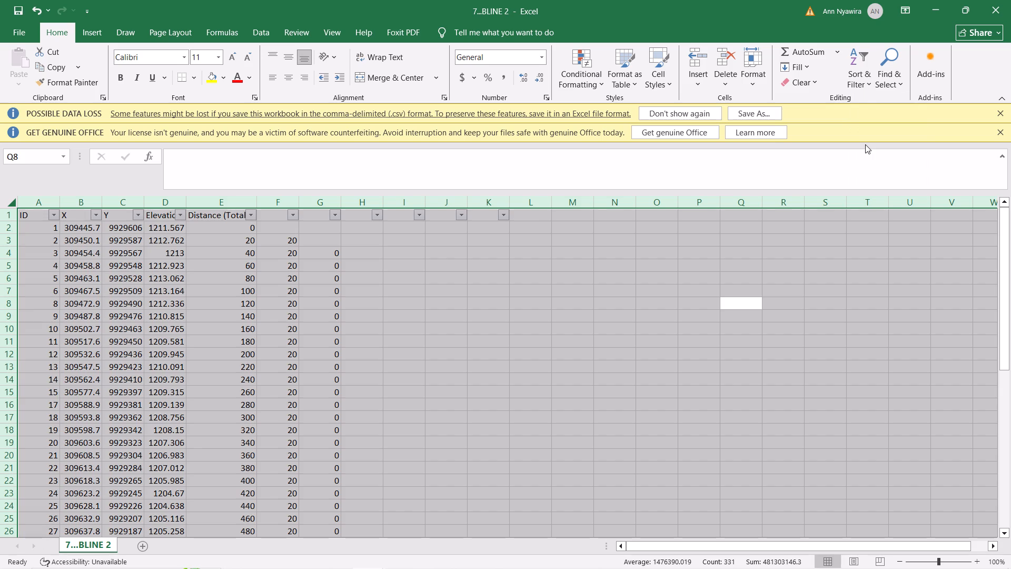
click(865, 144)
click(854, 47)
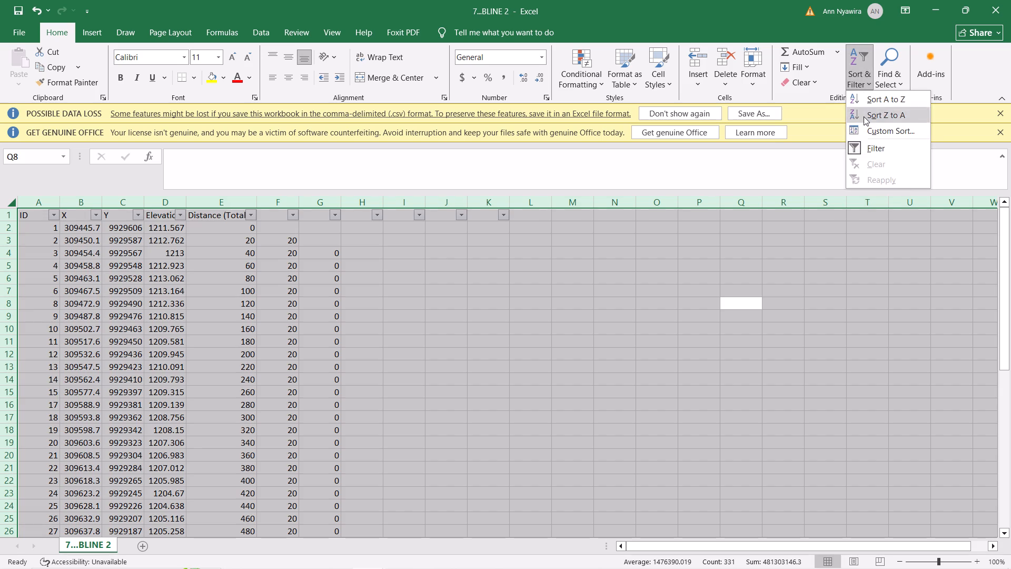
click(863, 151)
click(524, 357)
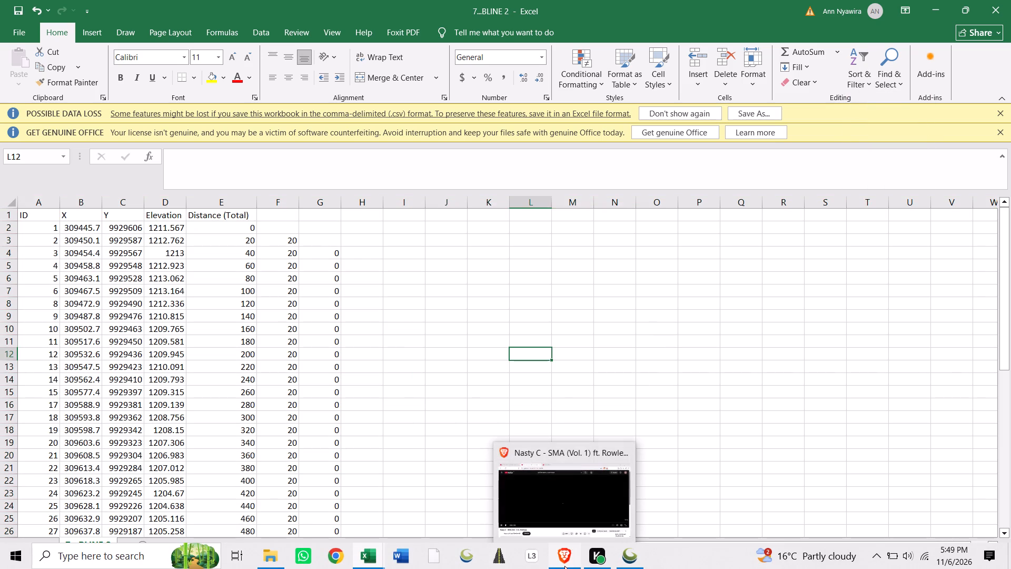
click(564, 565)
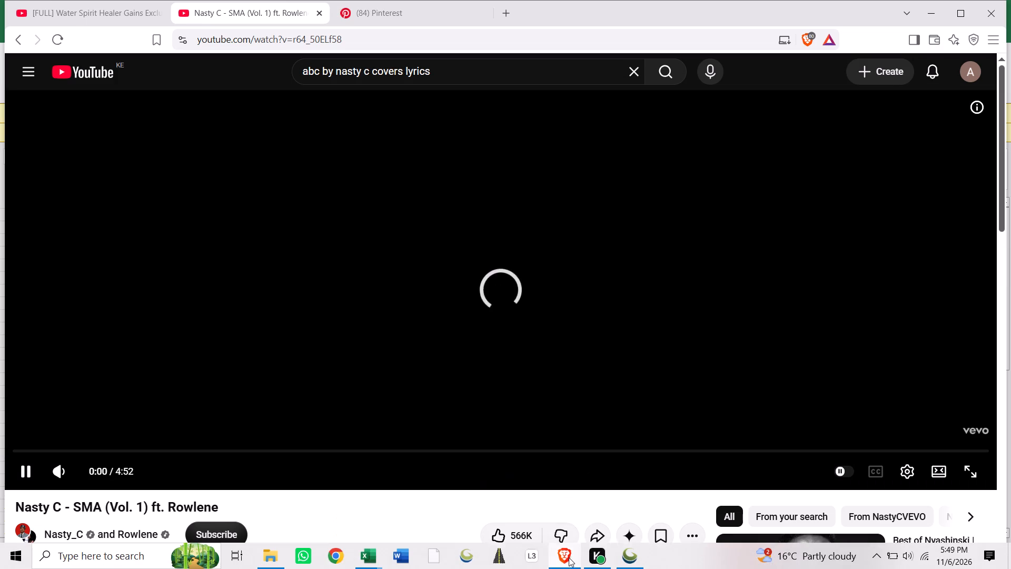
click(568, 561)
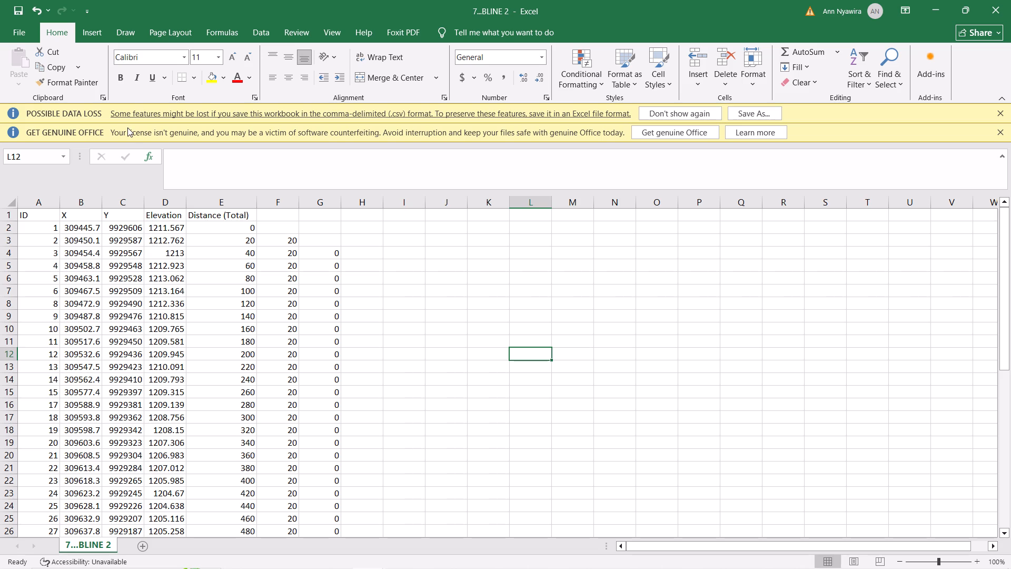
Save 7...BLINE 2 as a comma-delimited CSV over the existing file in folder 2 and close the workbook.
click(31, 31)
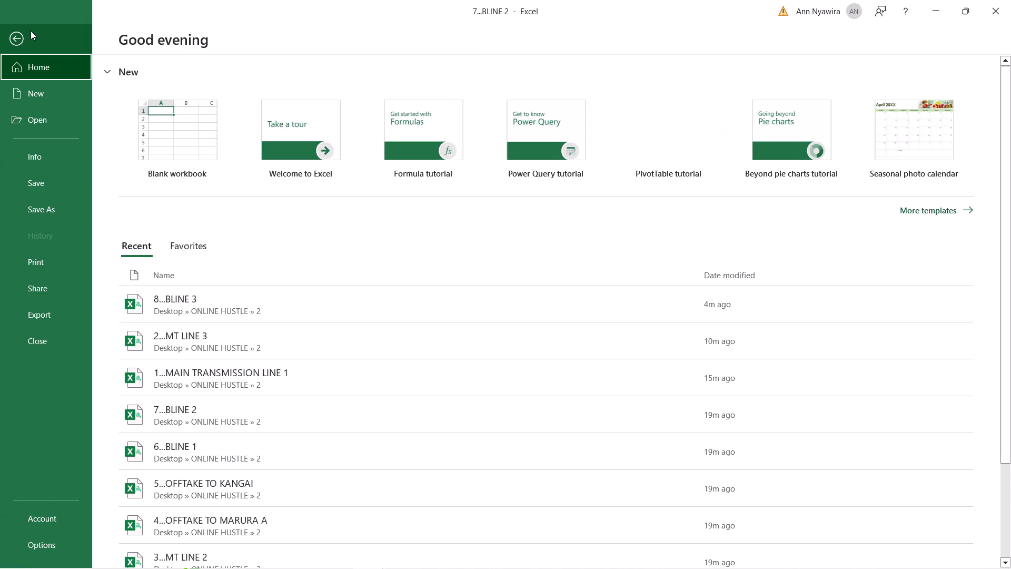
click(57, 208)
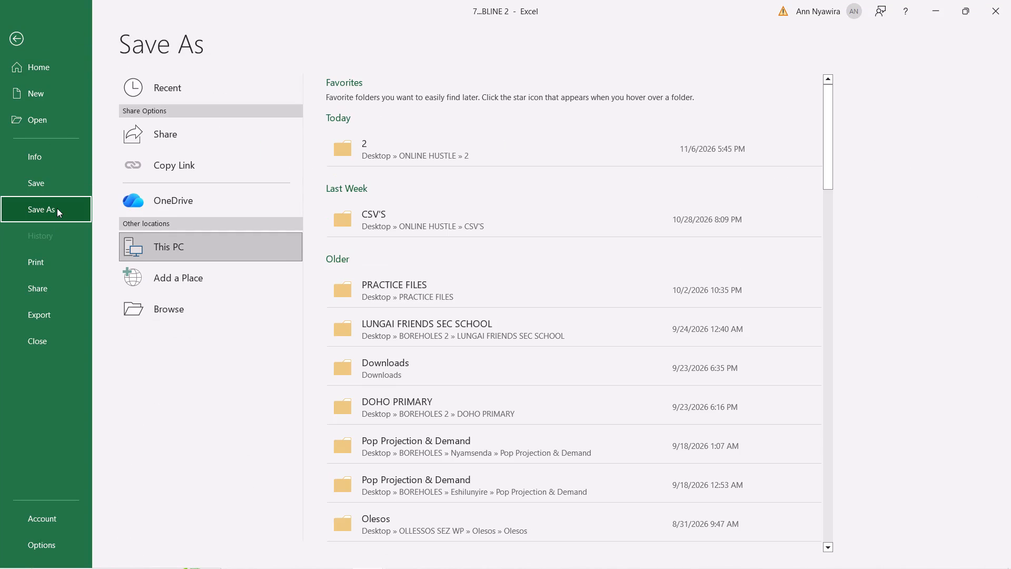
click(184, 305)
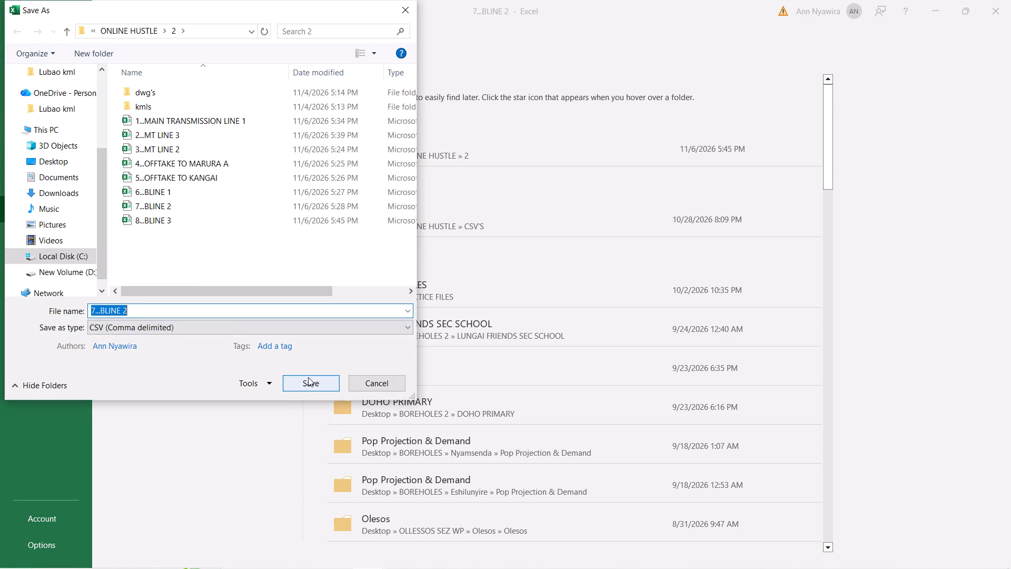
click(308, 377)
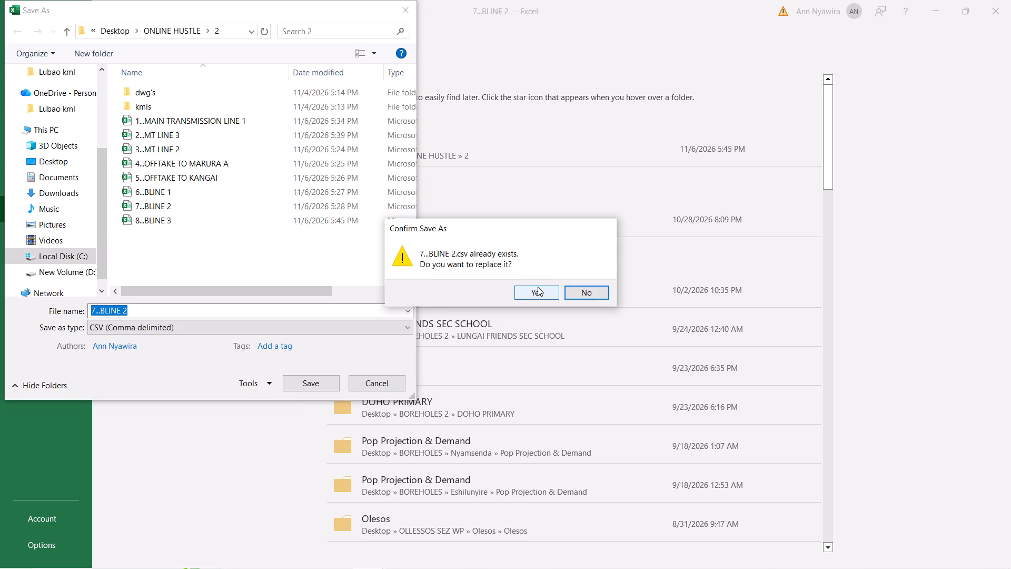
click(538, 287)
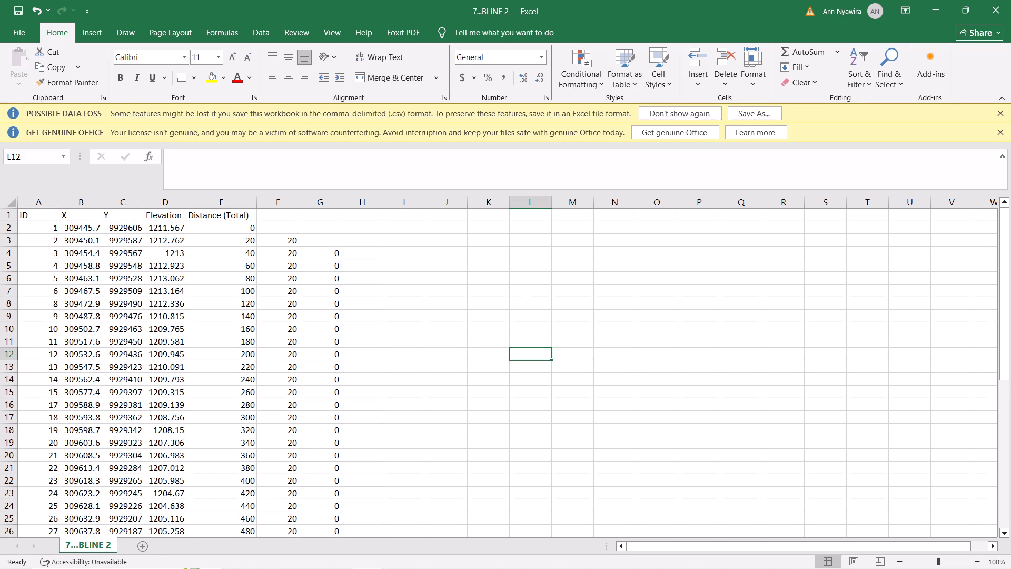
scroll(404, 357, up, 1)
click(1005, 9)
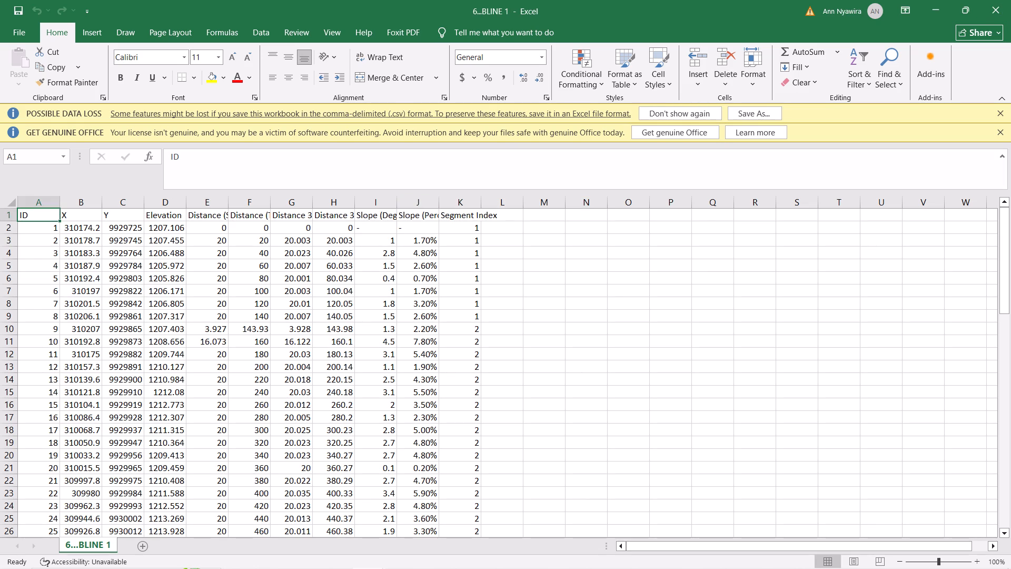
Delete the Distance (Segment) column and the columns from Distance 3D (Segment) through Segment Index in 6...BLINE 1.
click(227, 204)
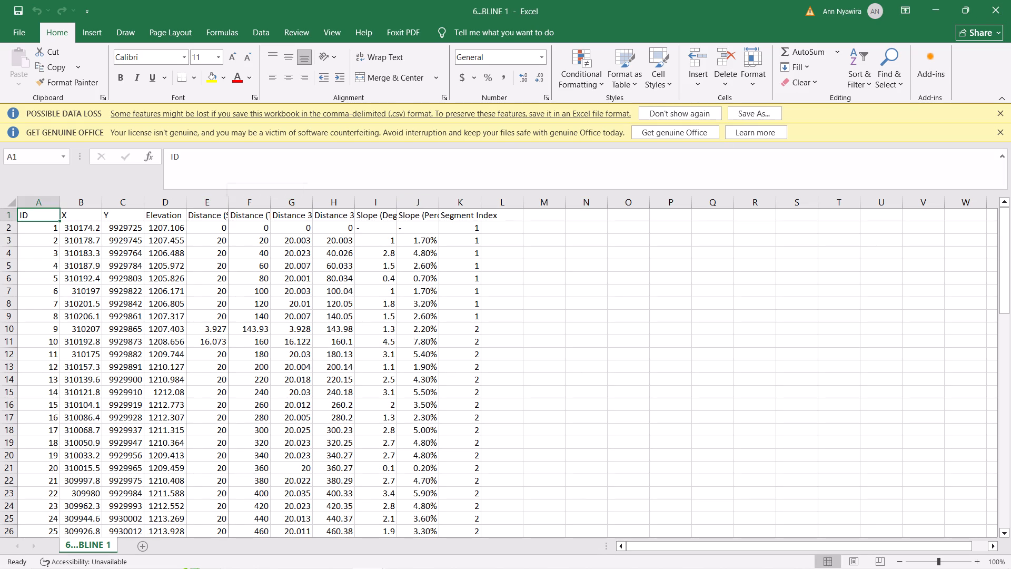
click(217, 203)
right_click(217, 203)
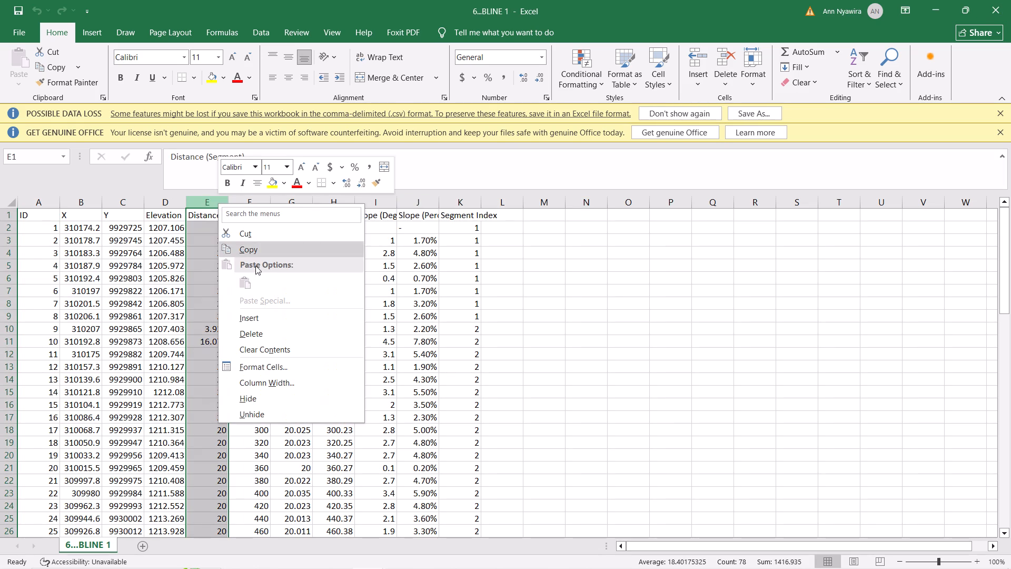
click(275, 337)
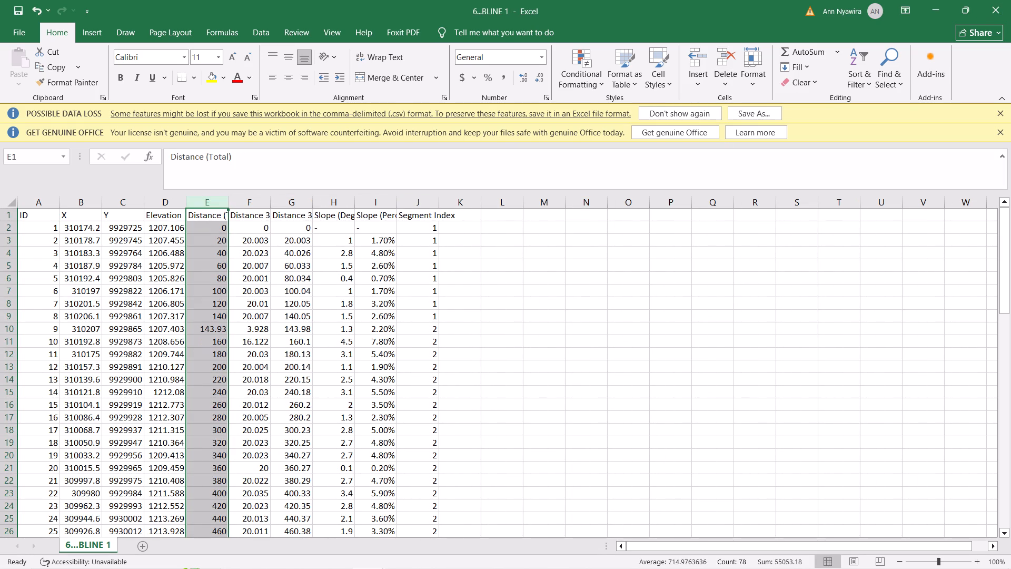
drag(252, 201, 422, 216)
right_click(343, 264)
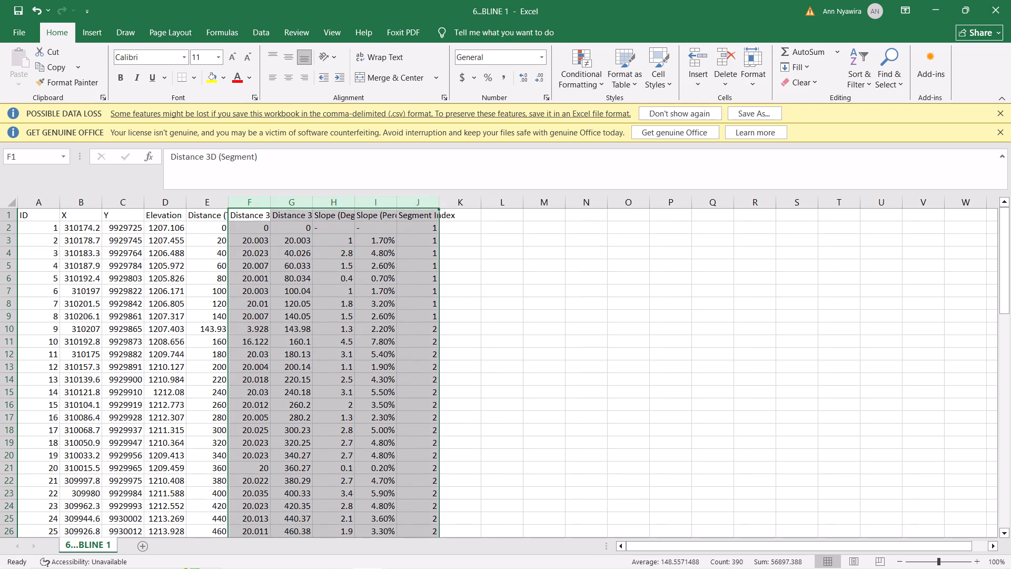
click(382, 388)
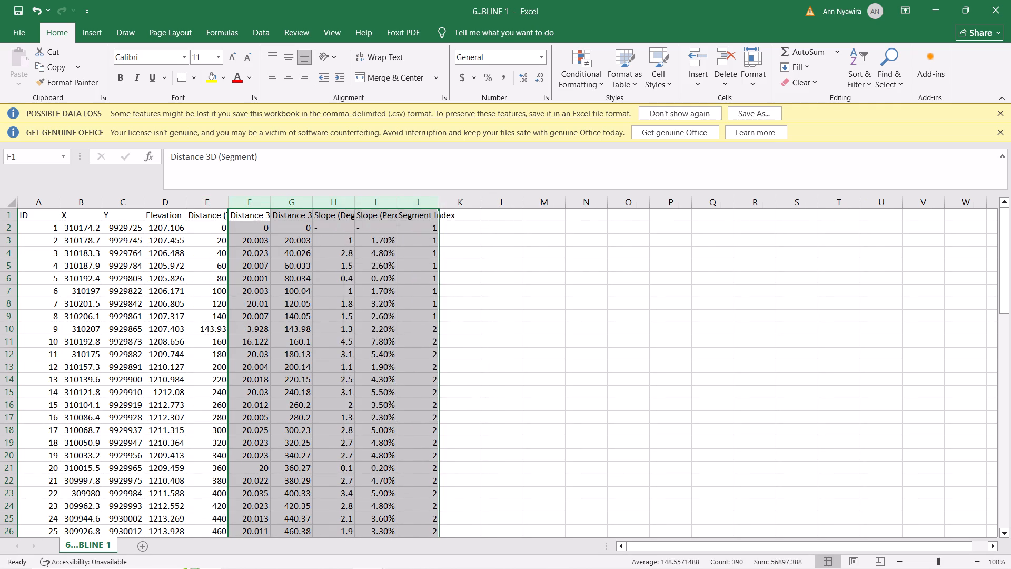
click(382, 370)
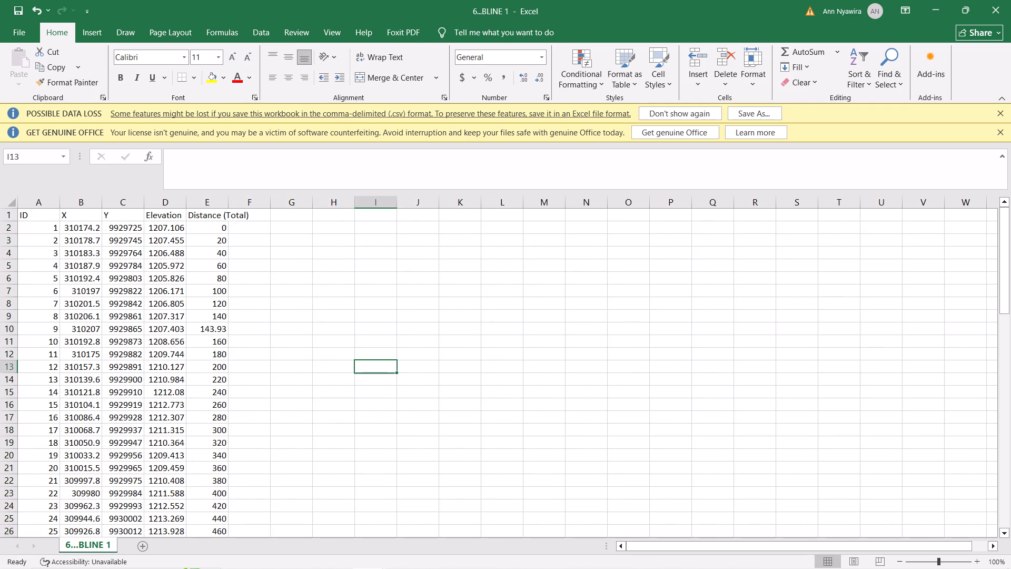
Widen the Distance (Total) column slightly in the 6...BLINE 1 sheet.
click(223, 210)
click(217, 197)
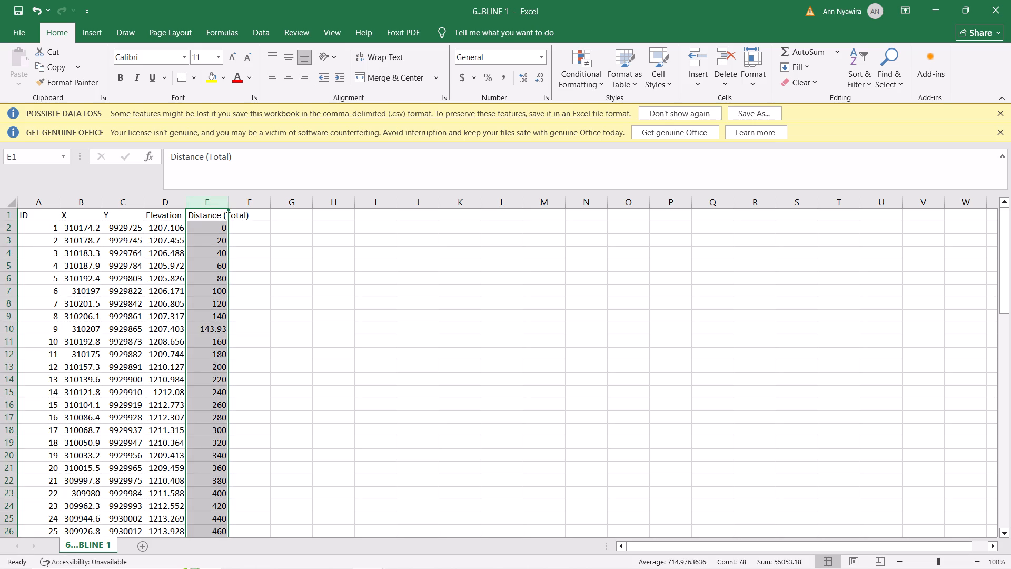
drag(229, 205, 238, 207)
Set the last Distance (Total) value, in cell E78 of 6...BLINE 1, to 1420.
scroll(243, 277, down, 4)
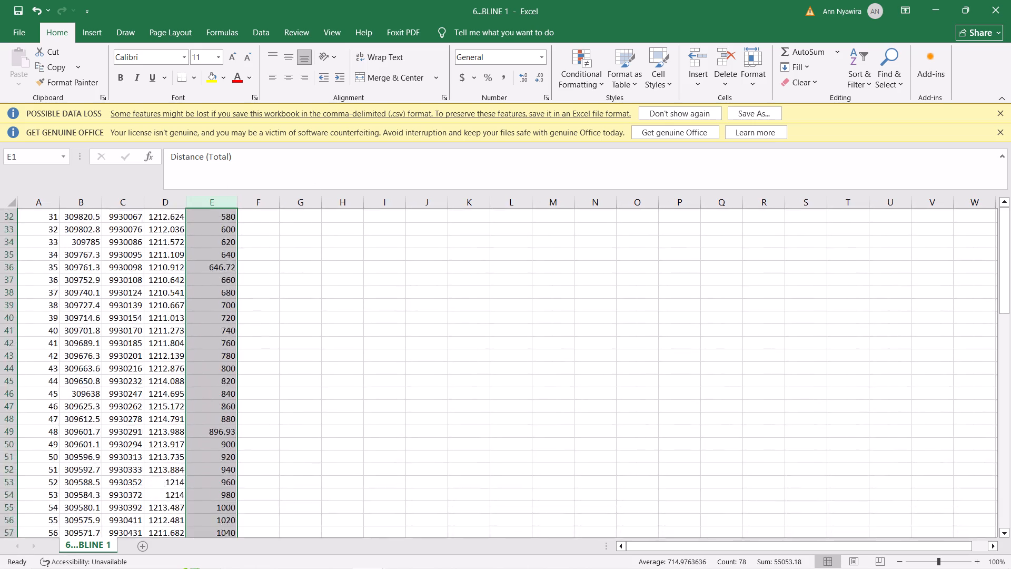
click(216, 374)
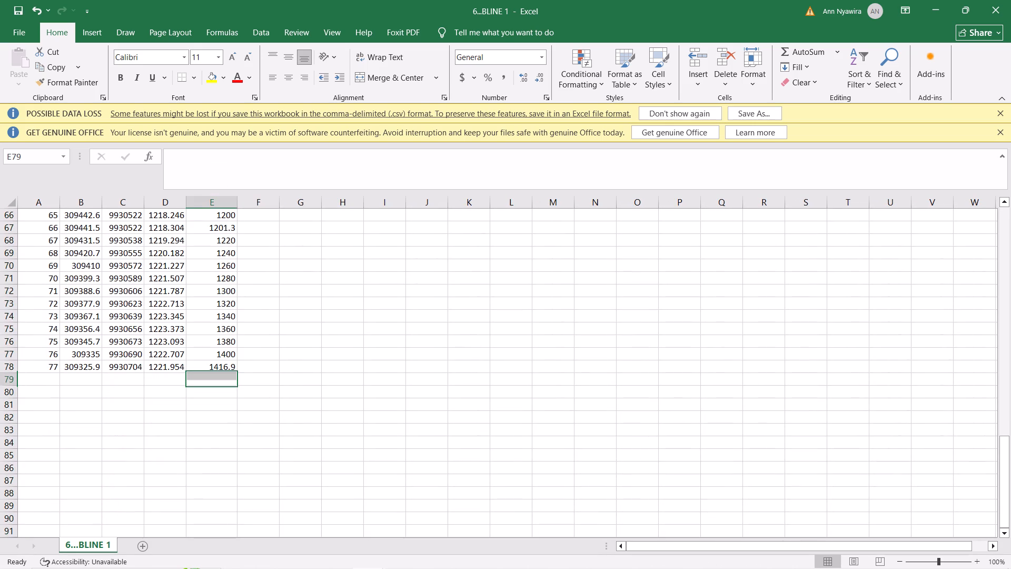
click(226, 368)
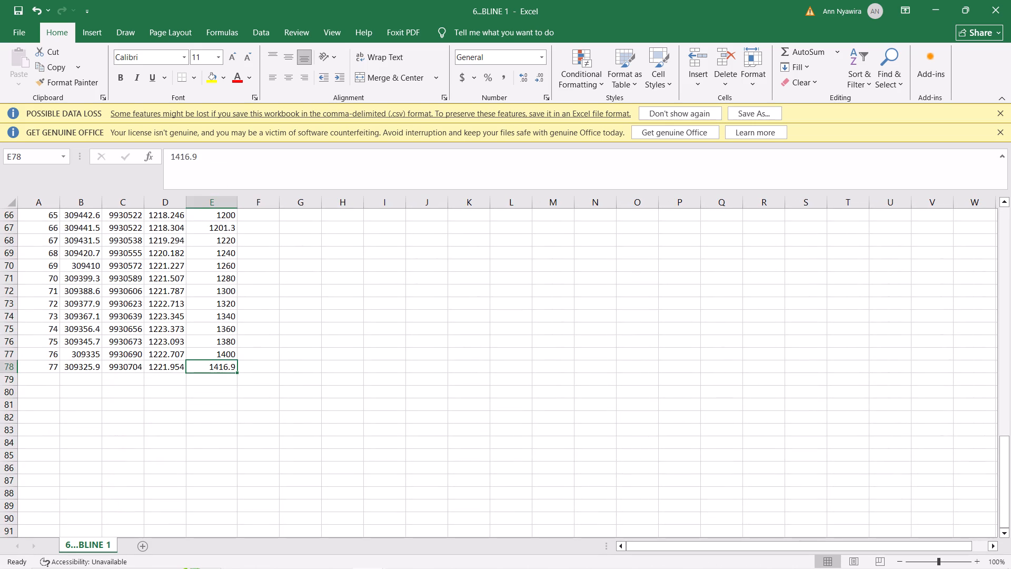
text(142)
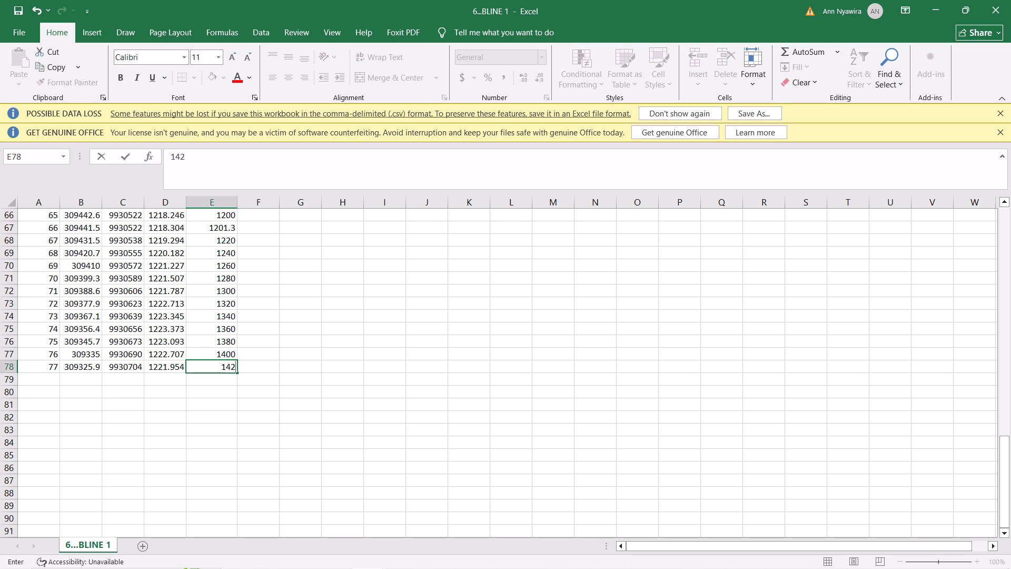
key(0)
key(Return)
scroll(291, 361, up, 19)
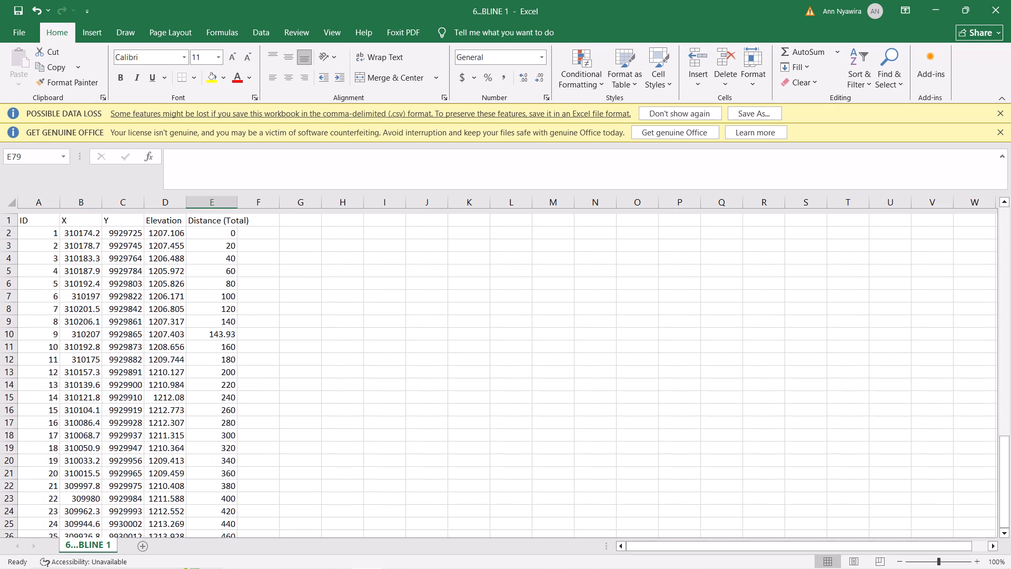
Turn on filtering for the whole 6...BLINE 1 sheet and filter Distance (Total) to values containing a decimal point.
key(ctrl+a)
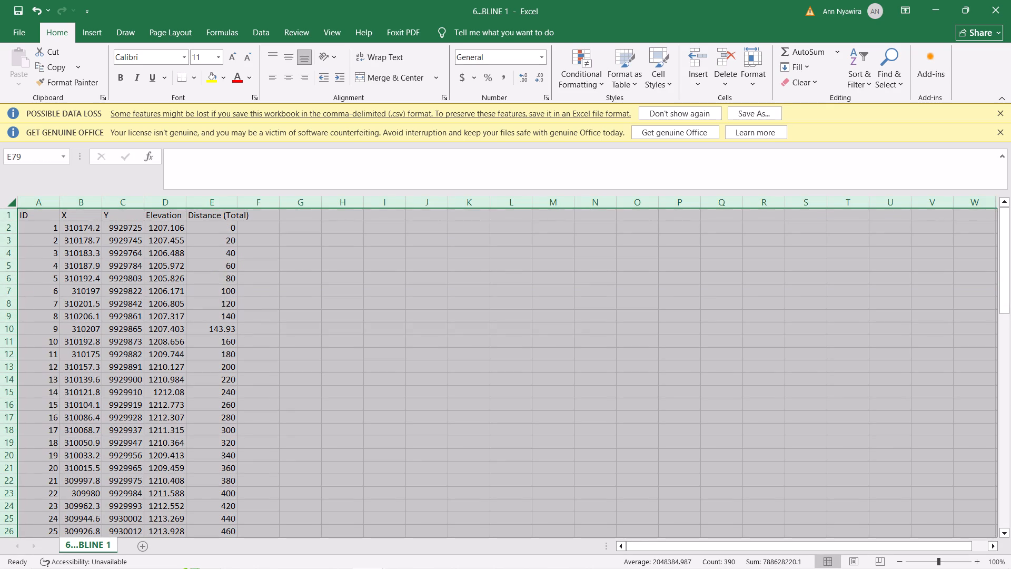
click(854, 88)
click(867, 154)
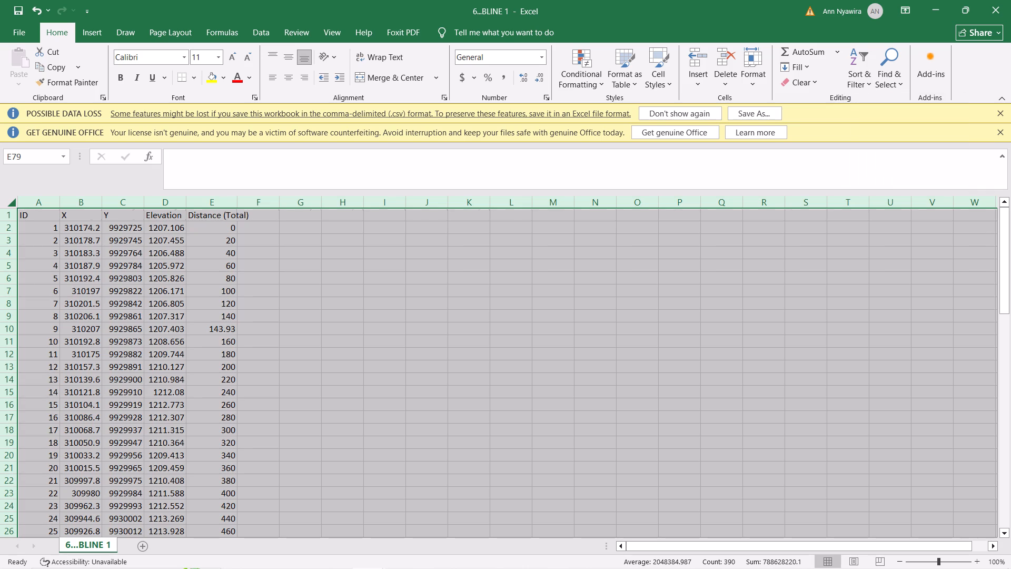
click(489, 244)
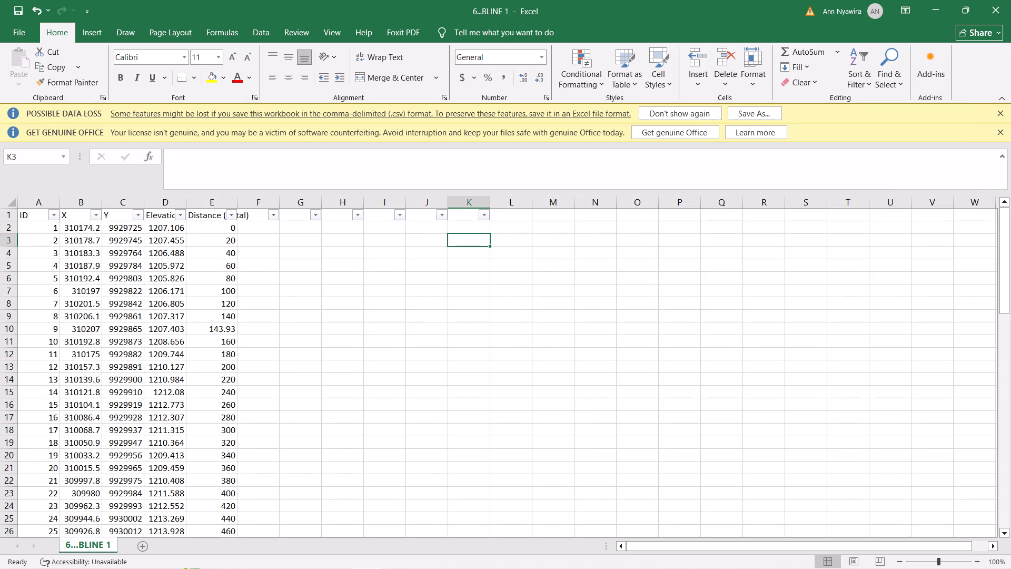
click(222, 199)
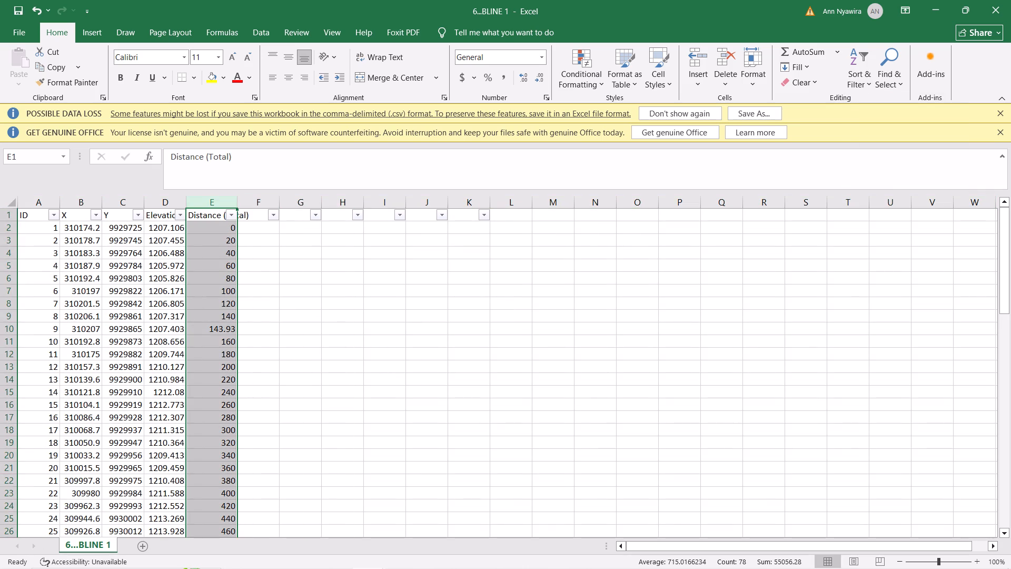
click(230, 216)
click(153, 344)
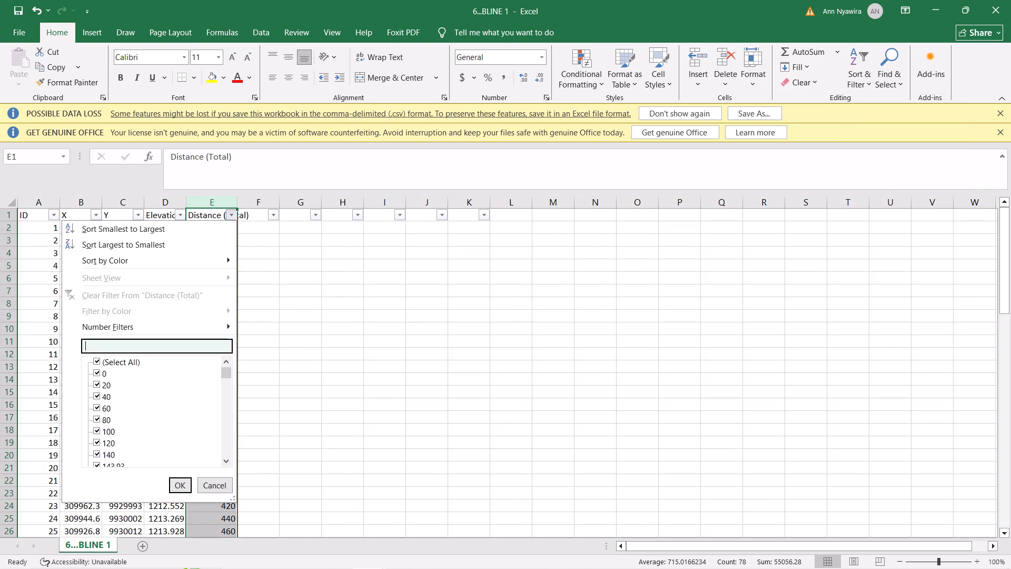
key(period)
key(Return)
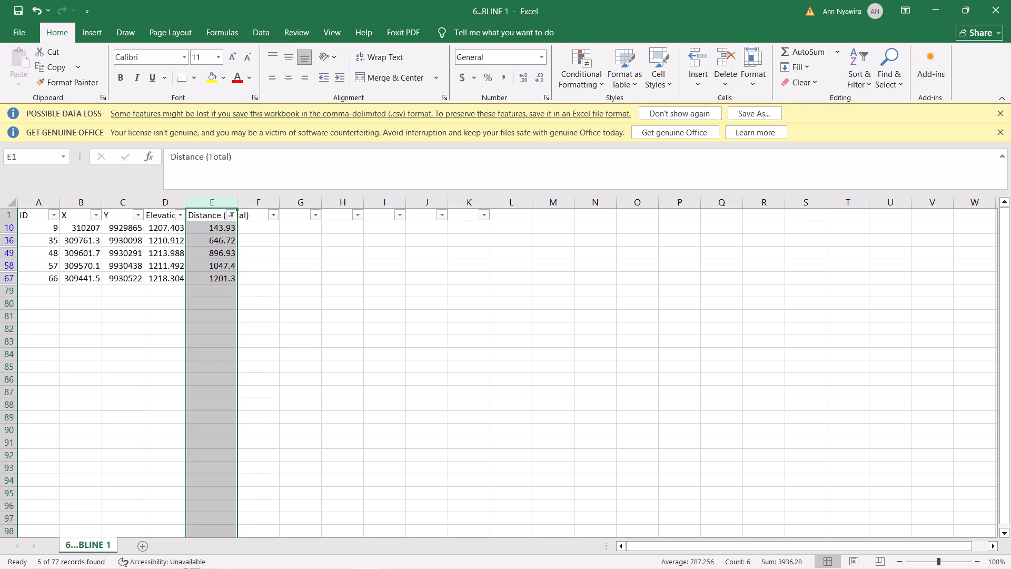
Delete all the filtered rows with decimal distances as entire sheet rows and clear the Distance (Total) filter.
drag(44, 227, 224, 281)
click(205, 252)
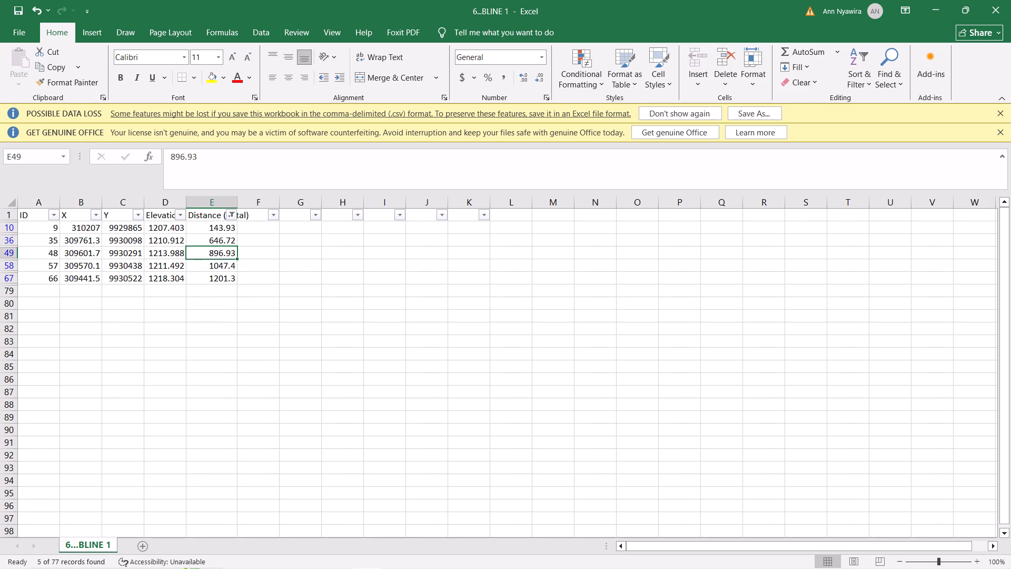
drag(31, 226, 190, 278)
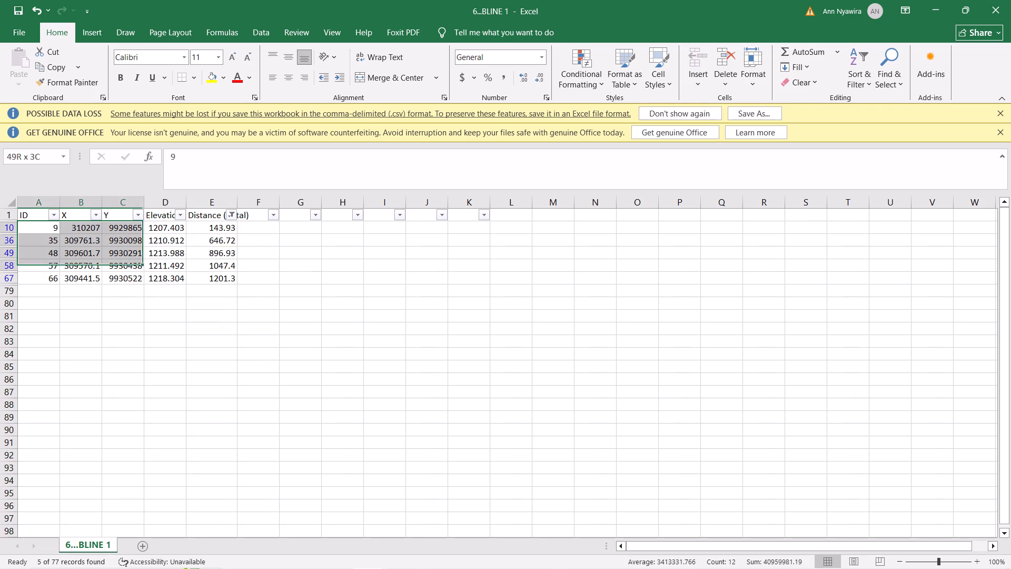
drag(190, 278, 199, 280)
right_click(178, 258)
click(178, 258)
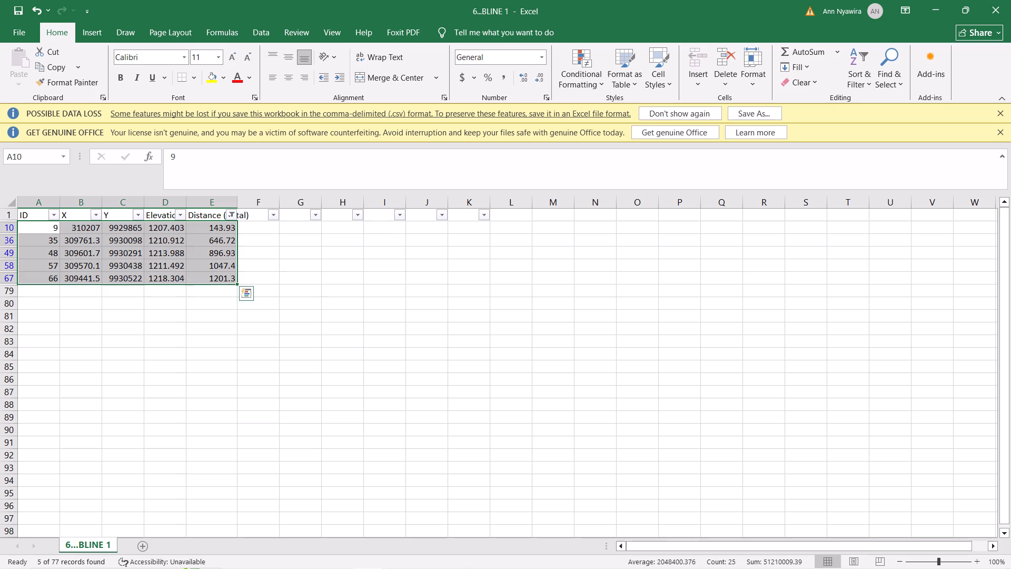
right_click(184, 250)
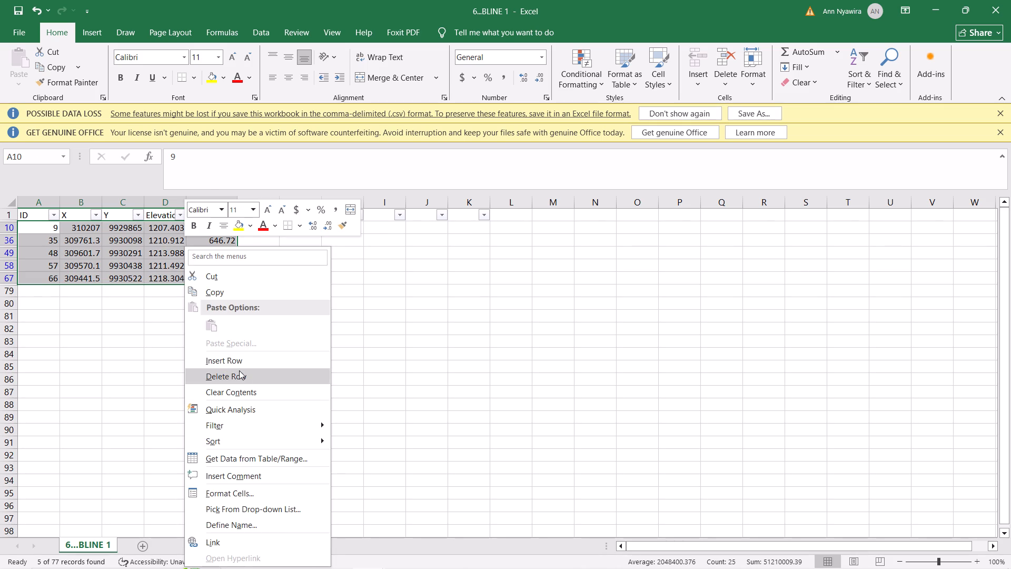
click(239, 379)
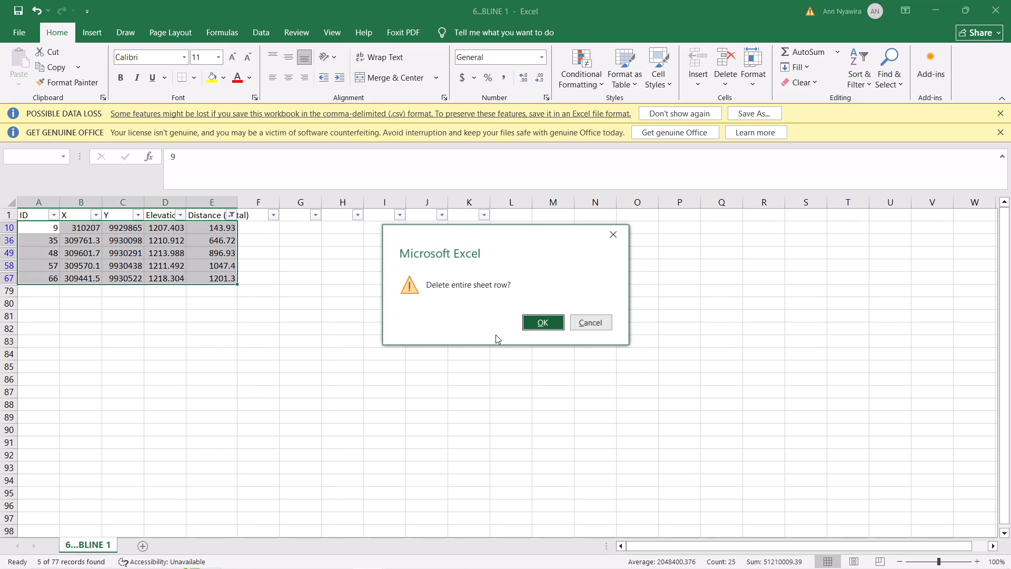
click(530, 323)
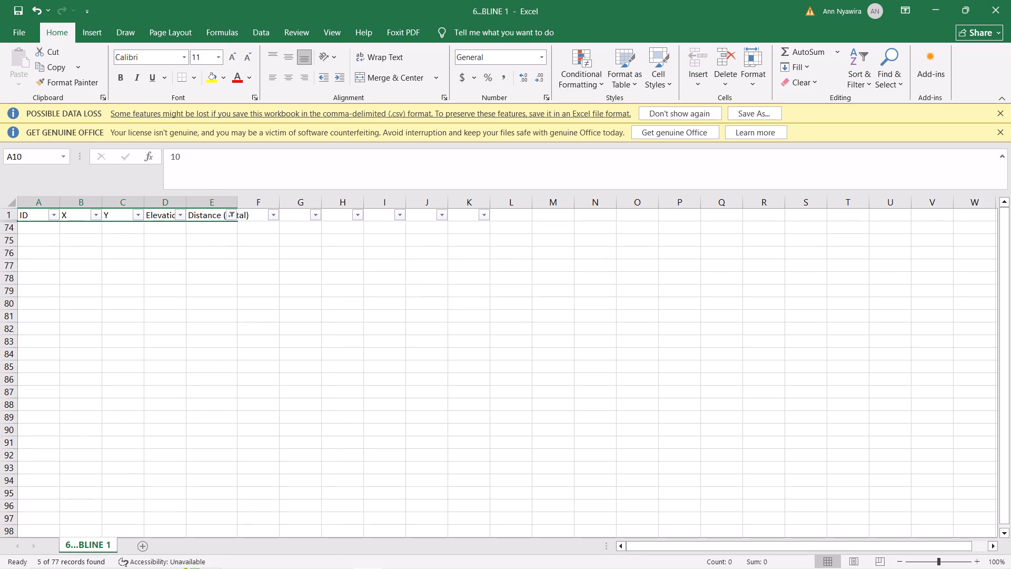
click(232, 214)
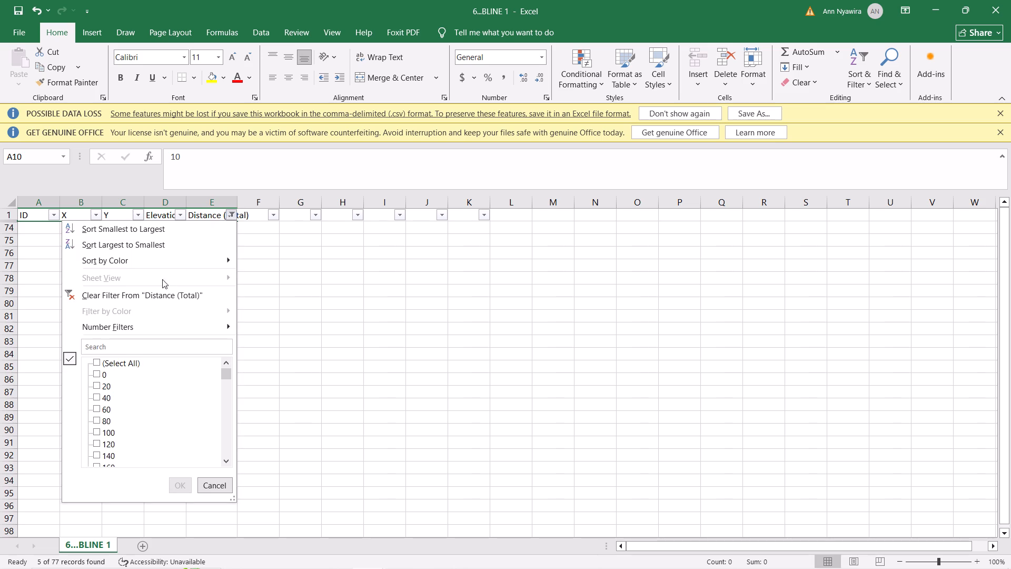
click(153, 295)
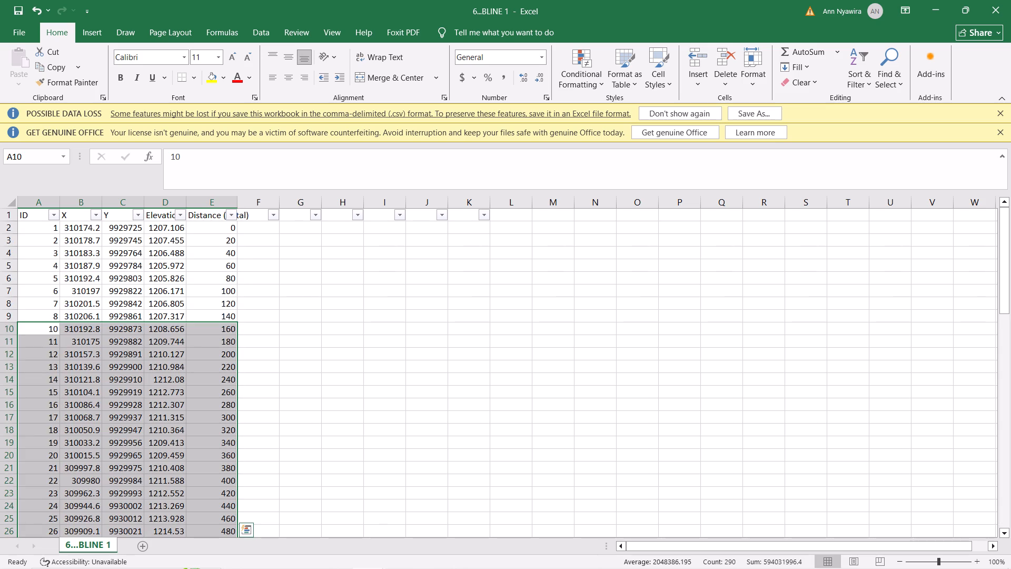
Enter =E3-E2 in cell F3 and fill the formula down column F to compute the distance intervals.
click(247, 243)
key(equal)
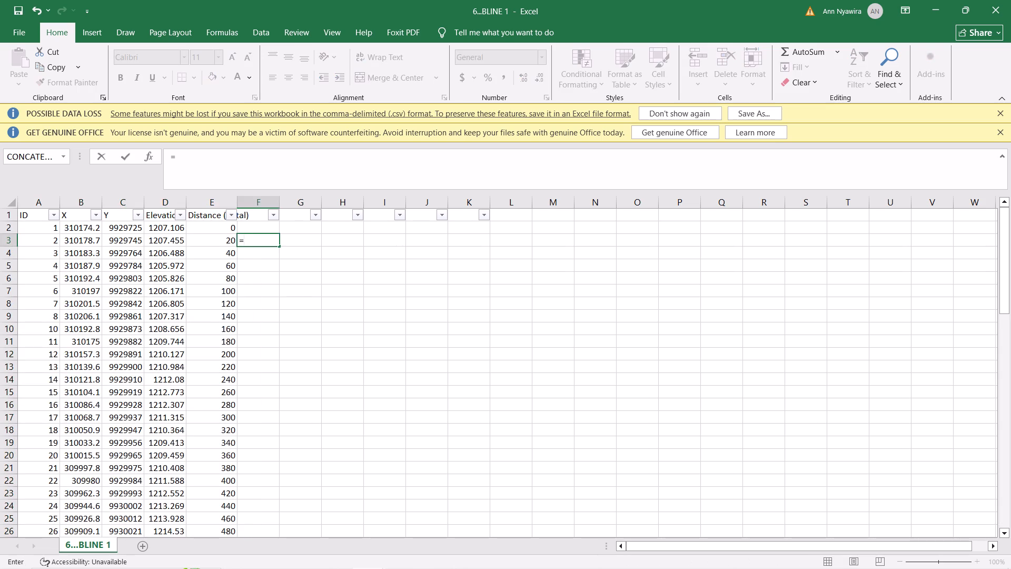
click(225, 241)
key(minus)
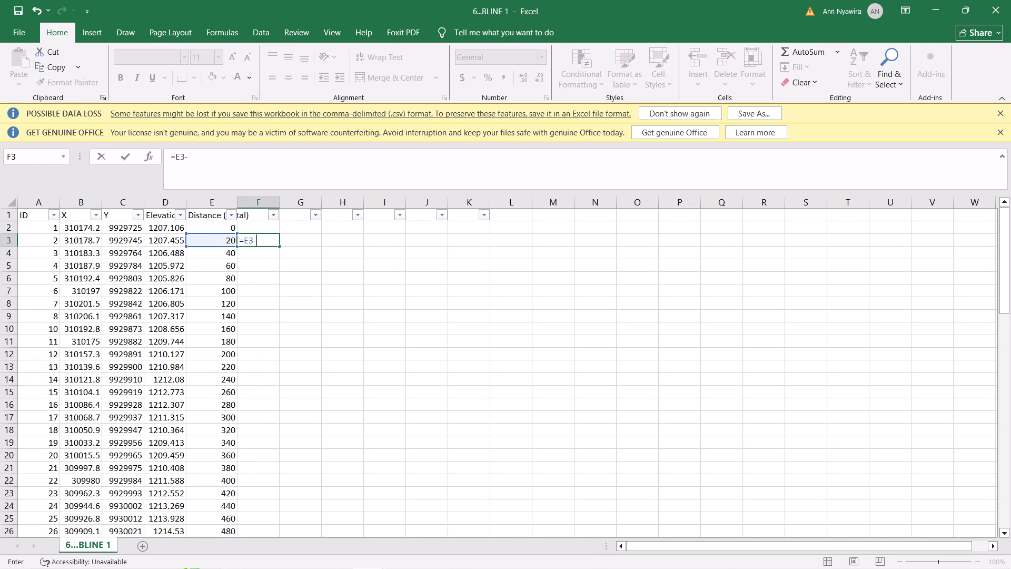
click(233, 225)
key(Return)
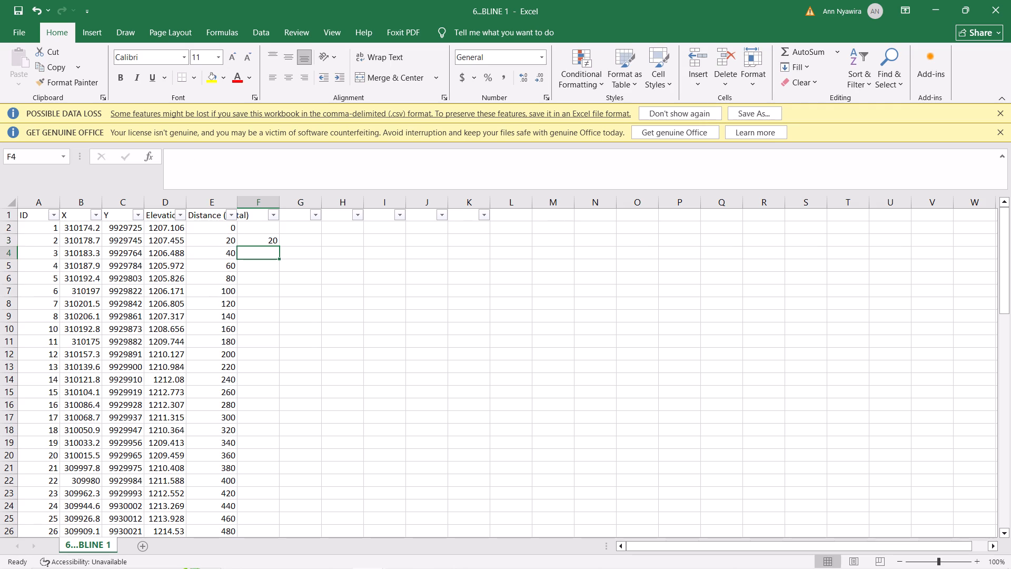
click(252, 238)
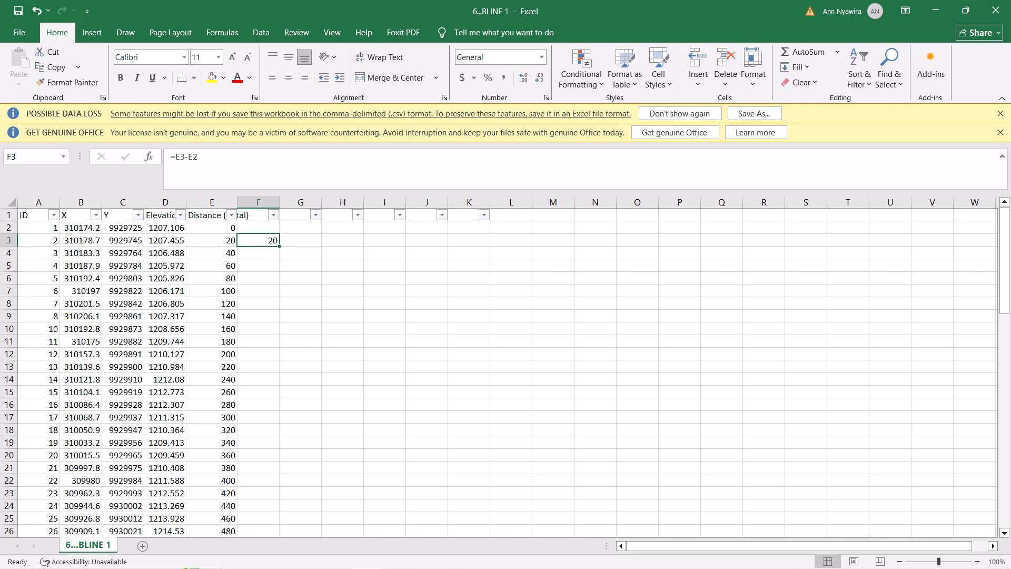
double_click(277, 246)
Enter =F4-F3 in cell G4 and fill the formula down column G to check the intervals for differences.
click(293, 253)
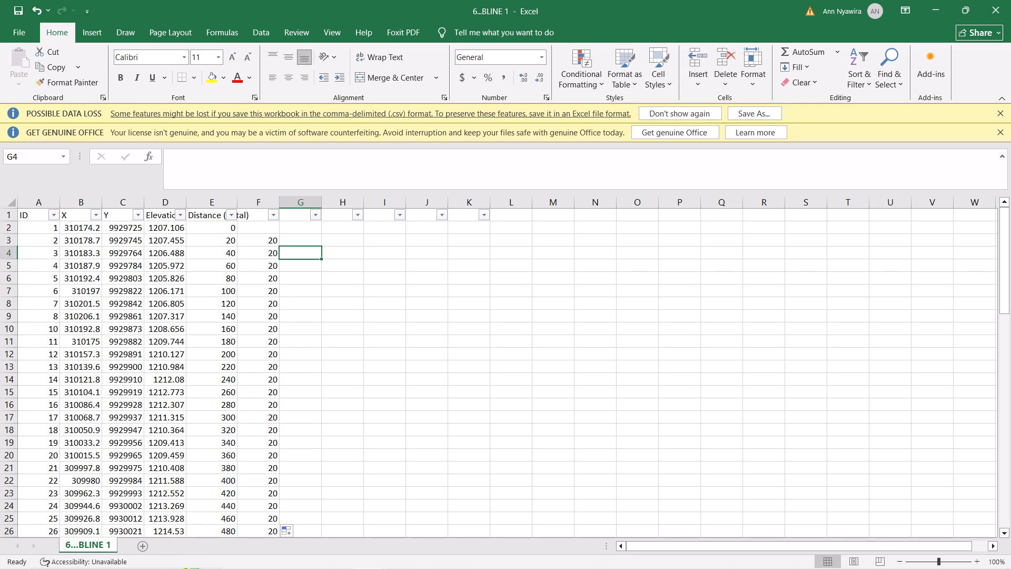
key(equal)
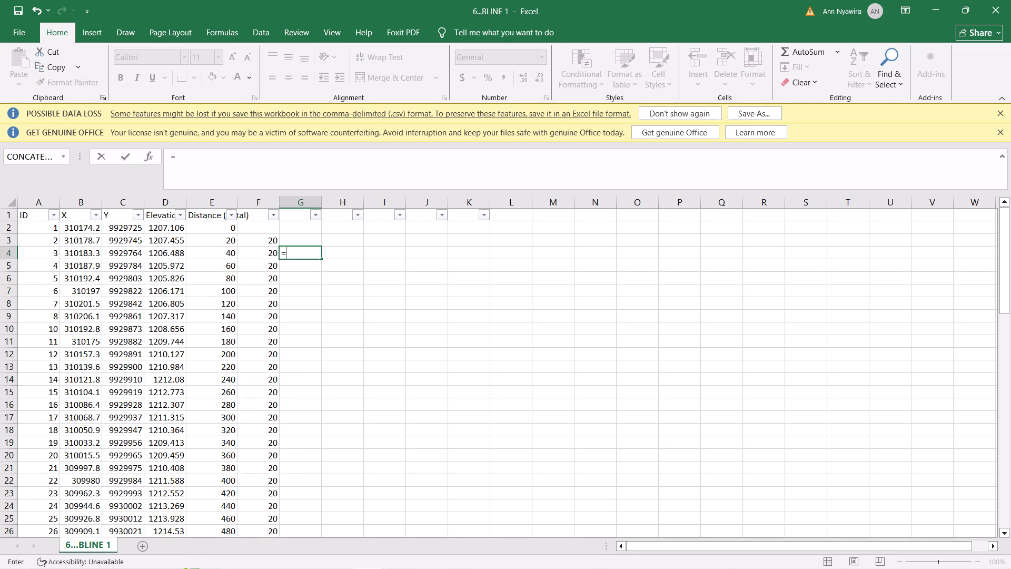
click(266, 254)
key(minus)
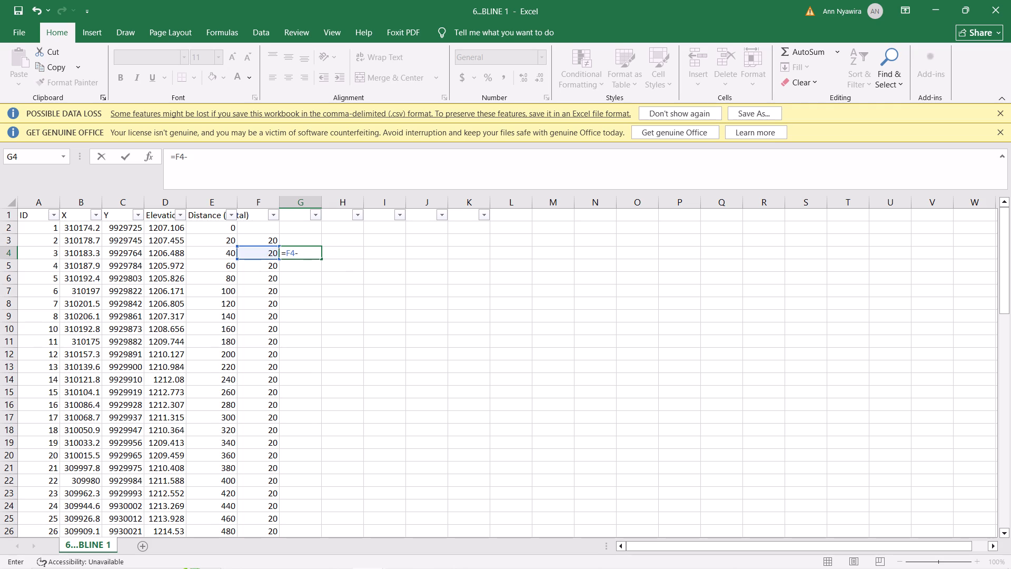
click(271, 241)
key(Return)
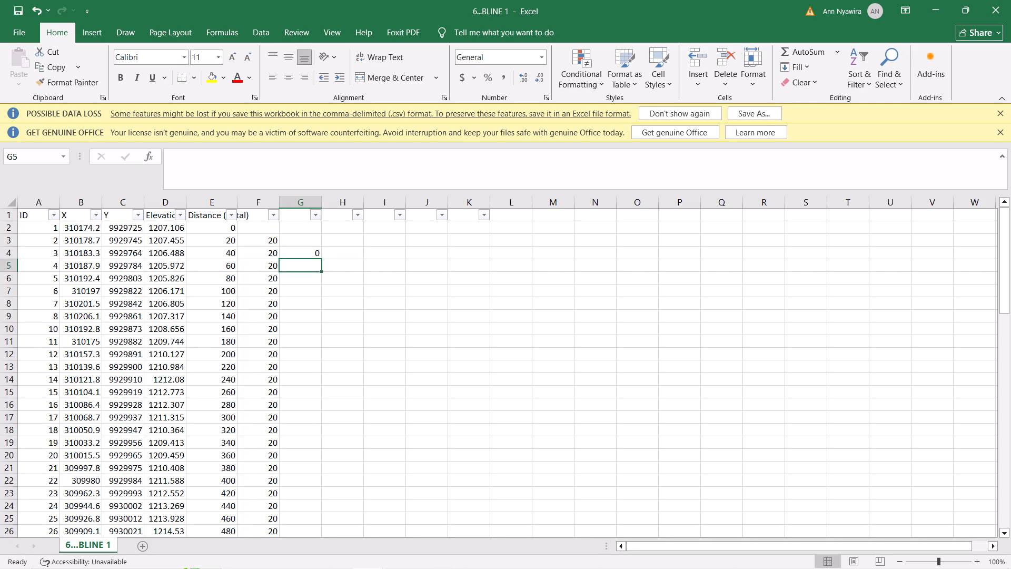
drag(309, 253, 314, 256)
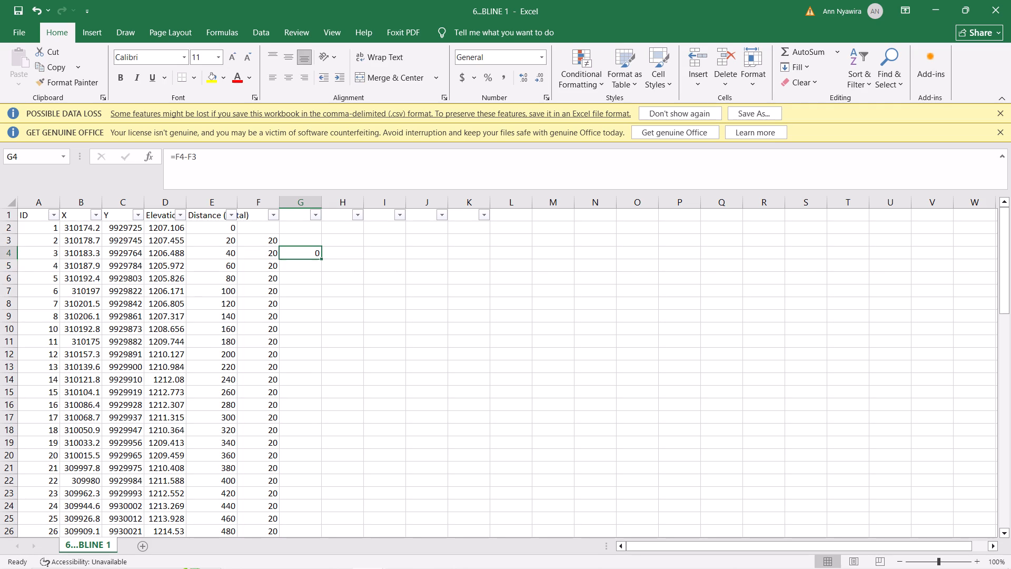
drag(314, 256, 316, 249)
click(316, 249)
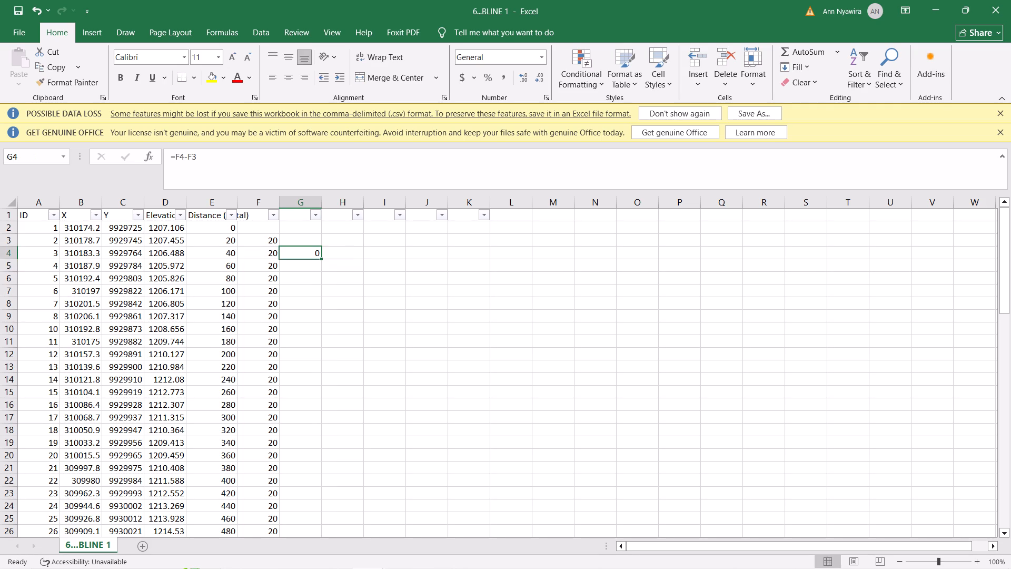
double_click(321, 258)
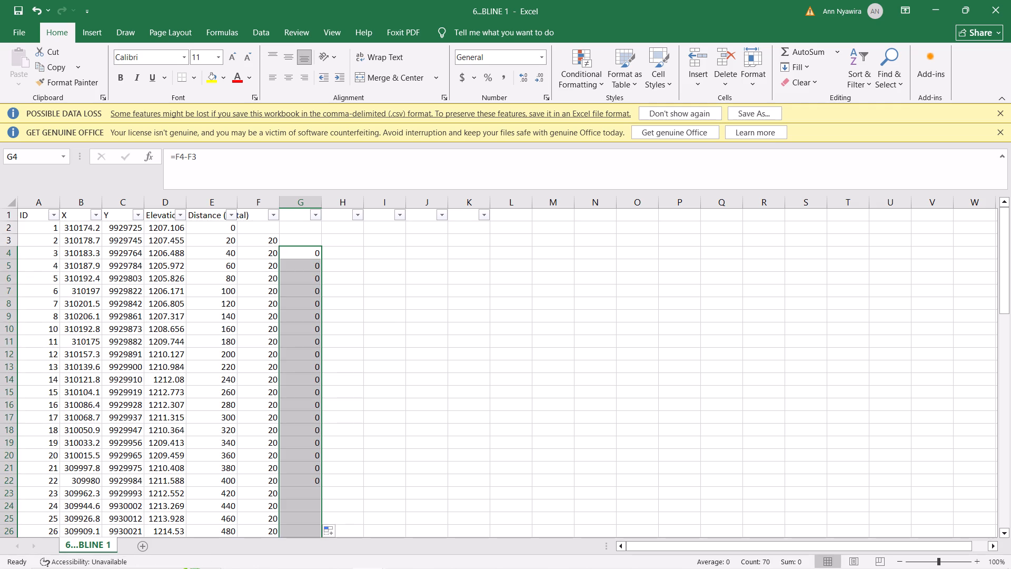
Examine the interval and difference values in columns F and G down to the last data row.
click(302, 293)
scroll(302, 293, down, 4)
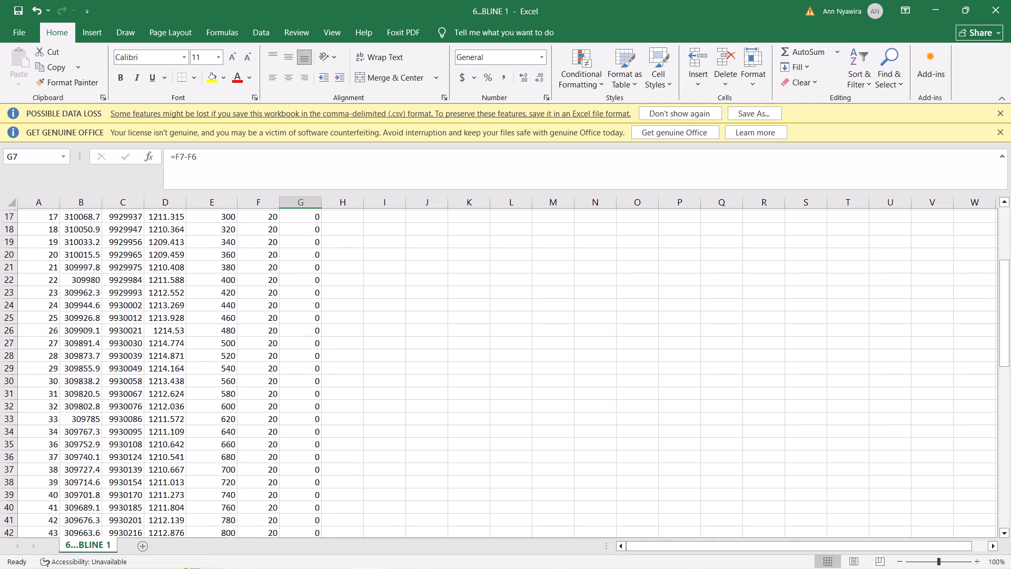
scroll(302, 293, down, 7)
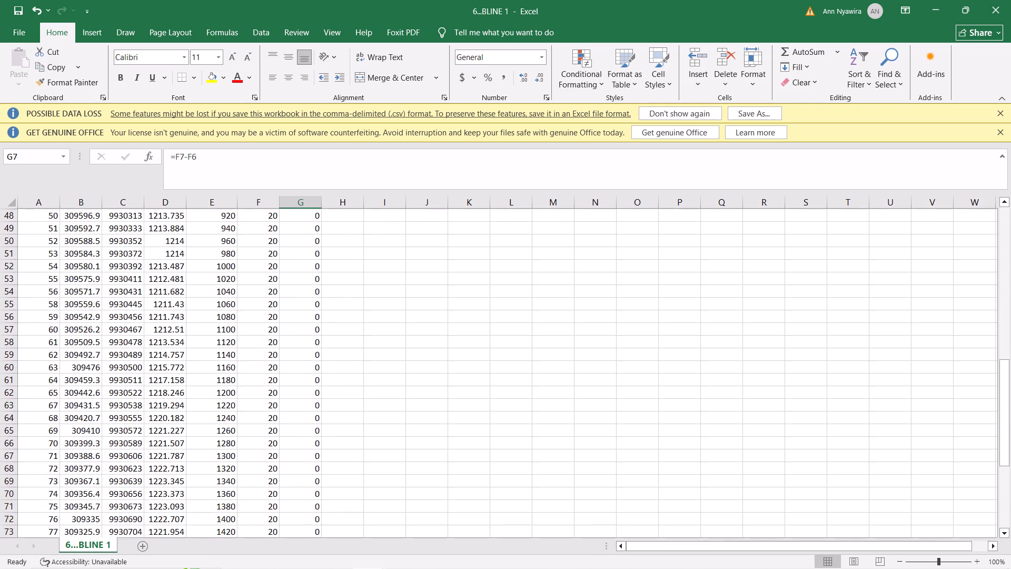
scroll(302, 293, down, 3)
scroll(302, 293, up, 10)
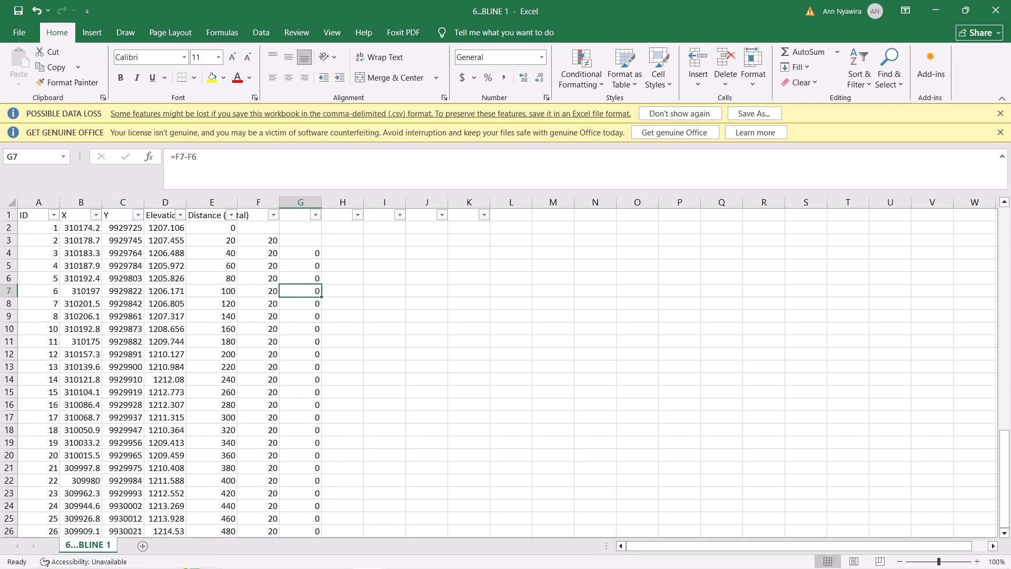
scroll(302, 293, up, 1)
Remove the filter from the header row of the 6...BLINE 1 sheet.
key(ctrl+a)
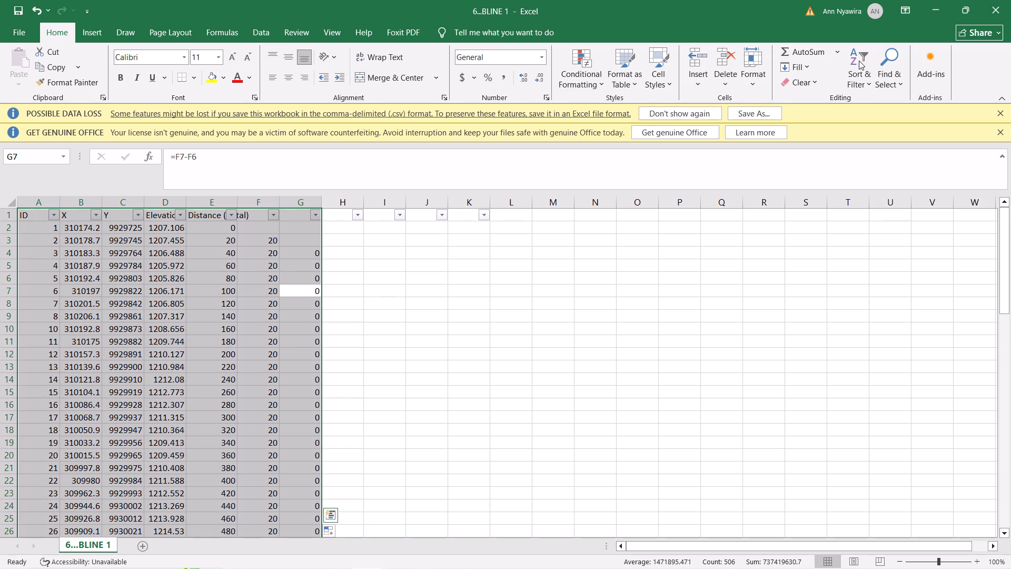
click(854, 52)
click(866, 145)
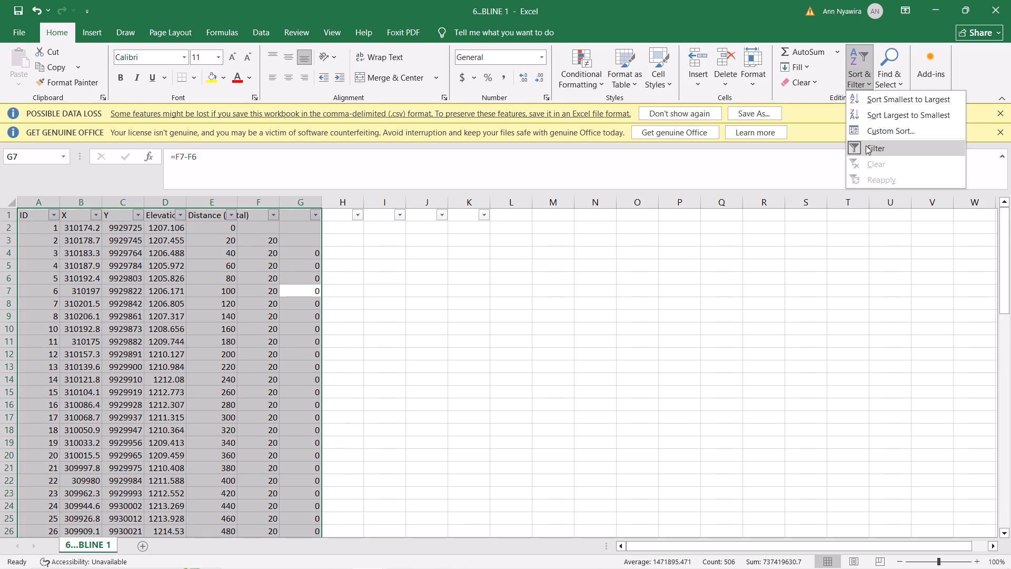
click(483, 470)
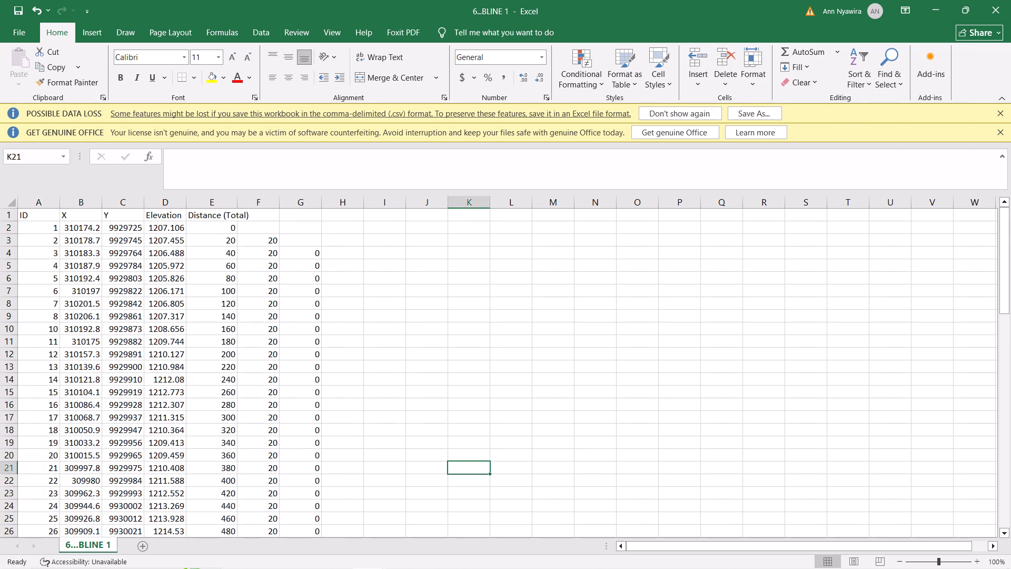
Save 6...BLINE 1 as a comma-delimited CSV in folder 2, replacing the existing file.
click(13, 32)
click(47, 207)
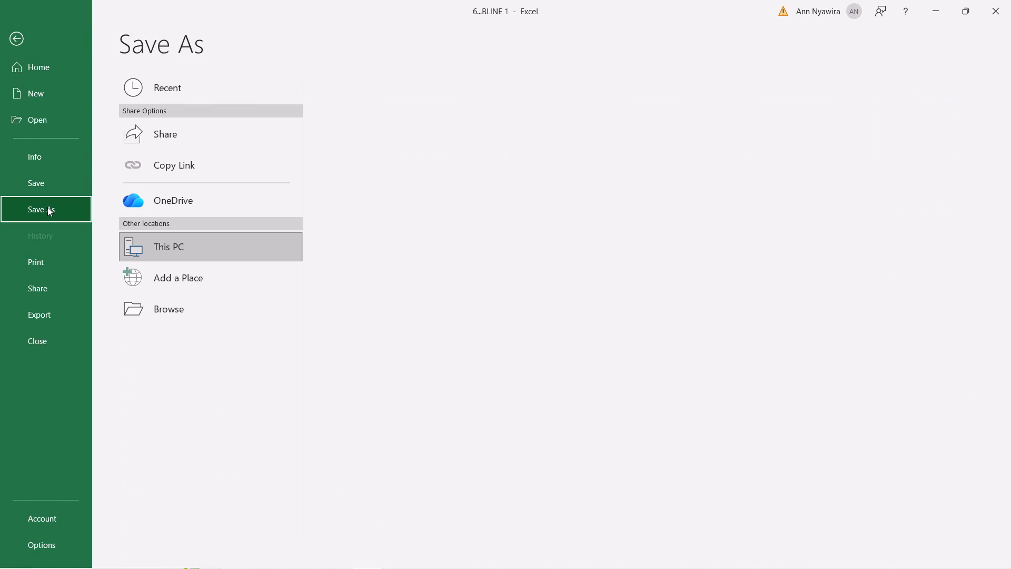
click(174, 307)
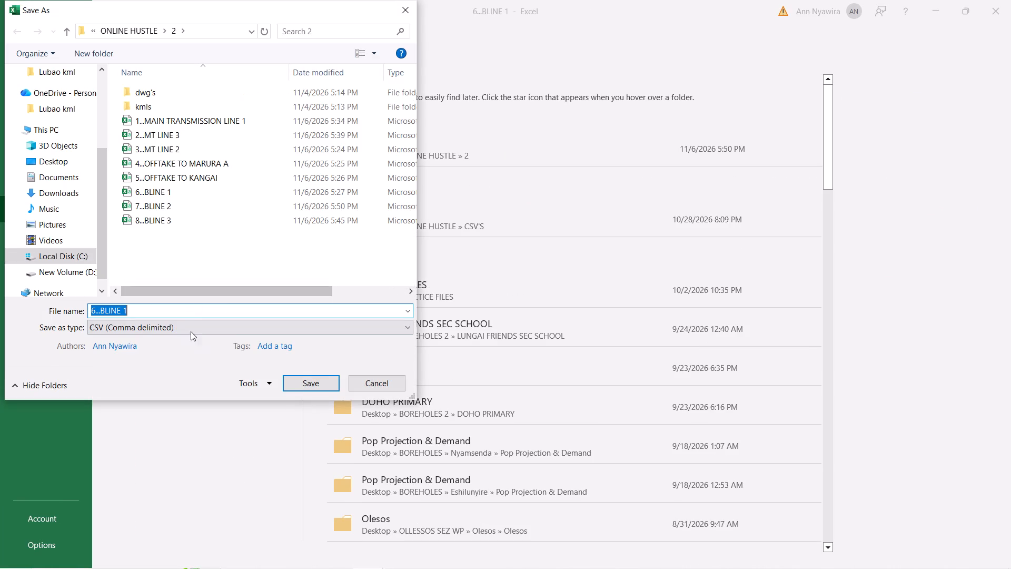
click(309, 388)
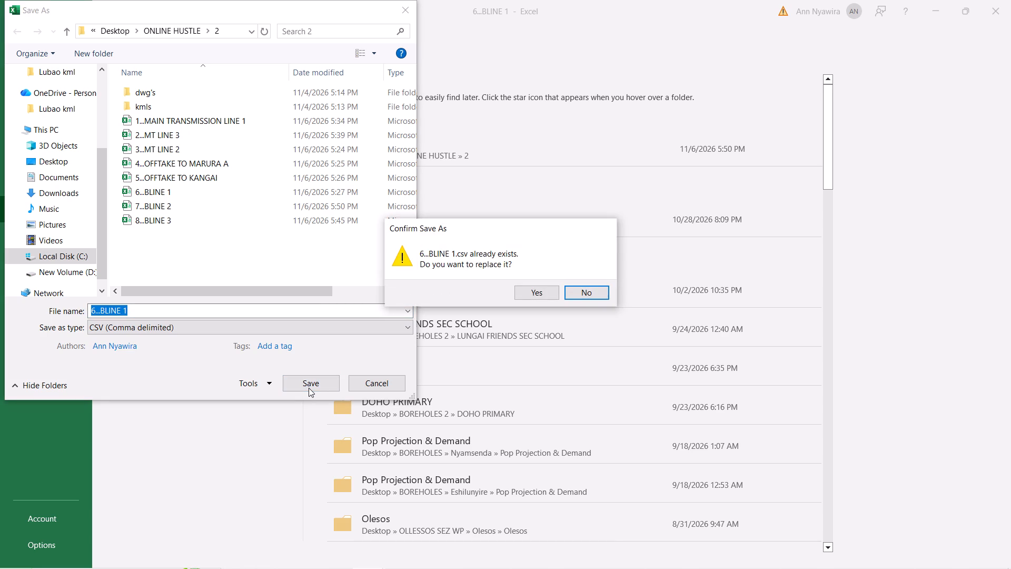
click(539, 290)
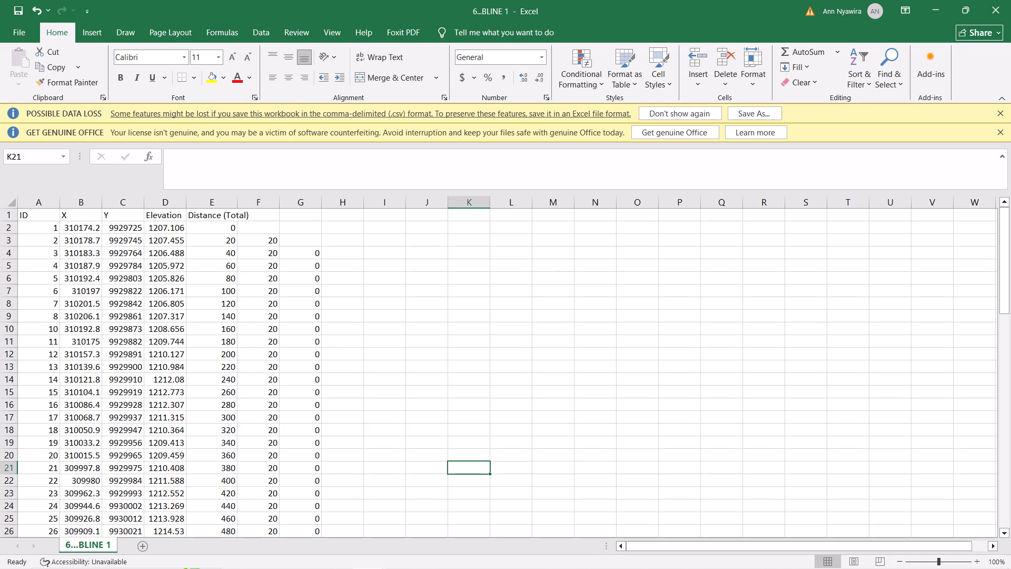
Close the 6...BLINE 1 workbook.
click(987, 11)
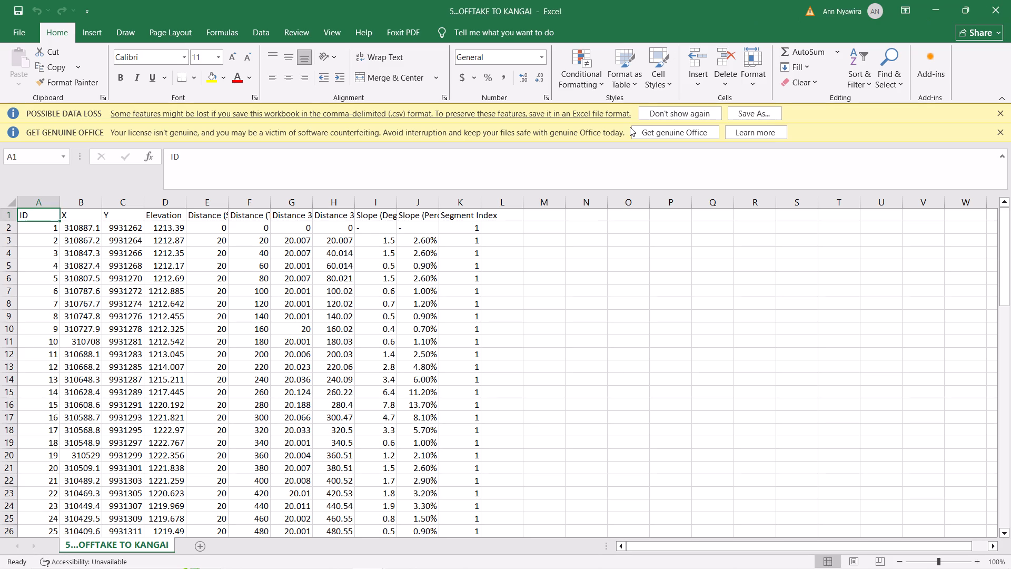
Widen the Distance (Segment) and Distance (Total) columns in 5...OFFTAKE TO KANGAI to show their full headings.
drag(630, 127, 341, 246)
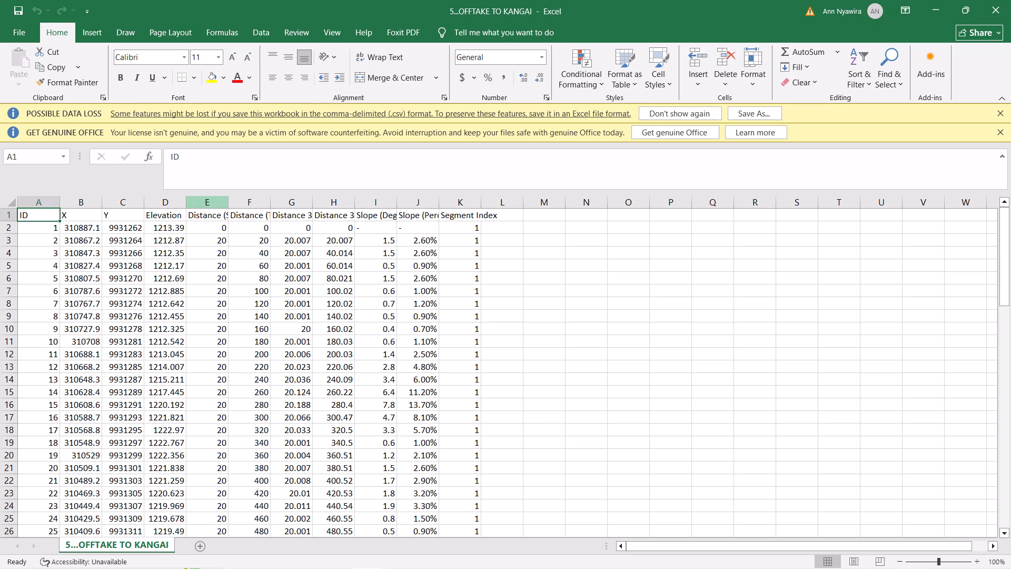
drag(228, 207, 271, 218)
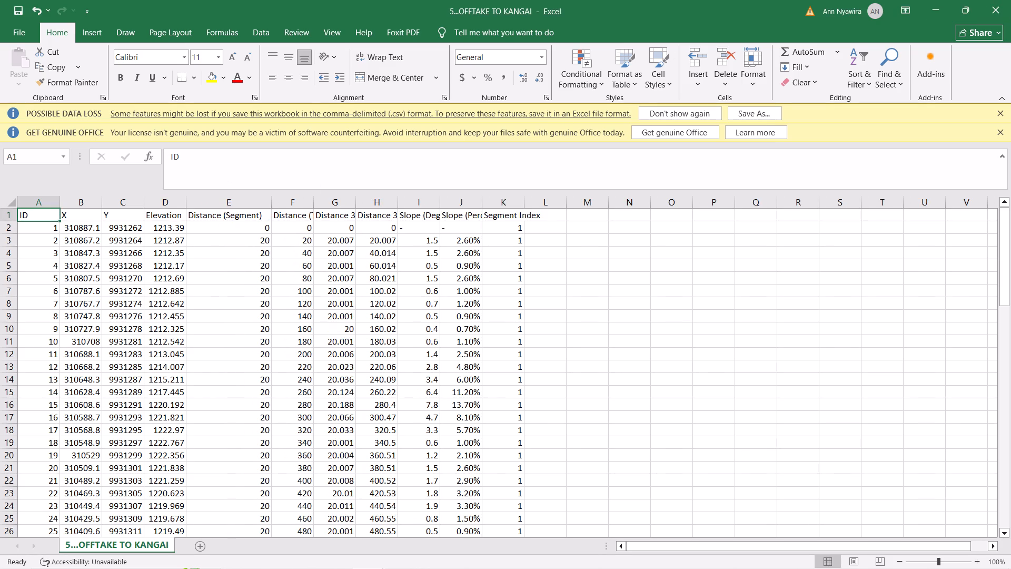
drag(314, 207, 347, 205)
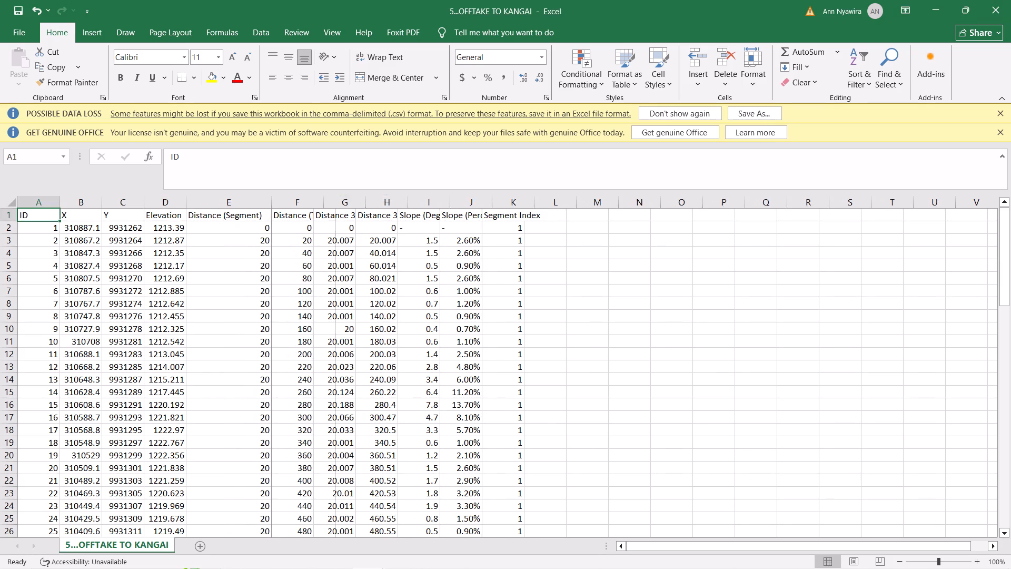
Delete the Distance (Segment) column and all columns from Distance 3D (Segment) through Segment Index.
click(236, 197)
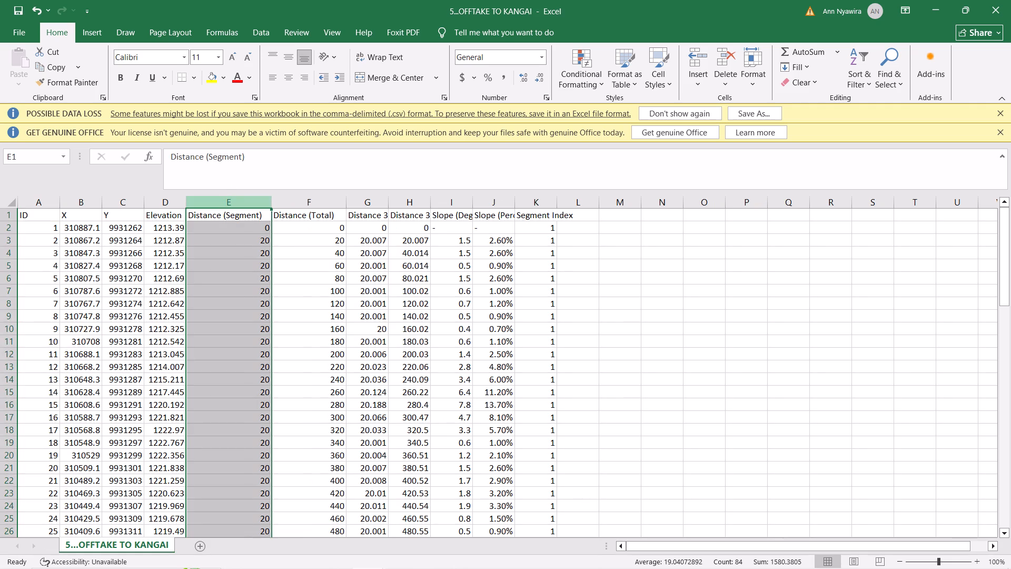
right_click(209, 238)
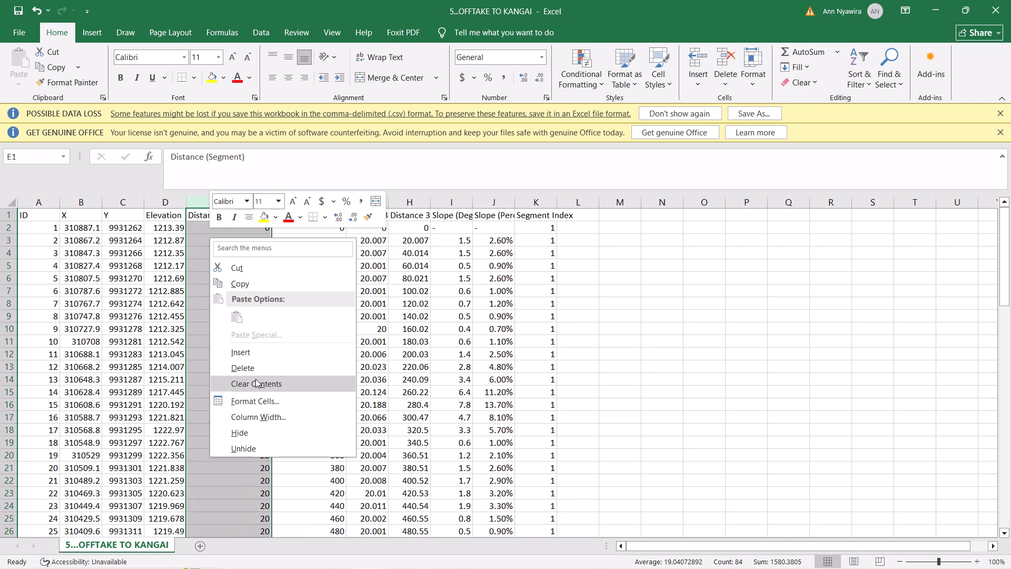
click(261, 372)
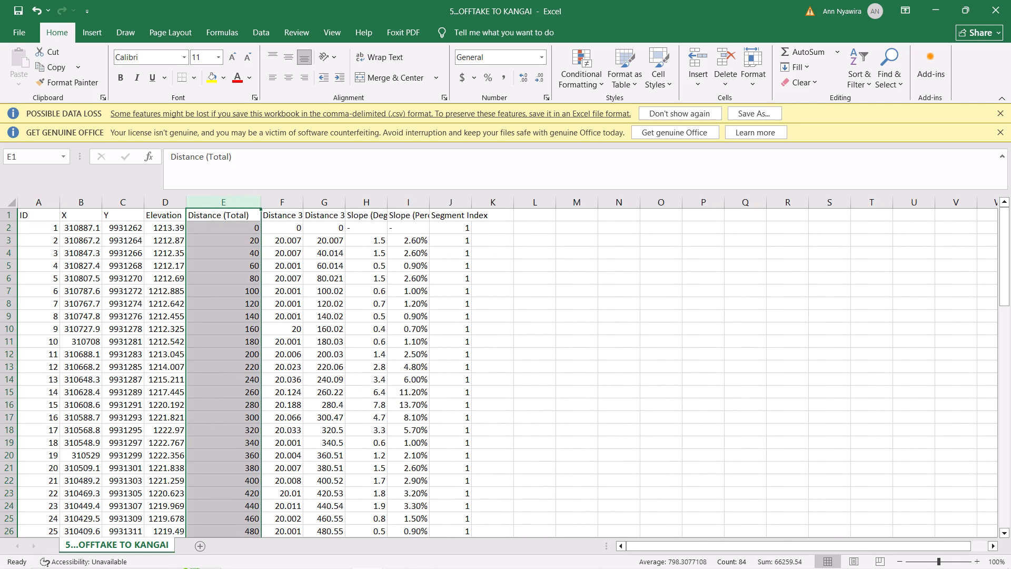
click(295, 194)
drag(291, 201, 408, 225)
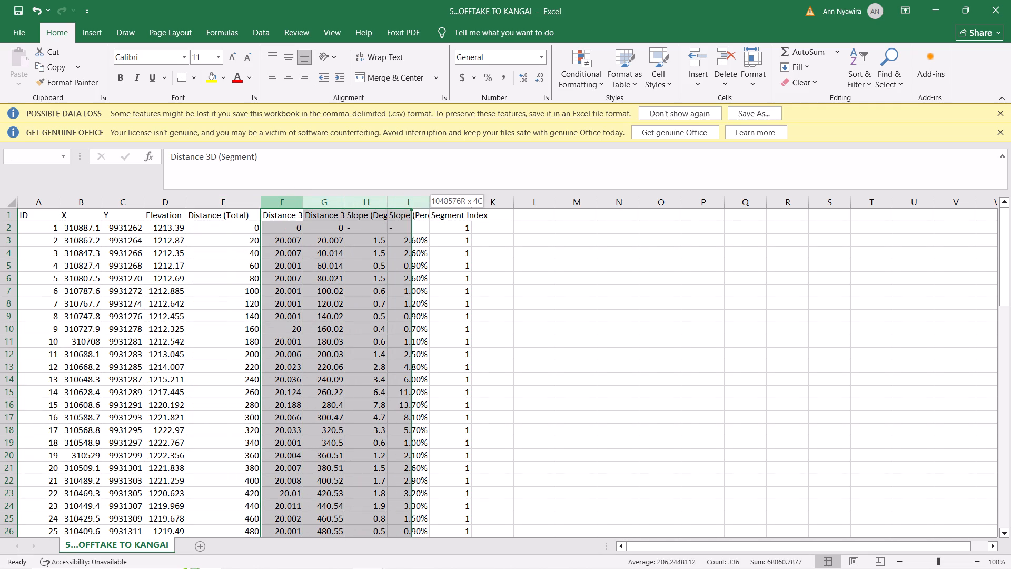
drag(408, 225, 451, 233)
right_click(395, 257)
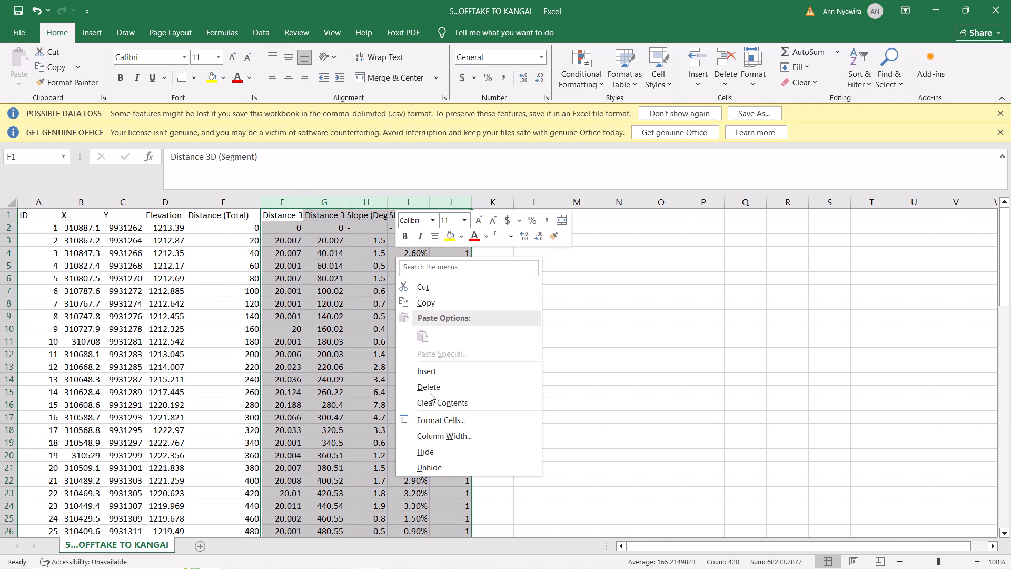
click(435, 382)
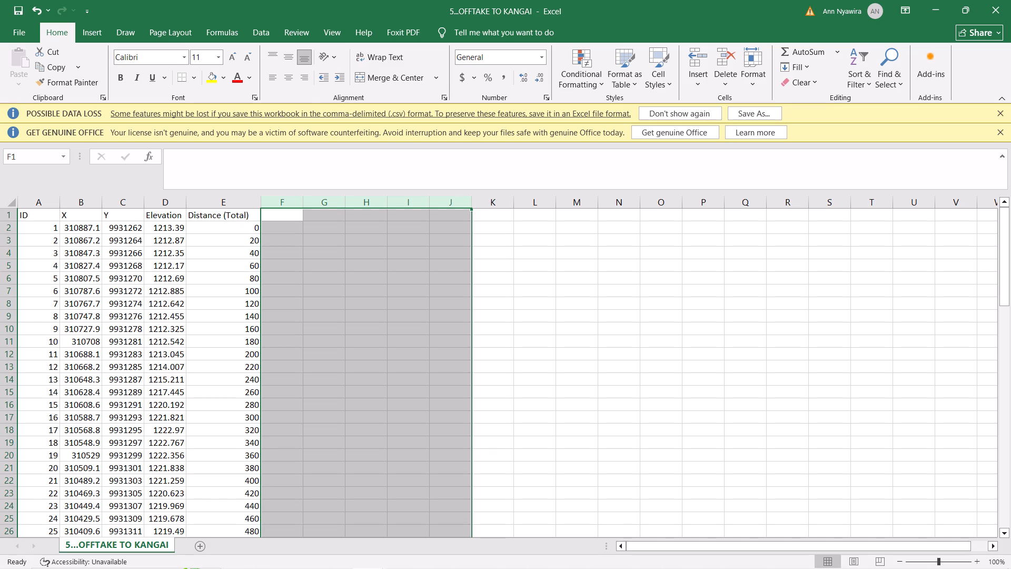
Set the last Distance (Total) value, in cell E84, to 1600.
scroll(280, 354, down, 11)
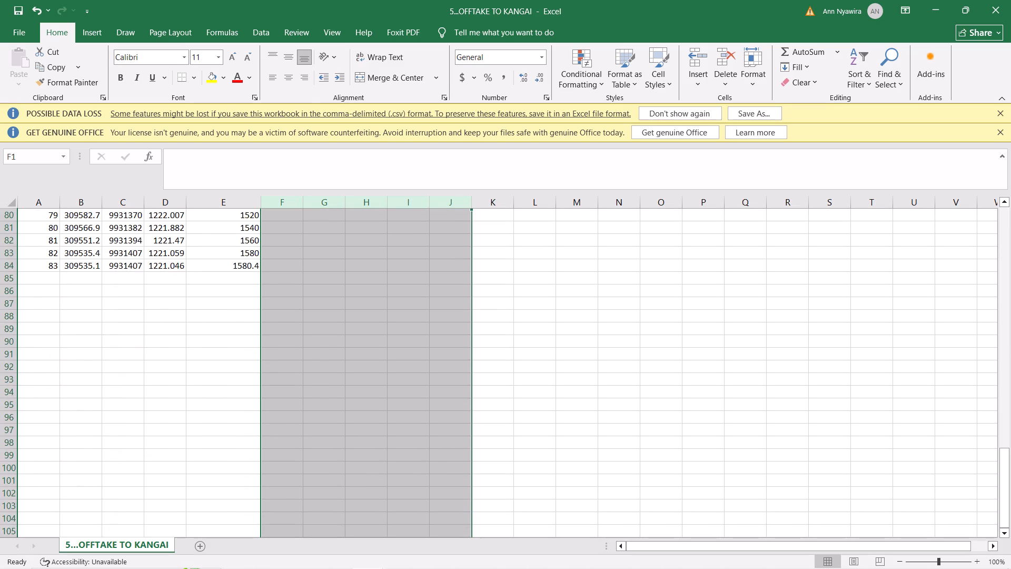
click(236, 266)
text(1600)
key(Return)
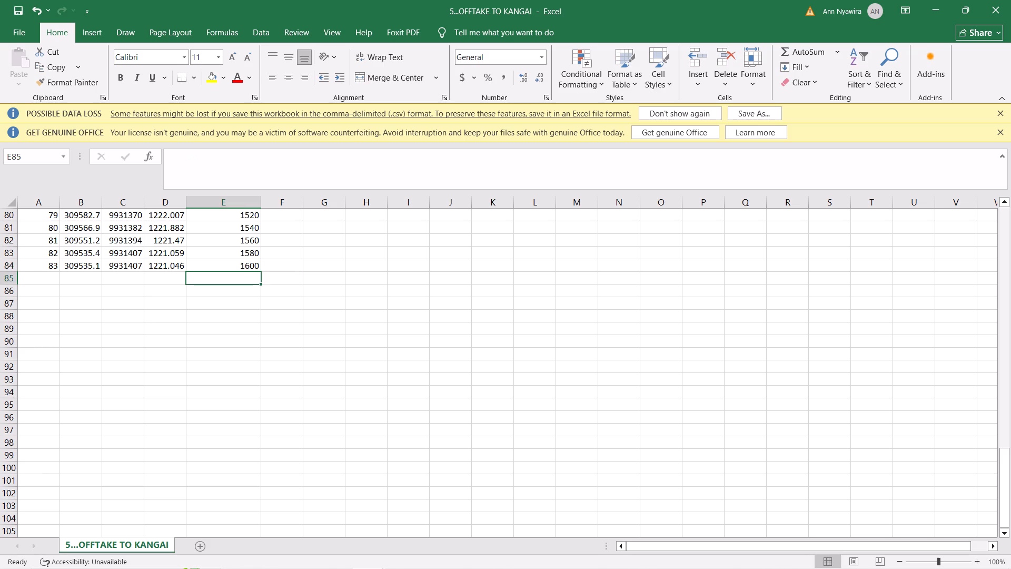
Add filters to the header row of the 5...OFFTAKE TO KANGAI sheet.
click(290, 290)
scroll(290, 290, up, 7)
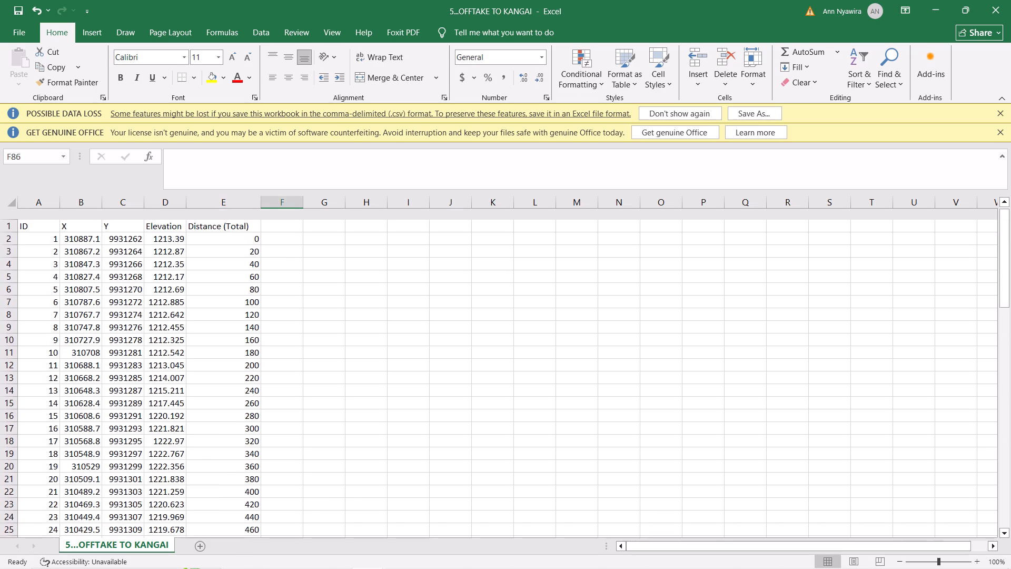
key(ctrl+a)
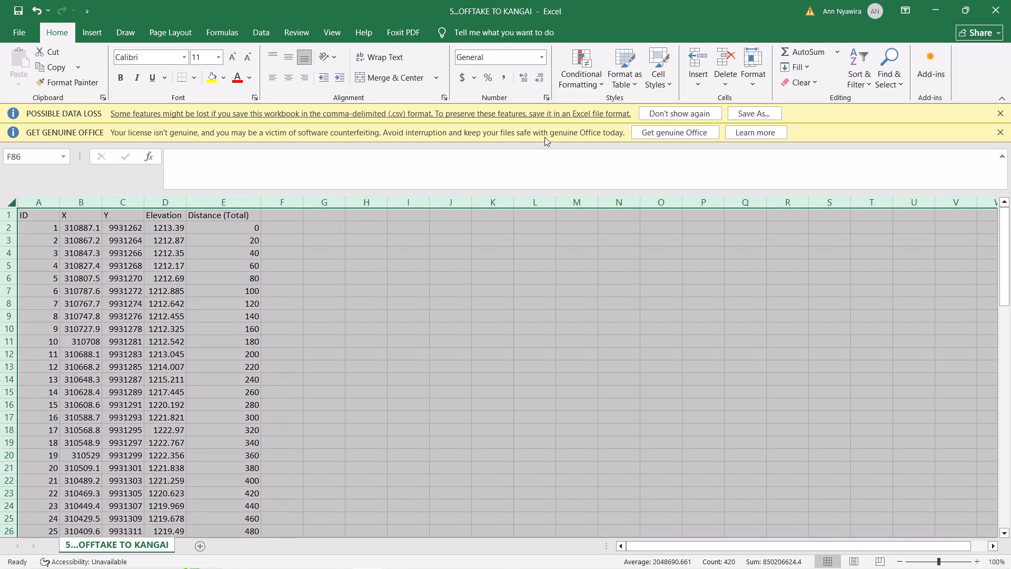
click(850, 72)
click(891, 148)
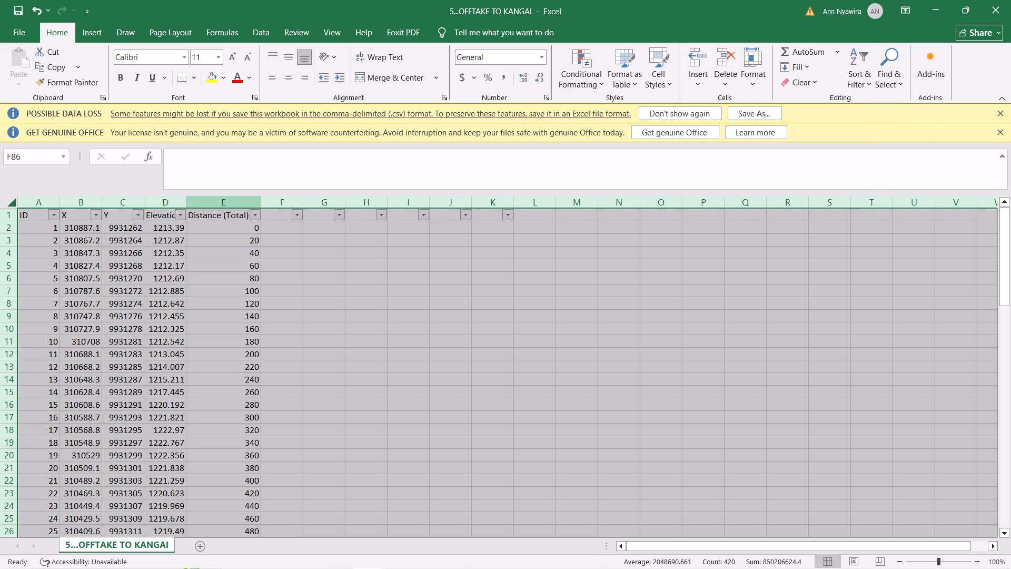
Filter the Distance (Total) column for values containing a decimal point.
click(241, 207)
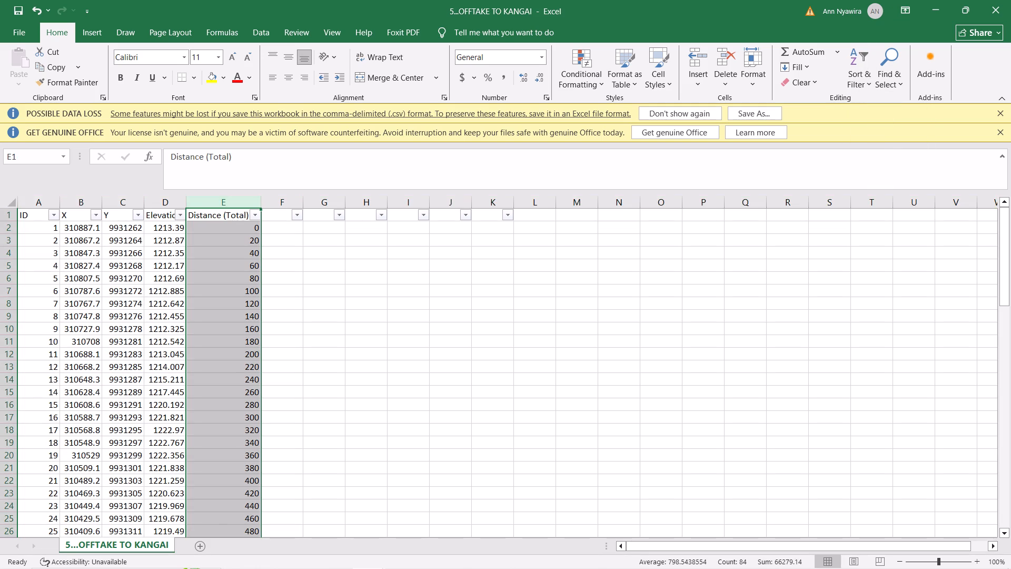
click(252, 217)
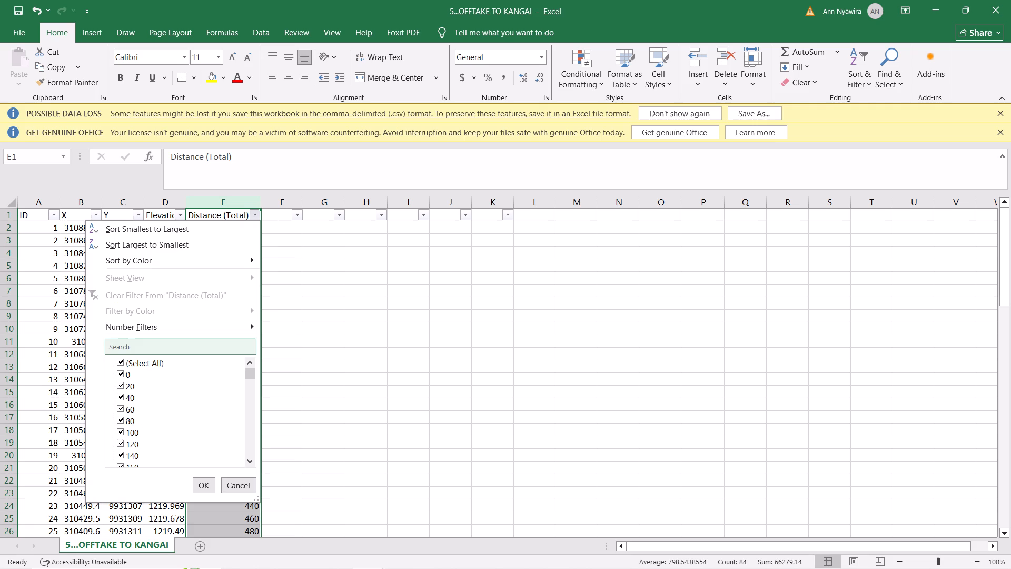
click(205, 347)
key(period)
key(Return)
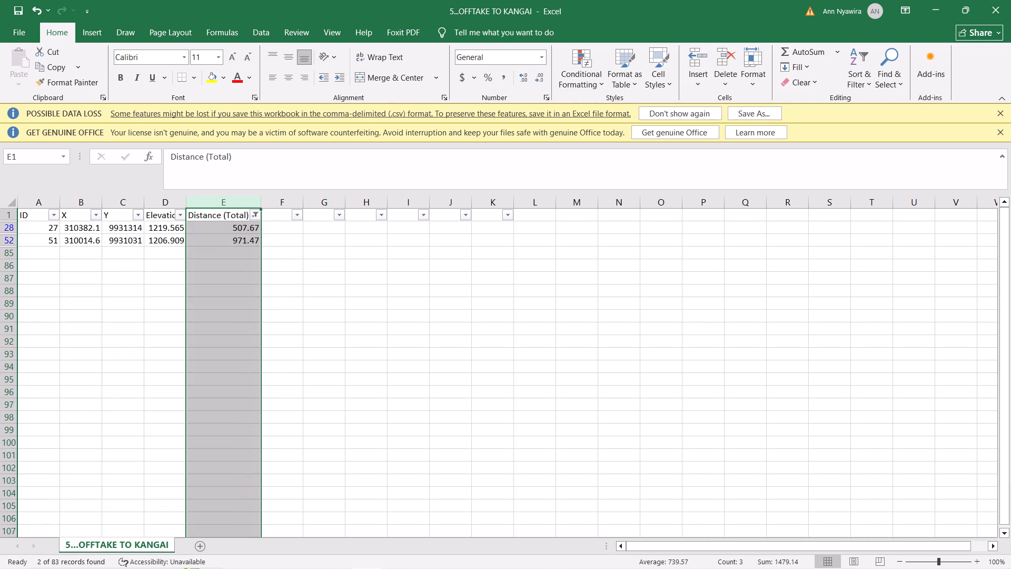
Delete the filtered rows with distances 507.67 and 971.47, and clear the filter from Distance (Total).
drag(44, 225, 198, 253)
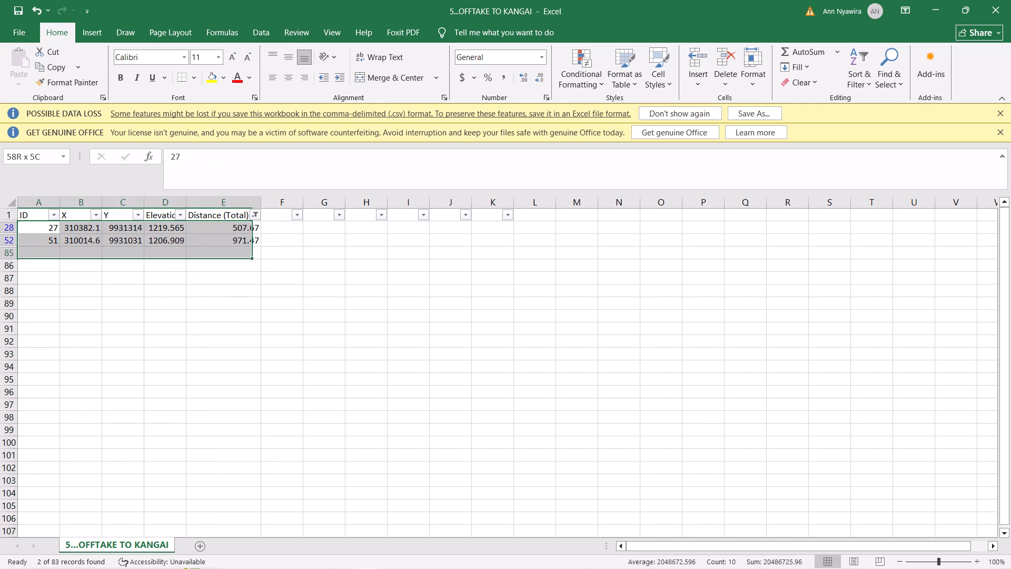
drag(198, 253, 212, 237)
right_click(212, 237)
click(214, 239)
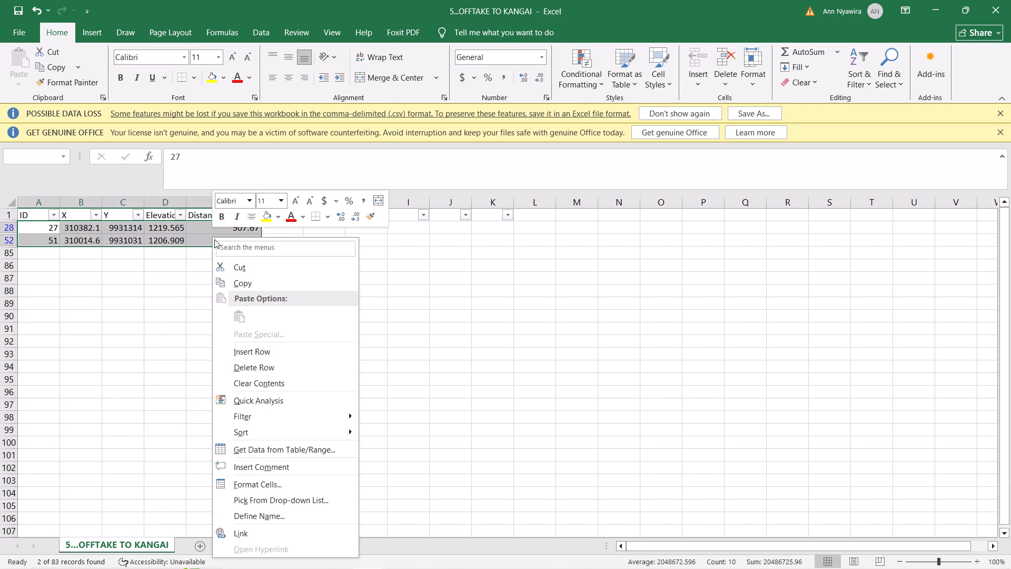
click(260, 370)
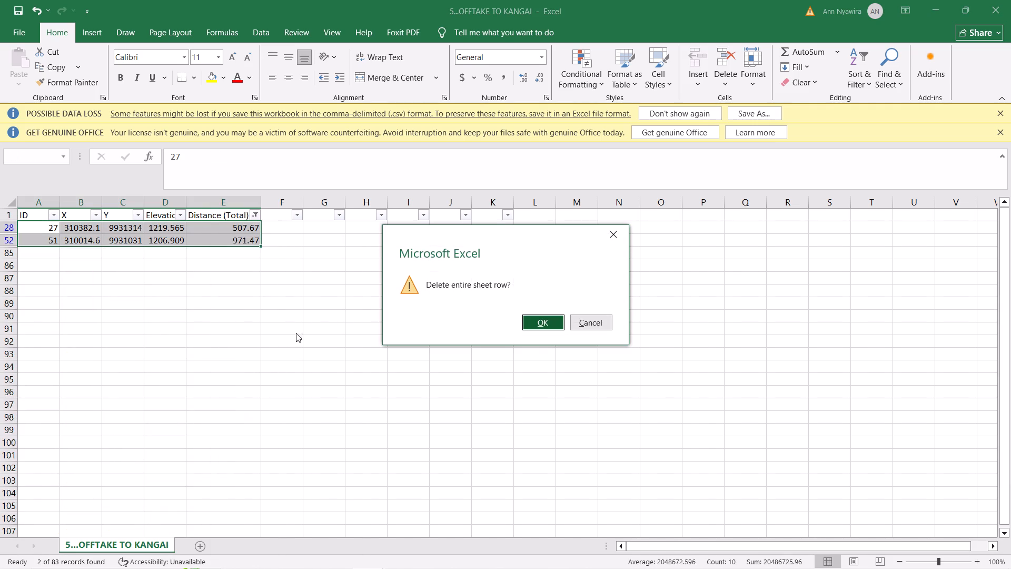
click(531, 323)
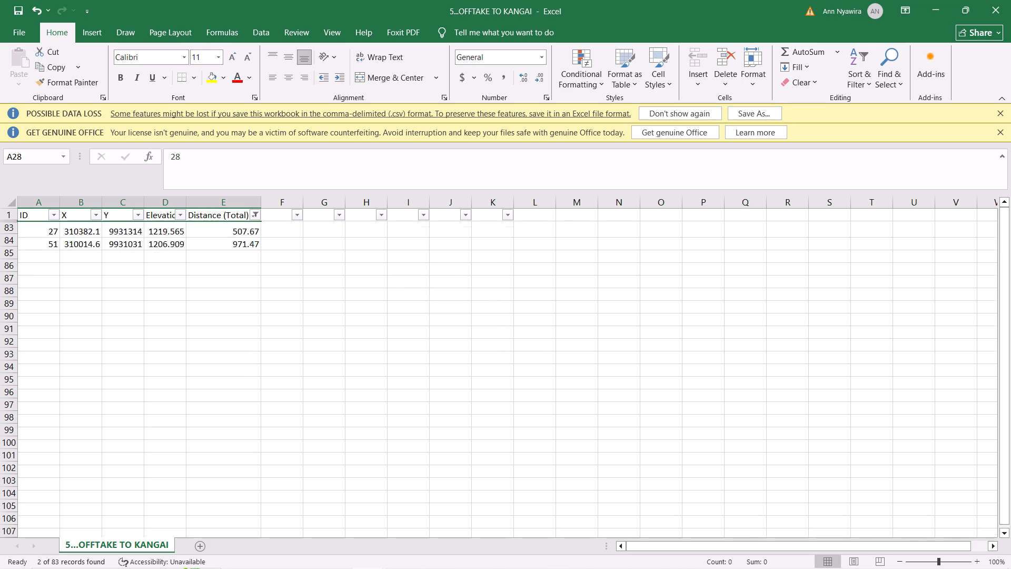
click(253, 216)
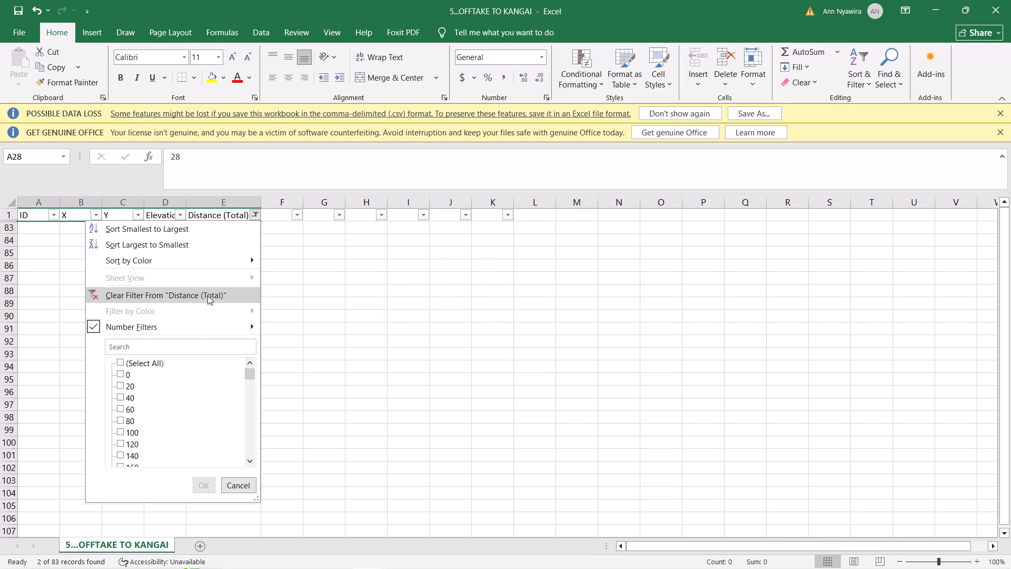
click(207, 296)
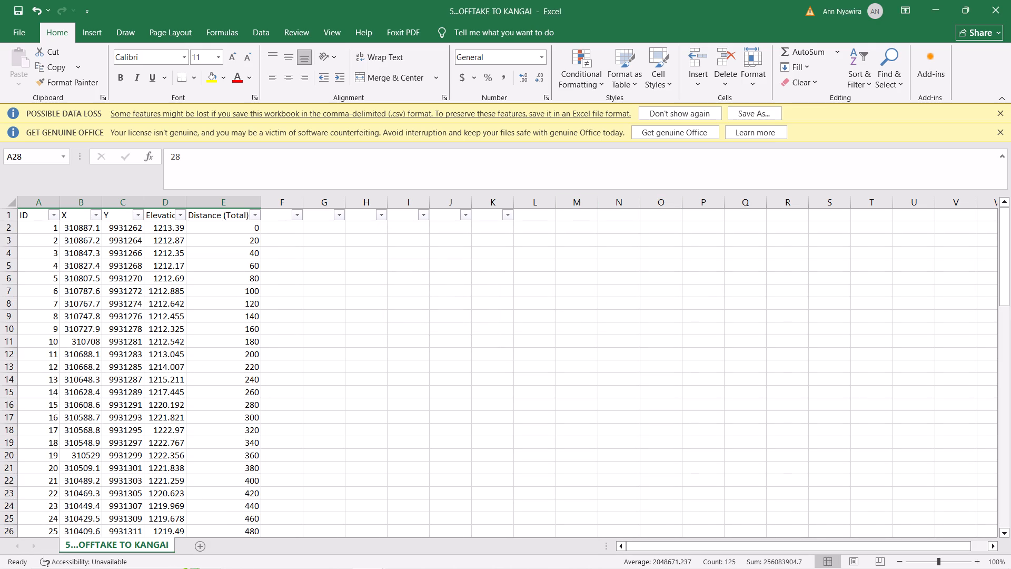
Enter =E3-E2 in cell F3 and fill the formula down column F to calculate the distance intervals.
click(280, 236)
key(equal)
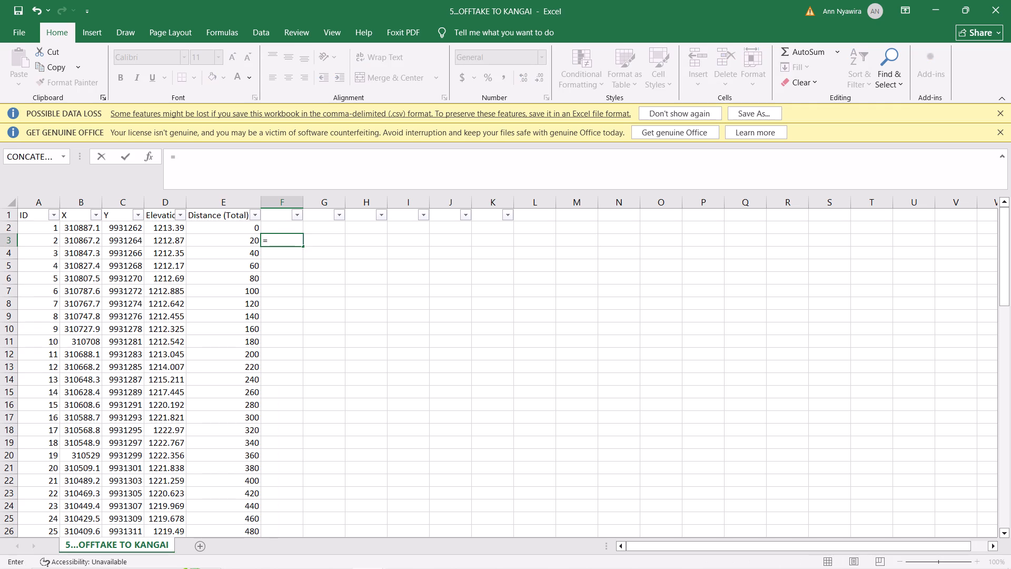
click(243, 240)
key(minus)
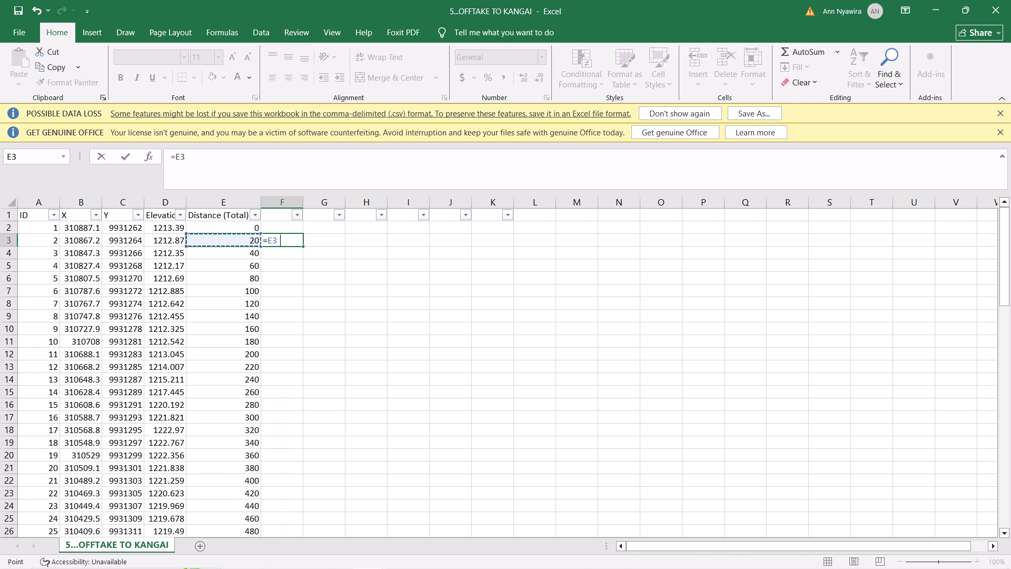
click(248, 230)
key(Return)
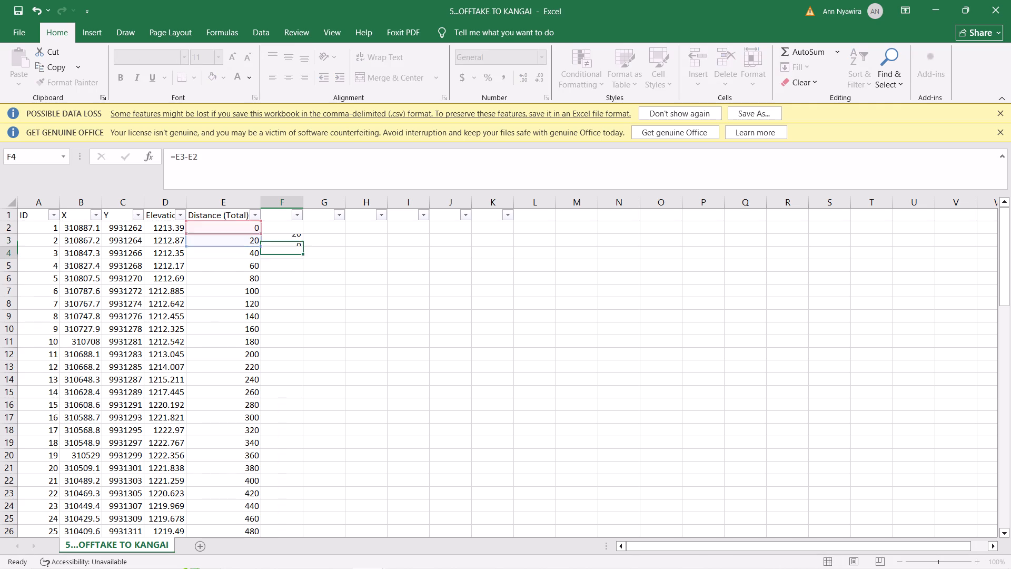
click(288, 235)
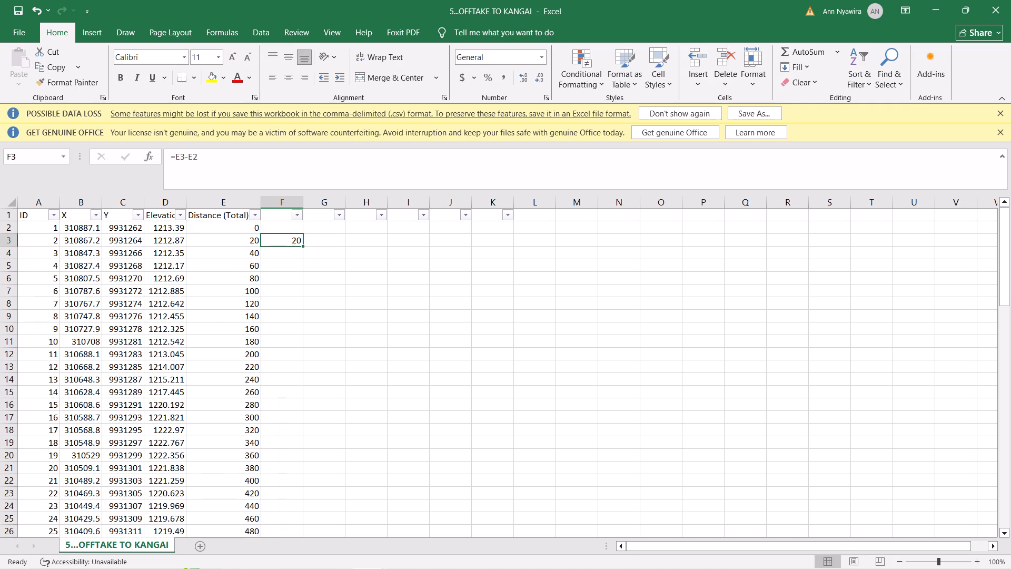
double_click(304, 244)
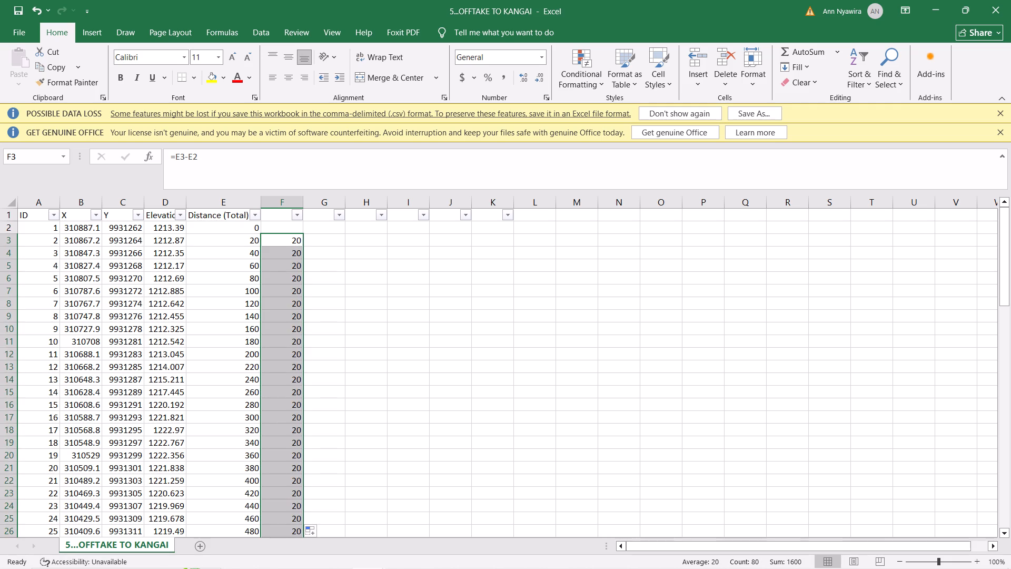
Enter =F4-F3 in cell G4 and fill the formula down column G to check the intervals for differences.
click(314, 256)
key(equal)
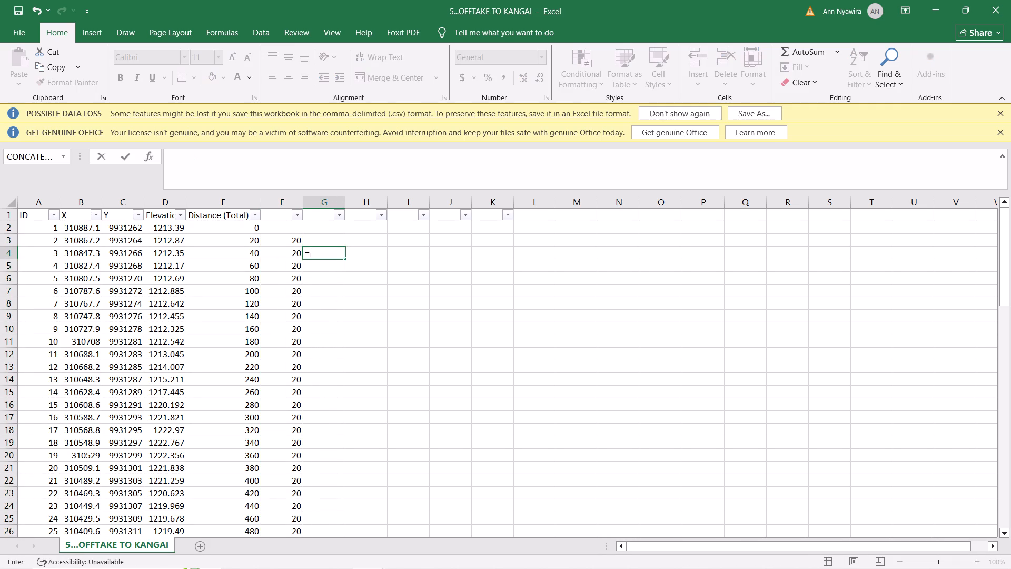
click(290, 248)
key(minus)
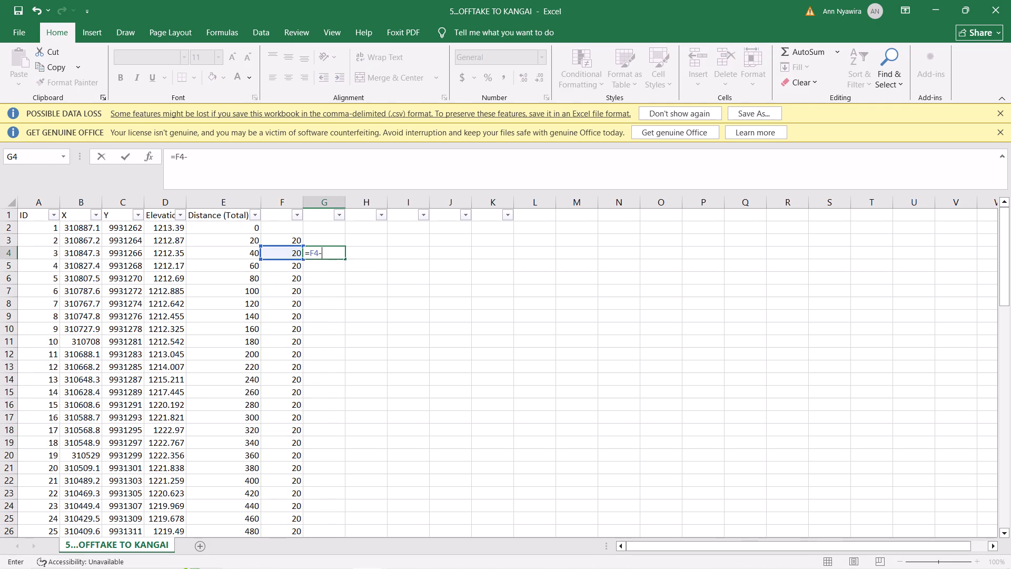
click(296, 239)
key(Return)
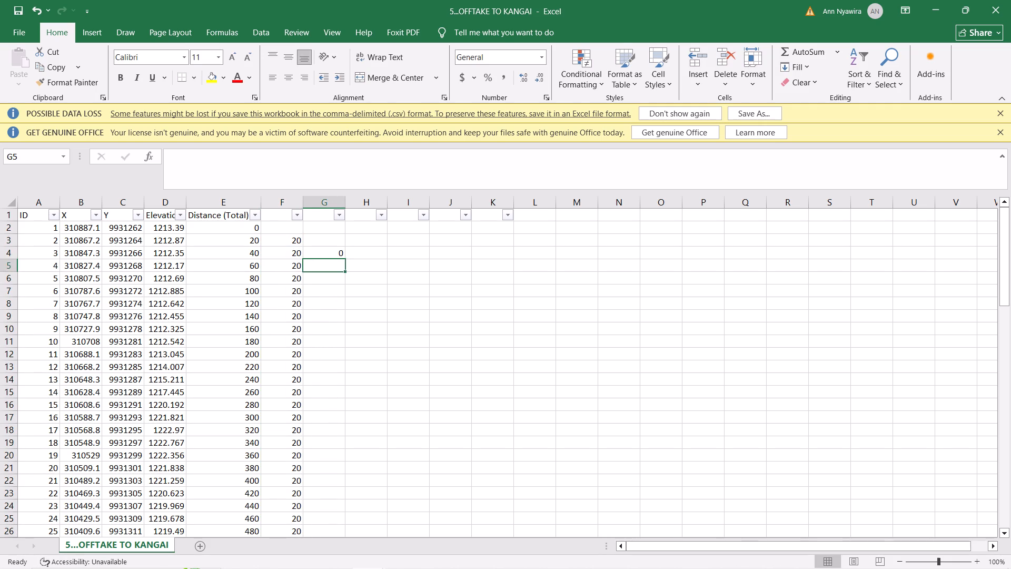
click(330, 250)
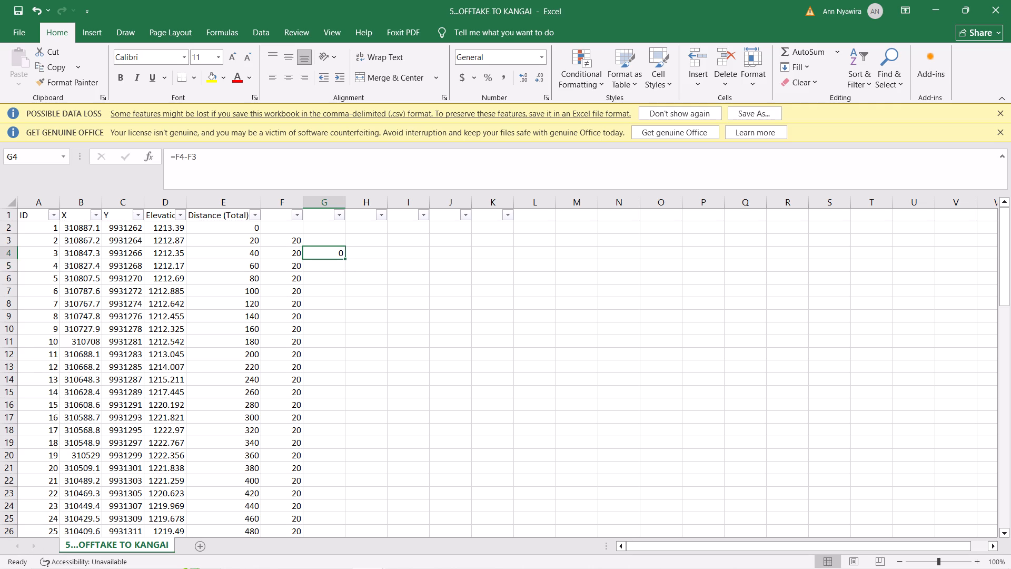
double_click(345, 258)
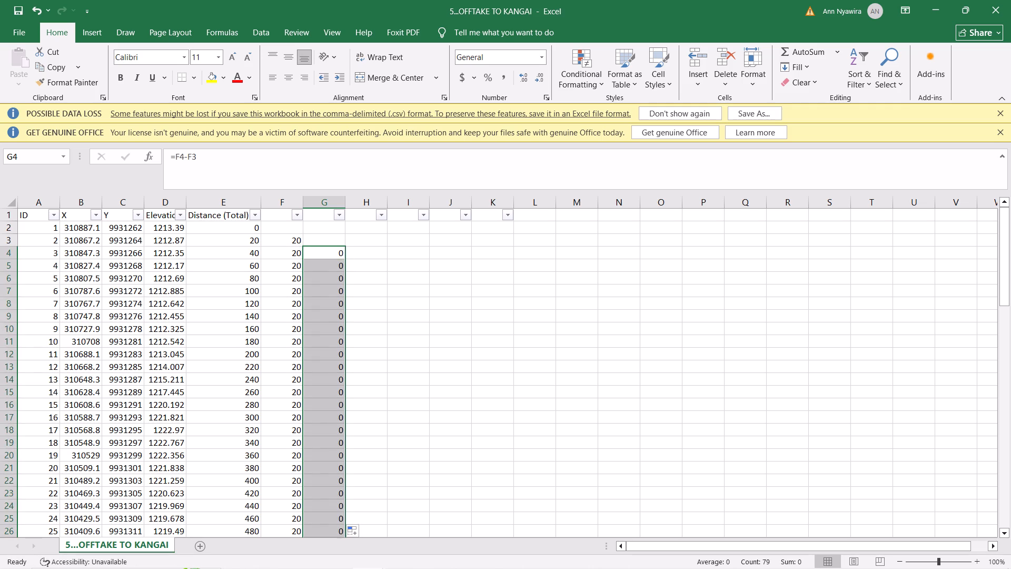
Check the interval differences in column G down to the last row and turn off filtering on the header row.
click(331, 319)
scroll(331, 319, down, 2)
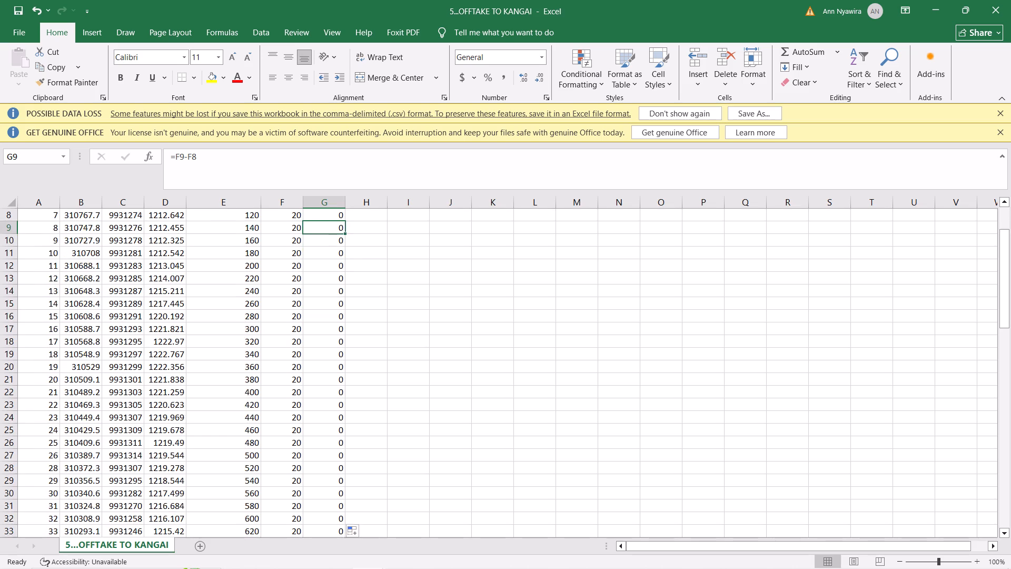
scroll(331, 319, down, 5)
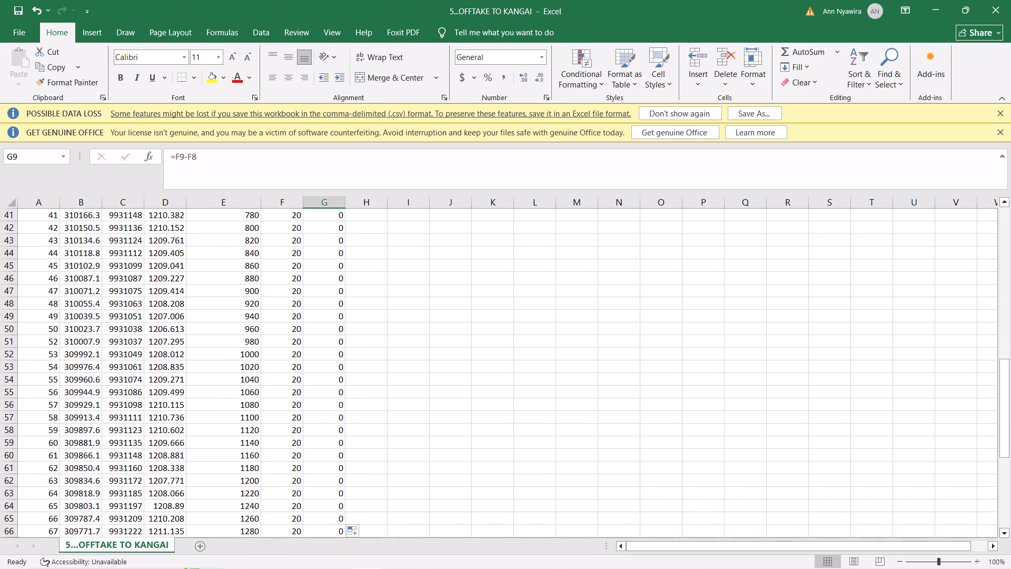
scroll(331, 319, down, 3)
scroll(331, 319, up, 10)
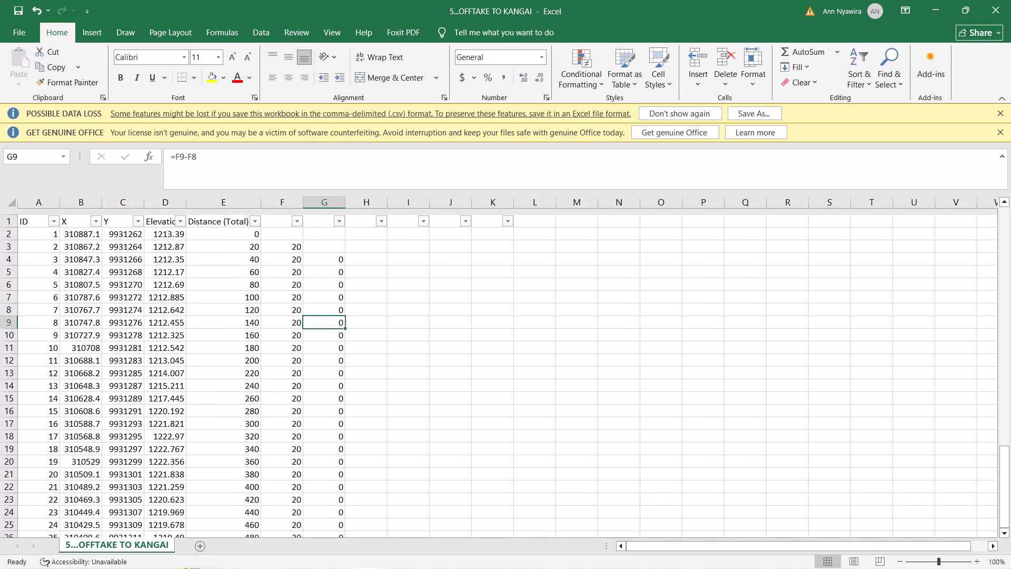
key(ctrl+a)
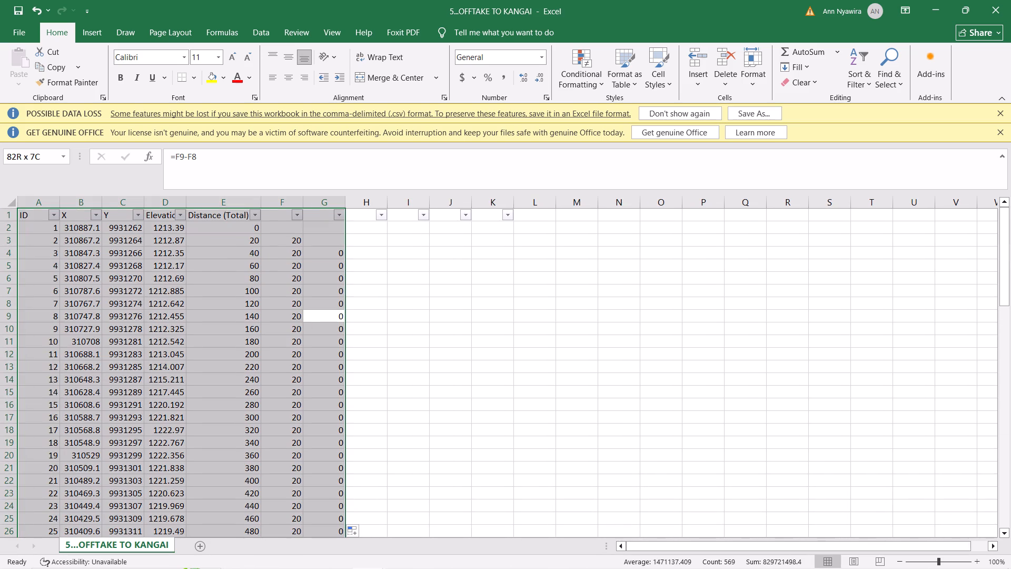
click(853, 64)
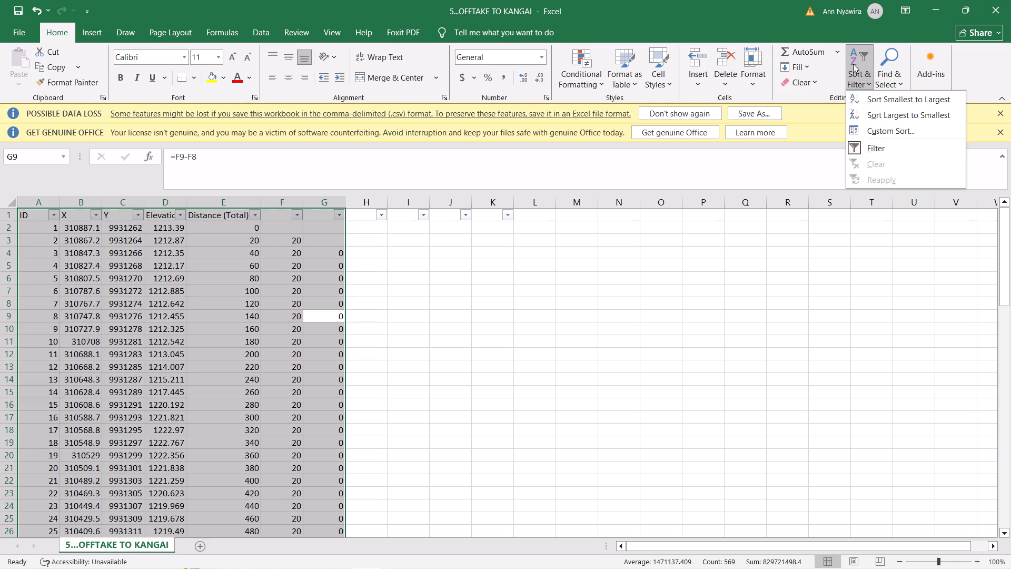
click(856, 146)
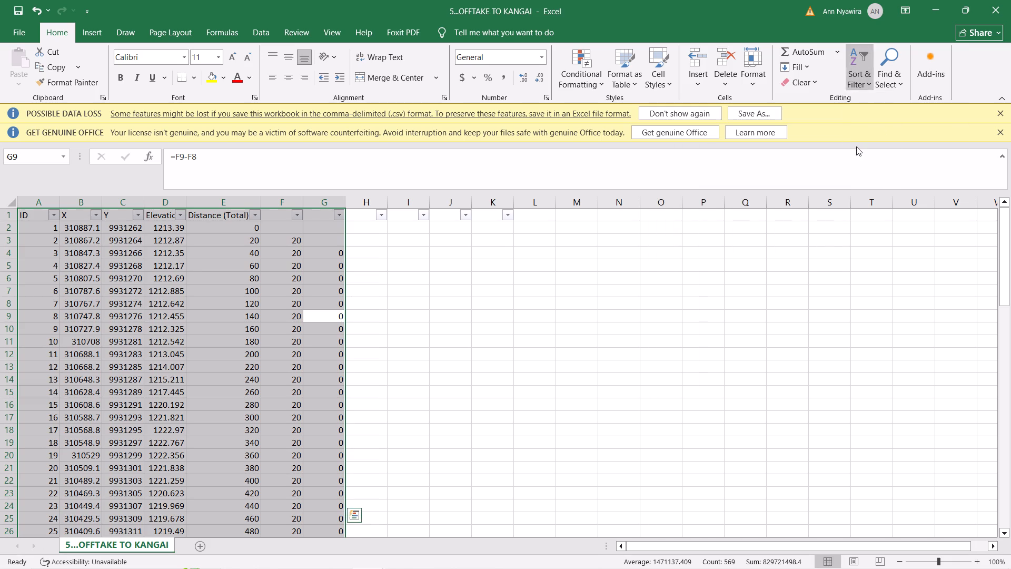
click(560, 396)
scroll(394, 391, down, 1)
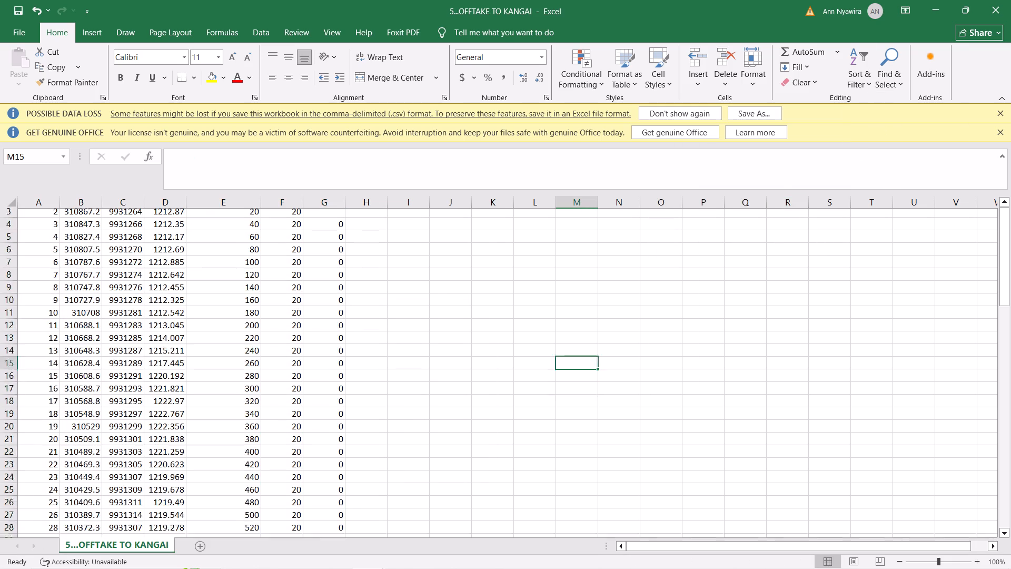
scroll(394, 391, down, 2)
scroll(394, 391, up, 4)
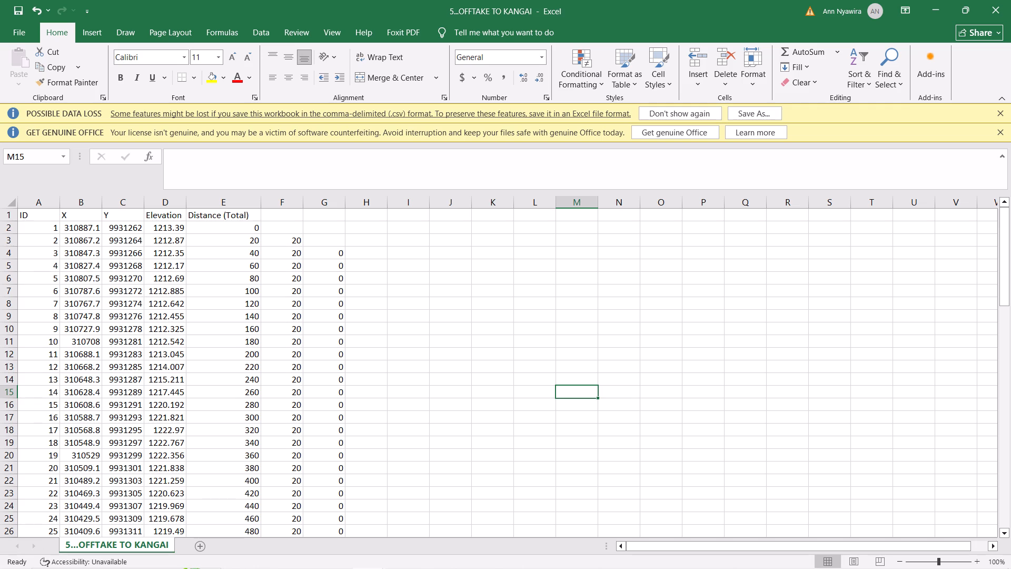
Resave the workbook as the comma-delimited CSV 5...OFFTAKE TO KANGAI in folder 2, replacing the existing file, and close it.
click(21, 27)
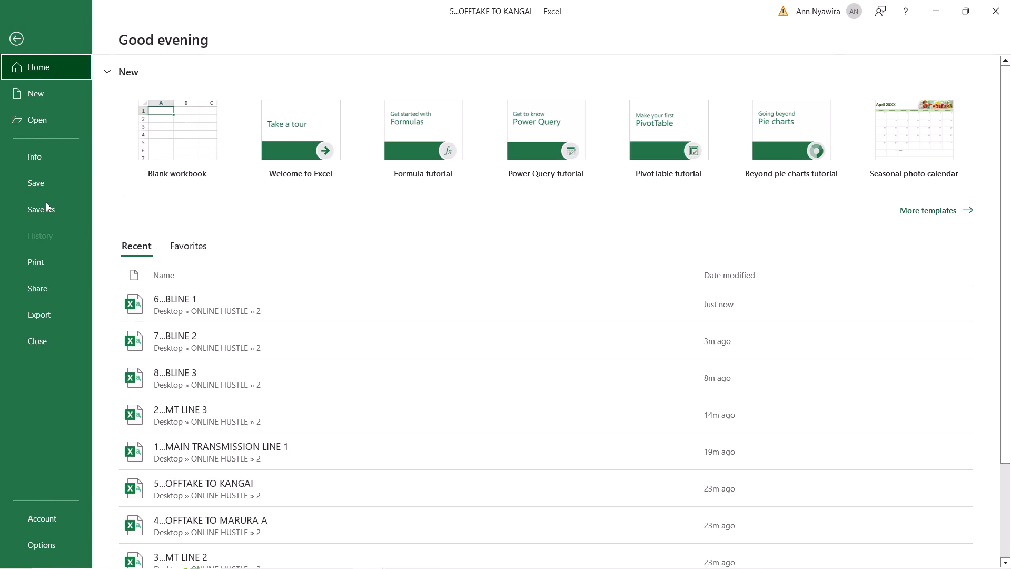
click(46, 202)
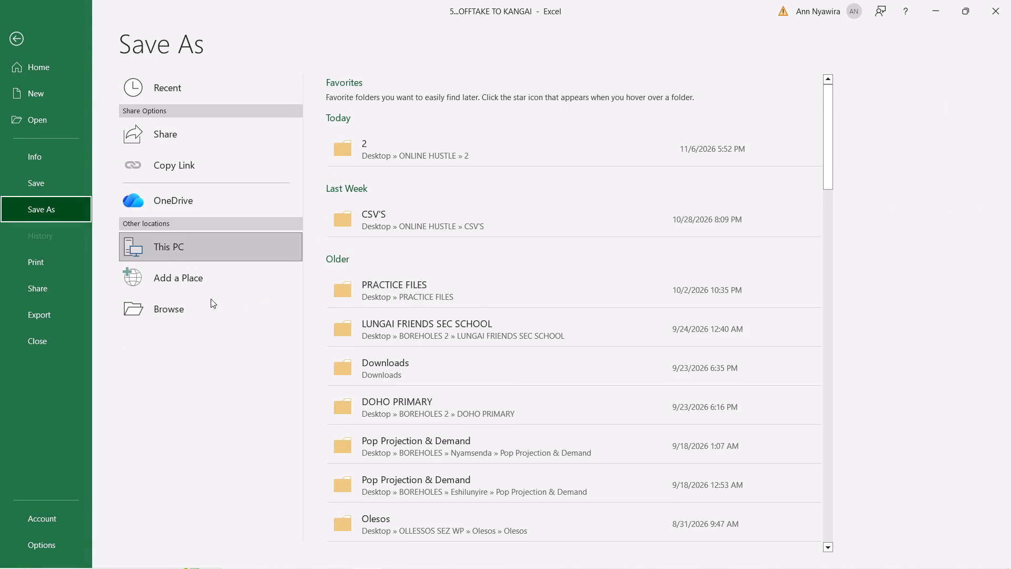
click(187, 302)
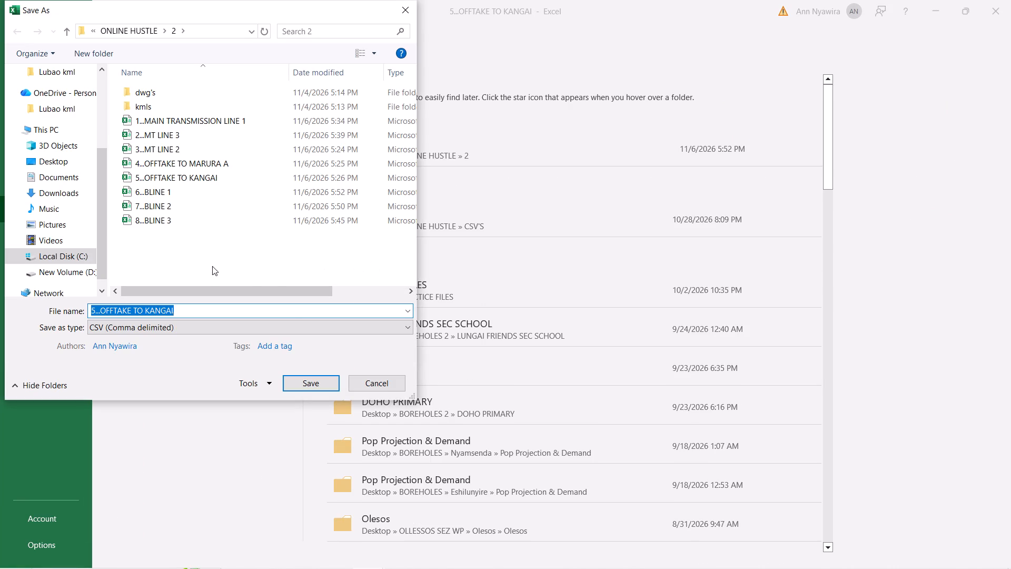
click(316, 383)
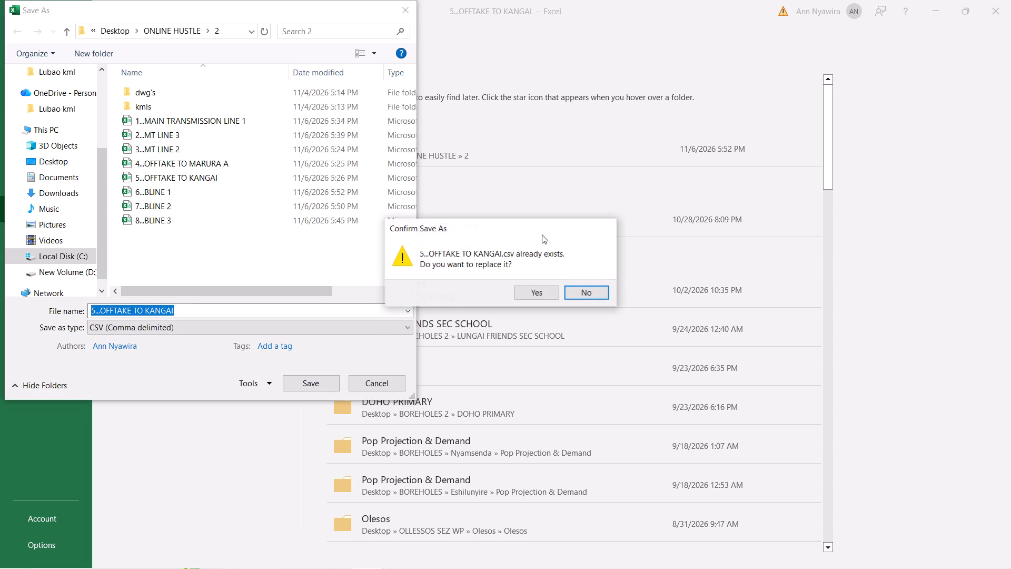
click(539, 292)
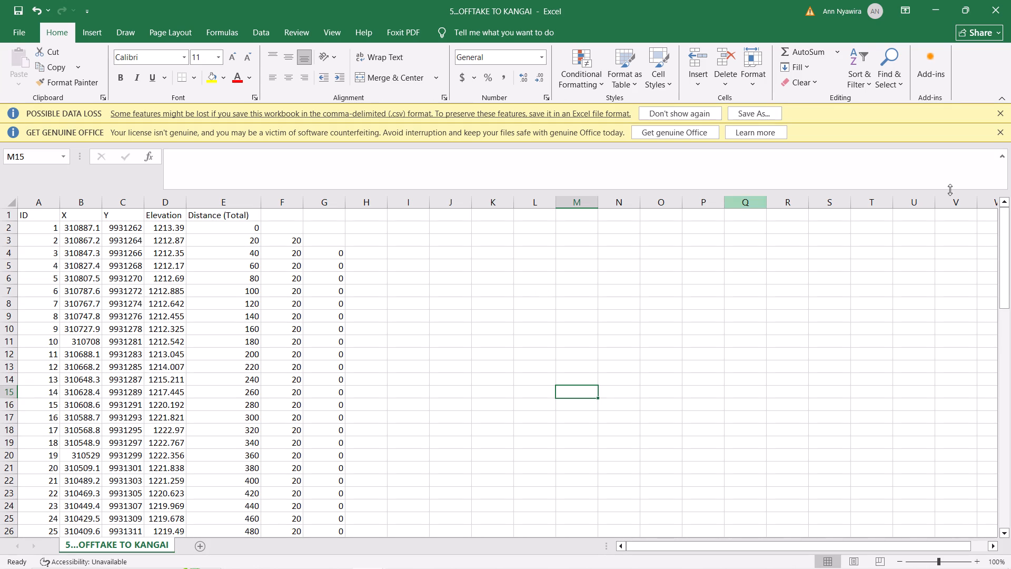
click(997, 9)
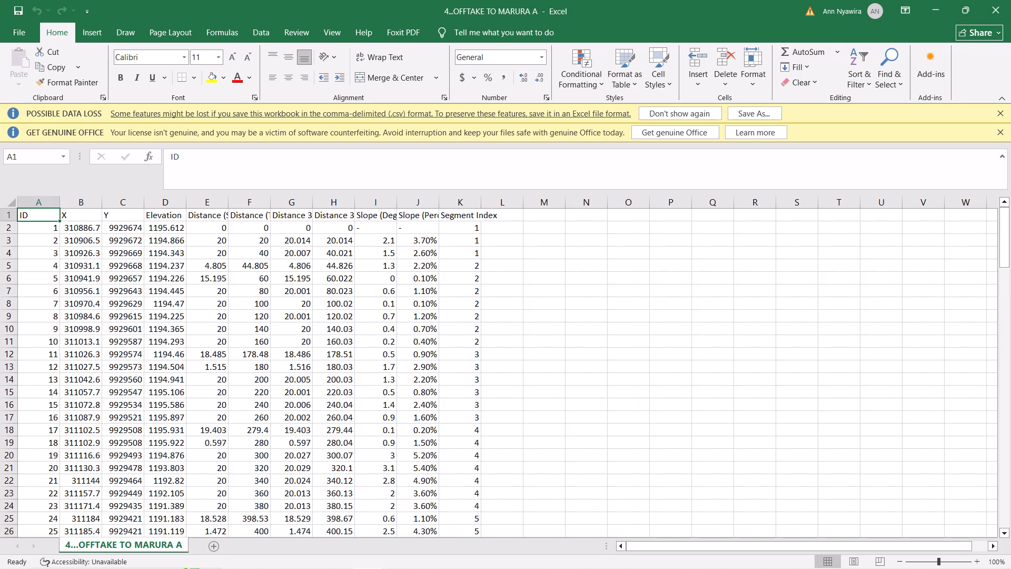
In 4...OFFTAKE TO MARURA A, delete the Distance (Segment) column and widen the Distance (Total) column to show its full heading.
click(209, 208)
right_click(209, 208)
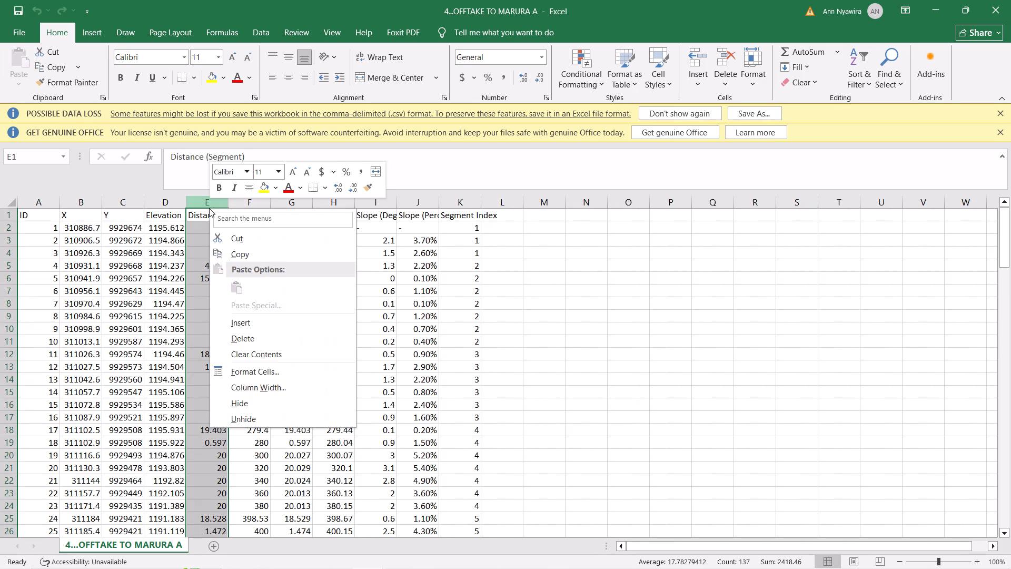
click(275, 341)
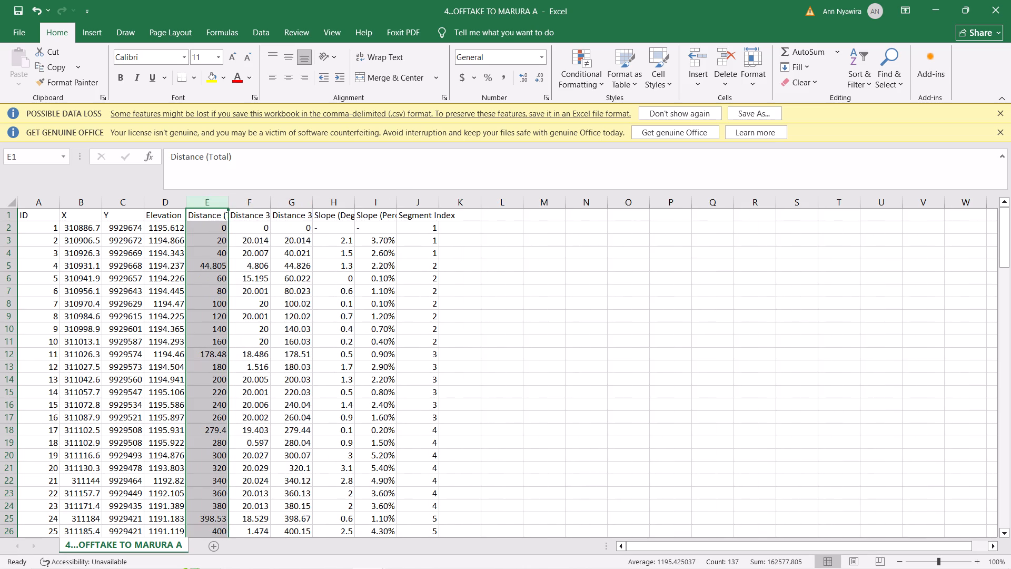
drag(234, 203, 270, 207)
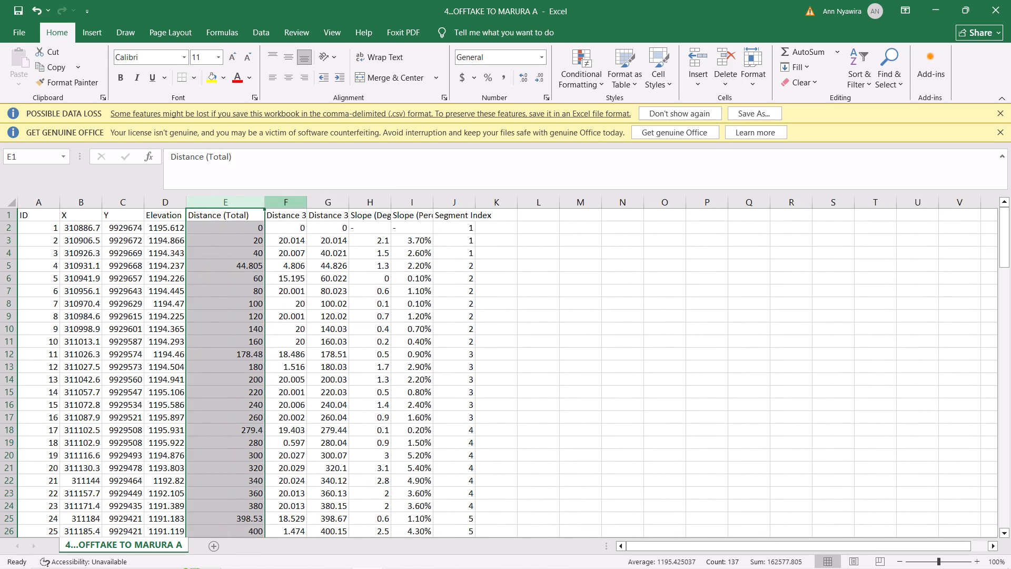
Delete columns F to J, from Distance 3D (Segment) through Segment Index.
drag(292, 201, 468, 230)
right_click(393, 297)
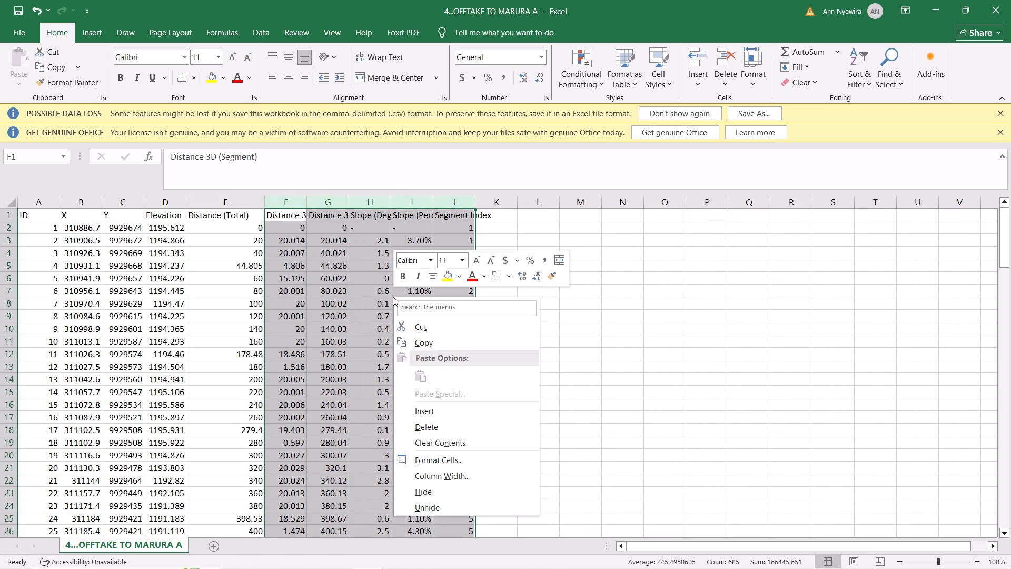
click(452, 423)
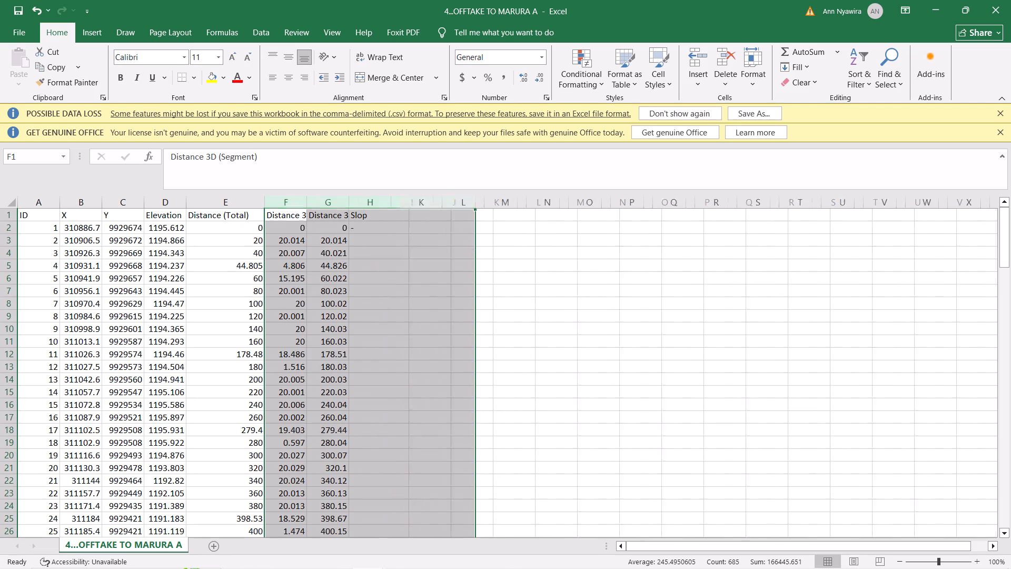
click(283, 242)
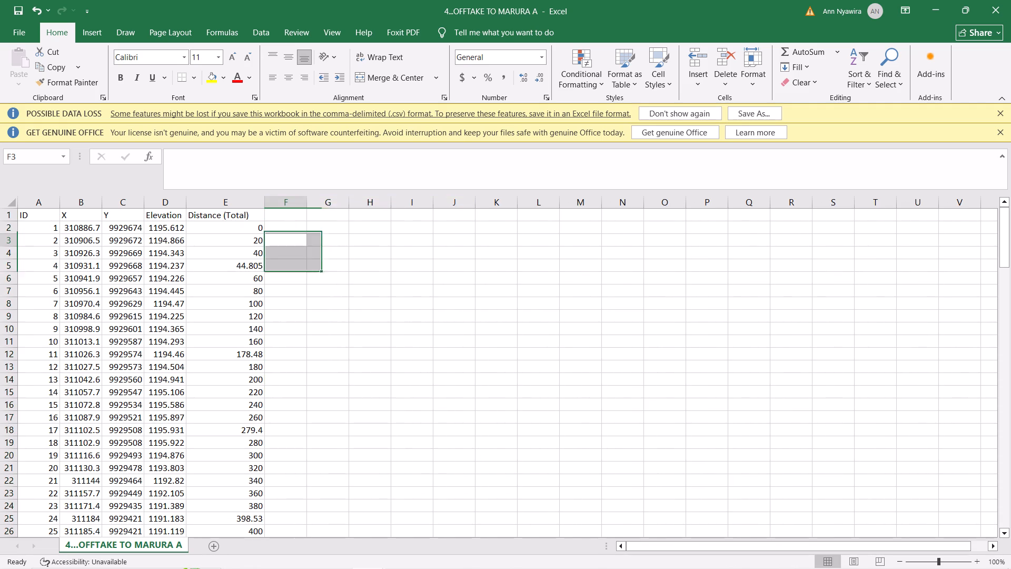
Set the last Distance (Total) value, in cell E137, to 2420.
scroll(230, 334, down, 5)
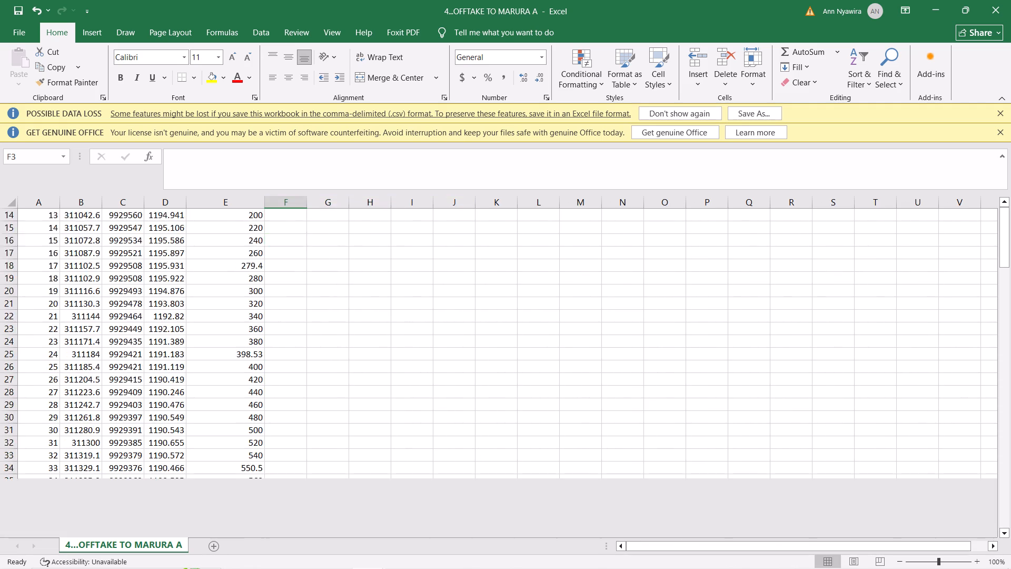
scroll(230, 334, down, 5)
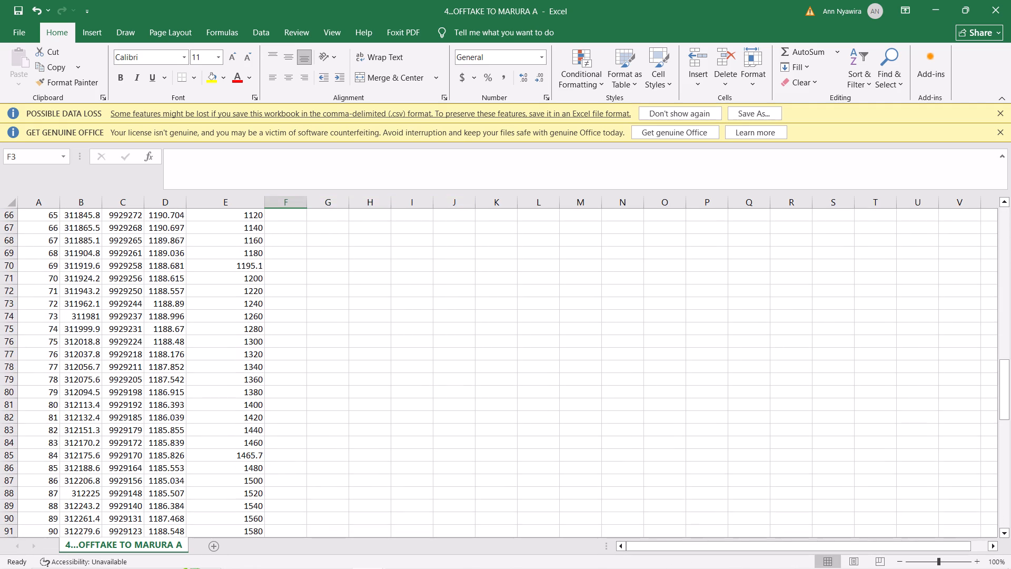
scroll(230, 334, down, 6)
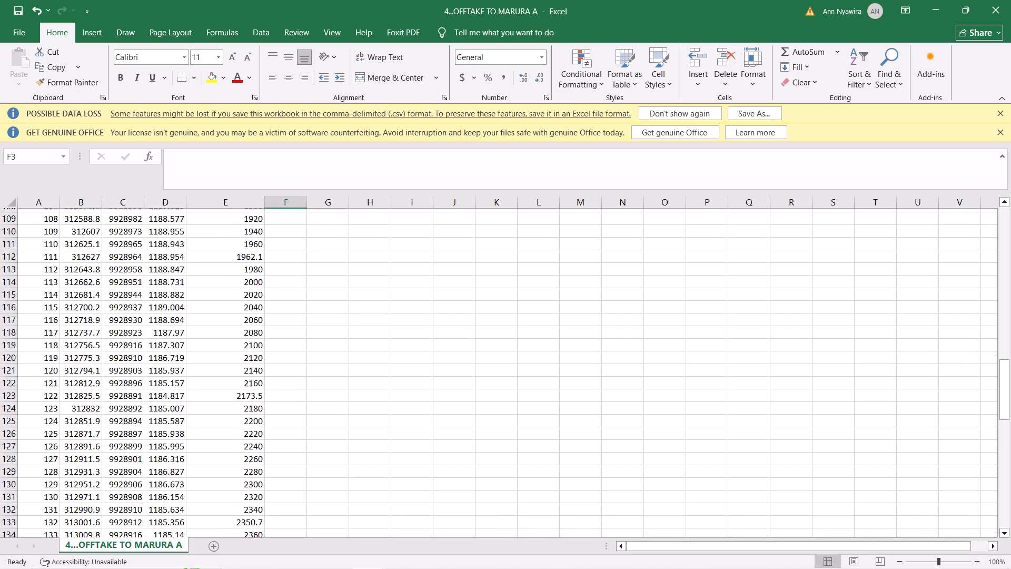
scroll(230, 334, down, 3)
scroll(230, 334, up, 4)
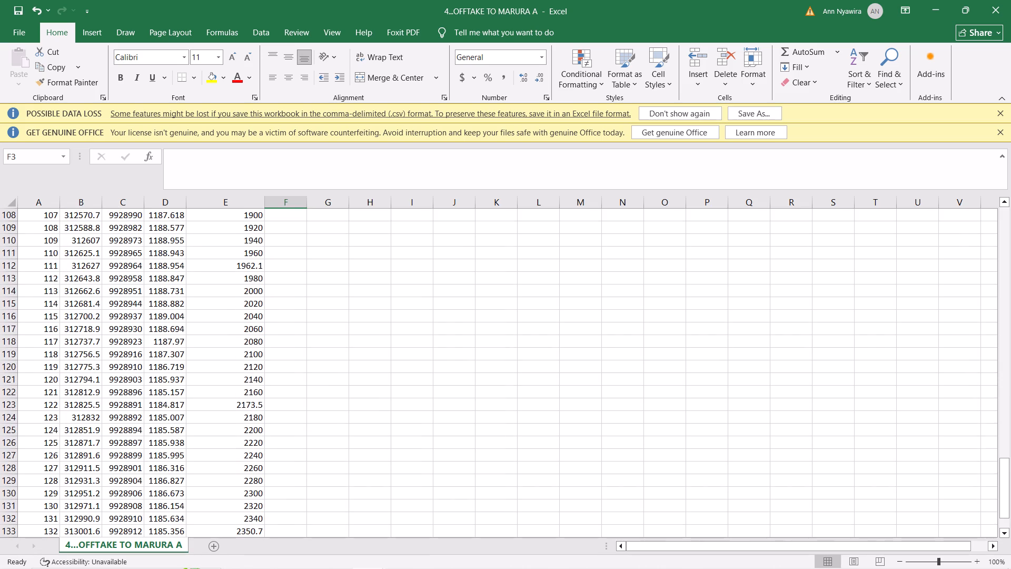
scroll(263, 378, down, 5)
scroll(263, 378, up, 1)
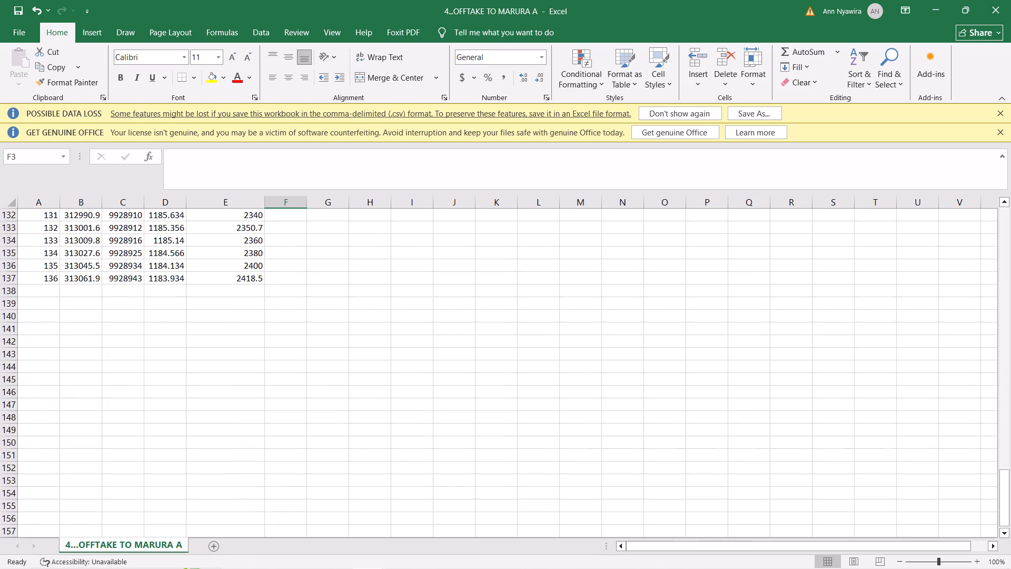
scroll(263, 378, up, 1)
click(250, 302)
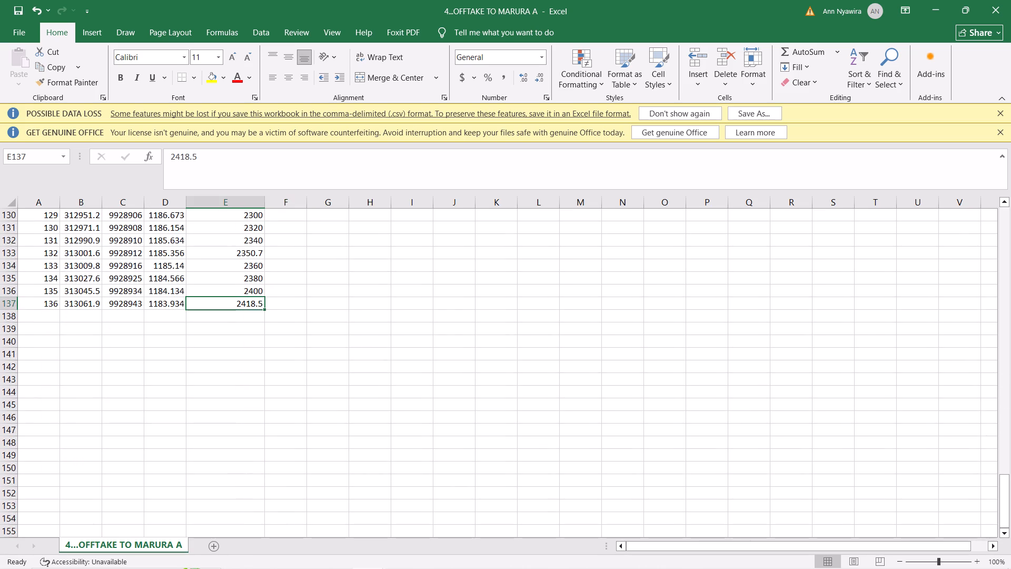
text(25)
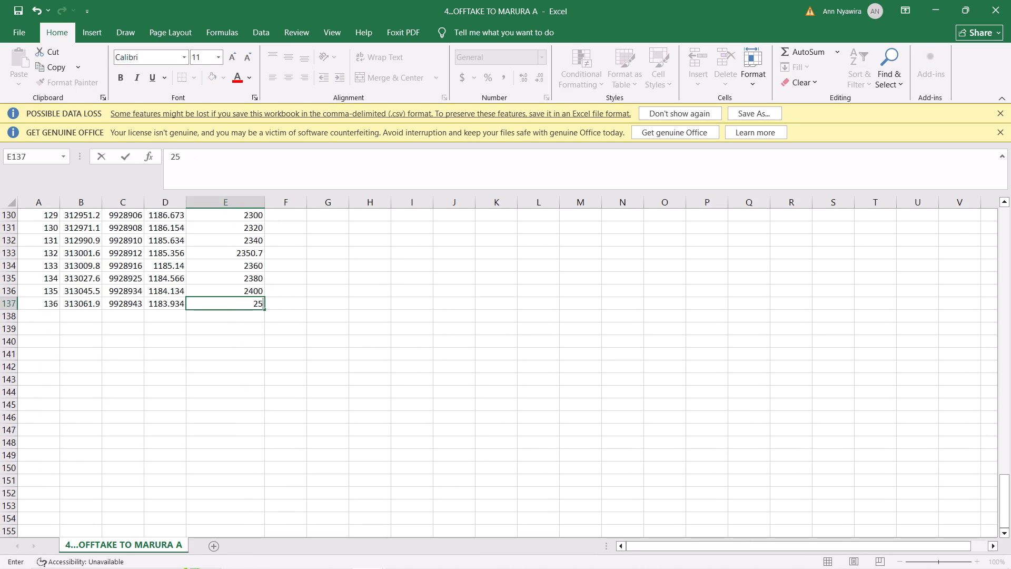
key(BackSpace)
text(420)
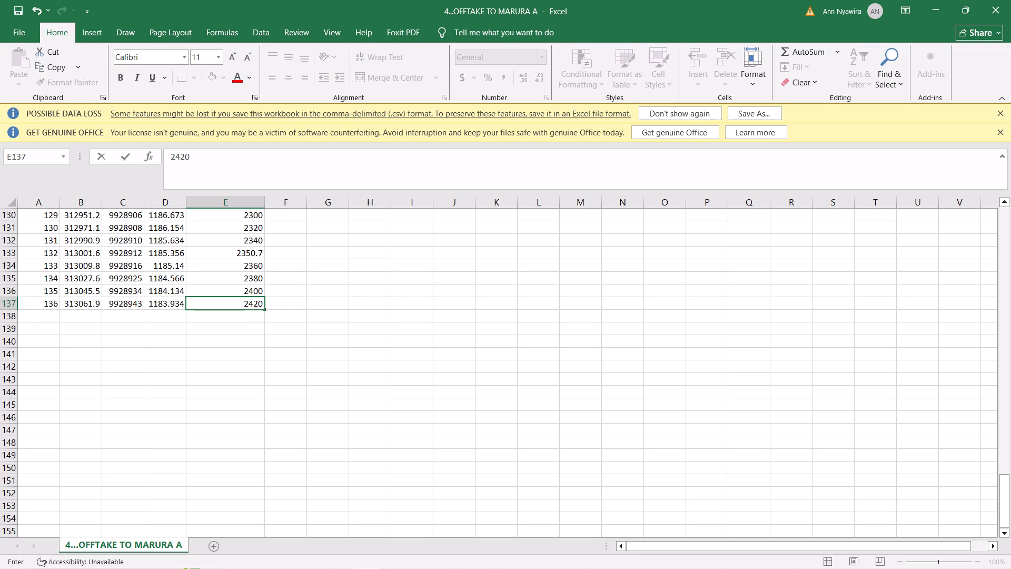
key(Return)
Select the whole sheet and turn on filtering for the header row.
scroll(250, 302, up, 14)
scroll(250, 302, up, 8)
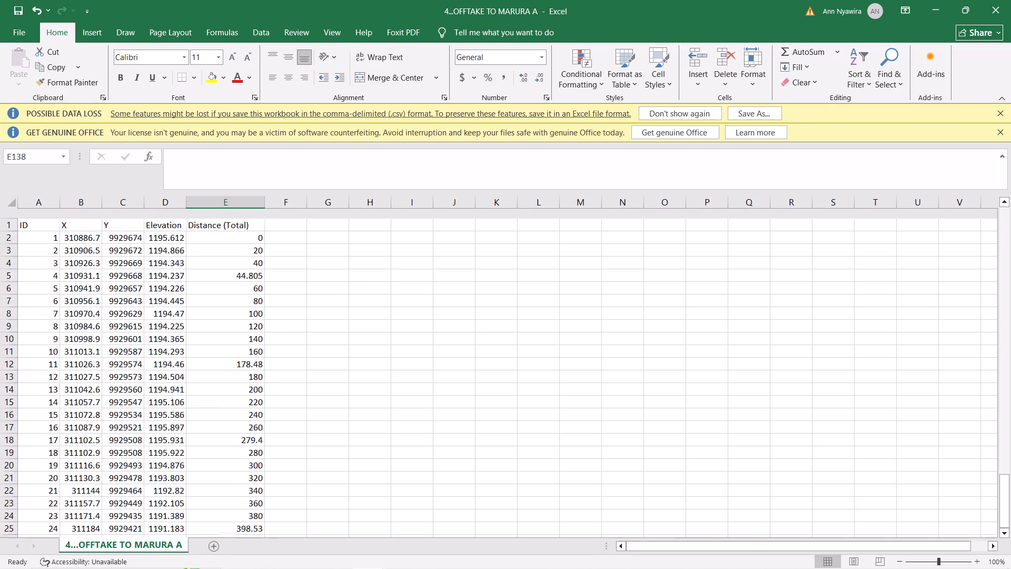
scroll(250, 302, up, 7)
key(ctrl+a)
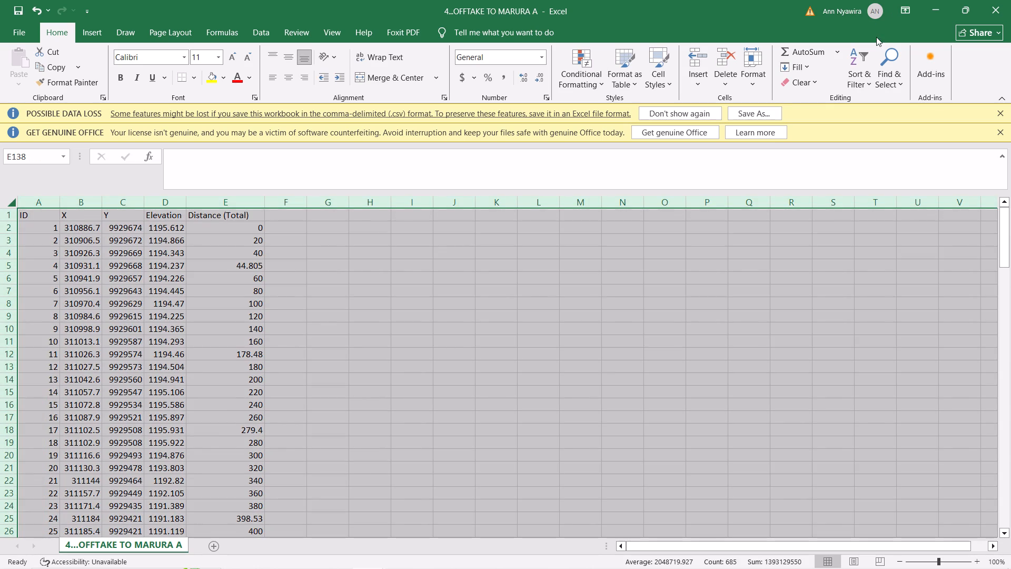
click(858, 69)
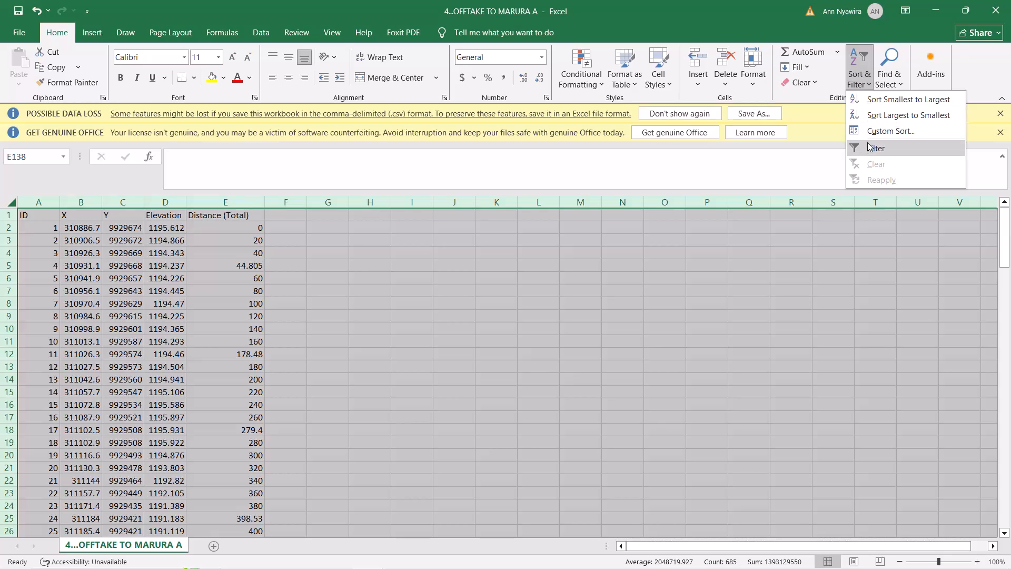
click(867, 142)
click(583, 318)
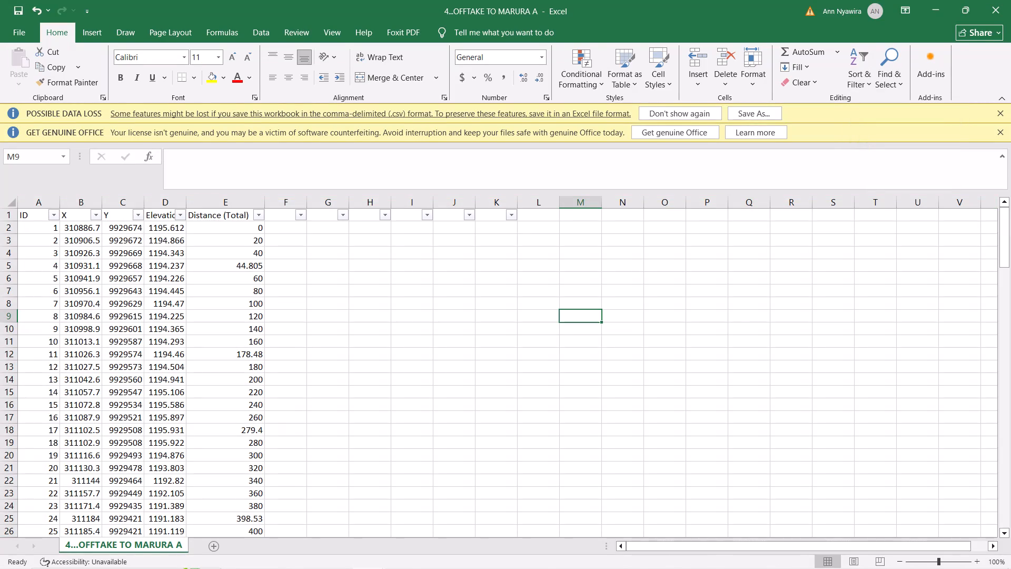
Filter the Distance (Total) column by searching for a decimal point, keeping only the values that are not whole numbers.
click(283, 239)
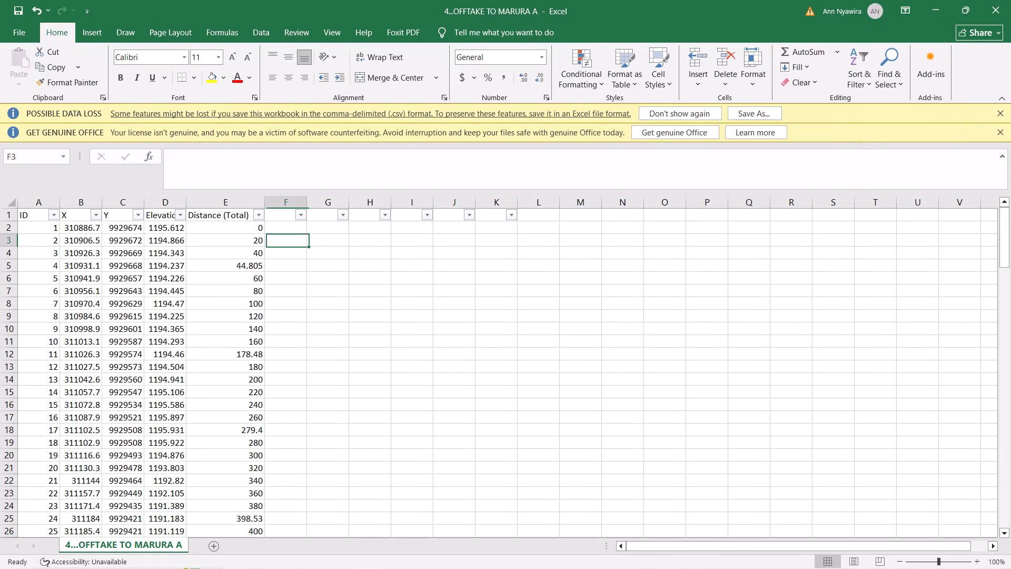
drag(247, 205, 252, 213)
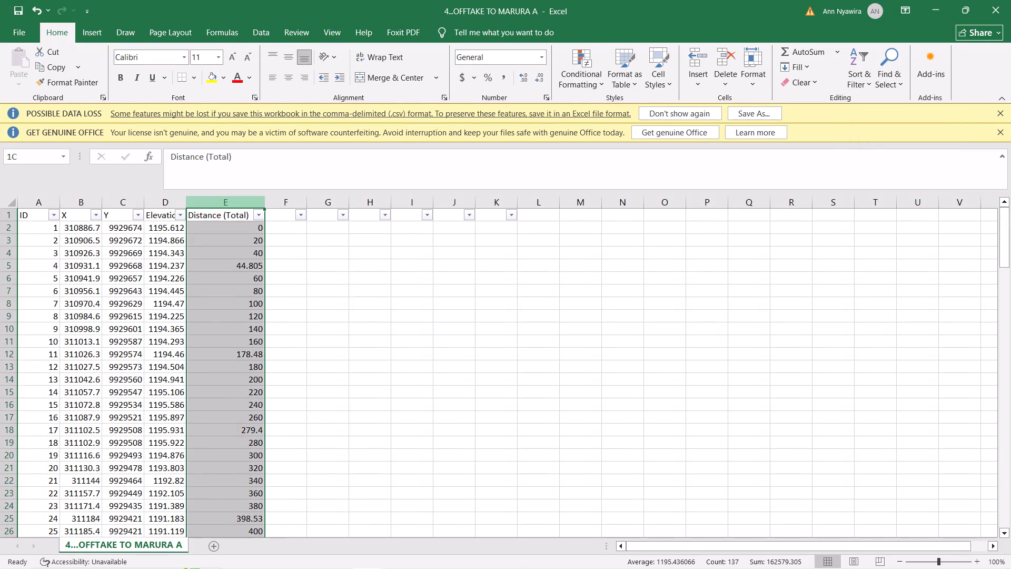
drag(252, 213, 258, 217)
click(258, 217)
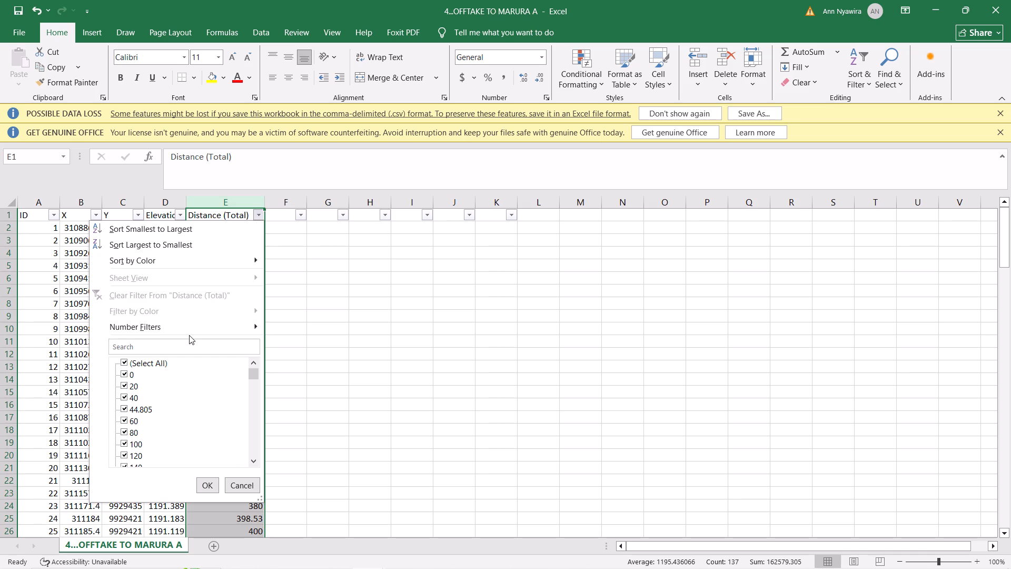
click(182, 344)
key(period)
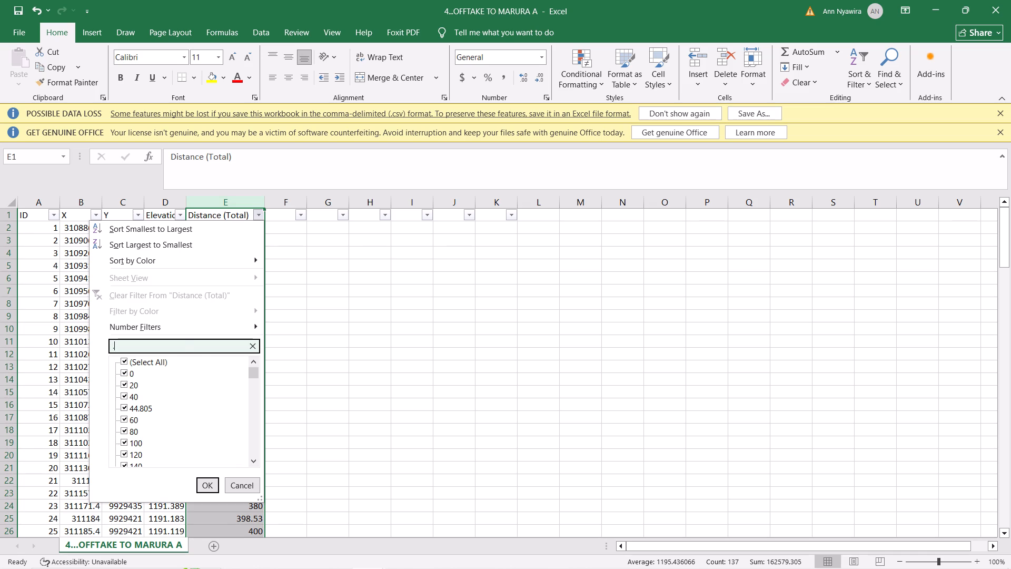
key(Return)
click(244, 253)
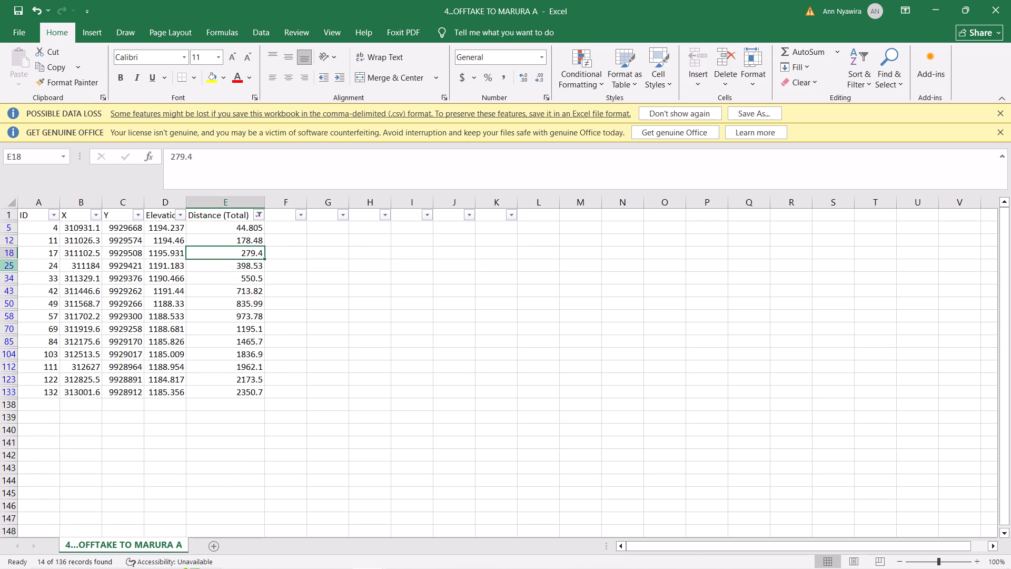
Delete all the filtered rows with decimal distances as entire sheet rows, and clear the filter from Distance (Total).
drag(45, 228, 224, 377)
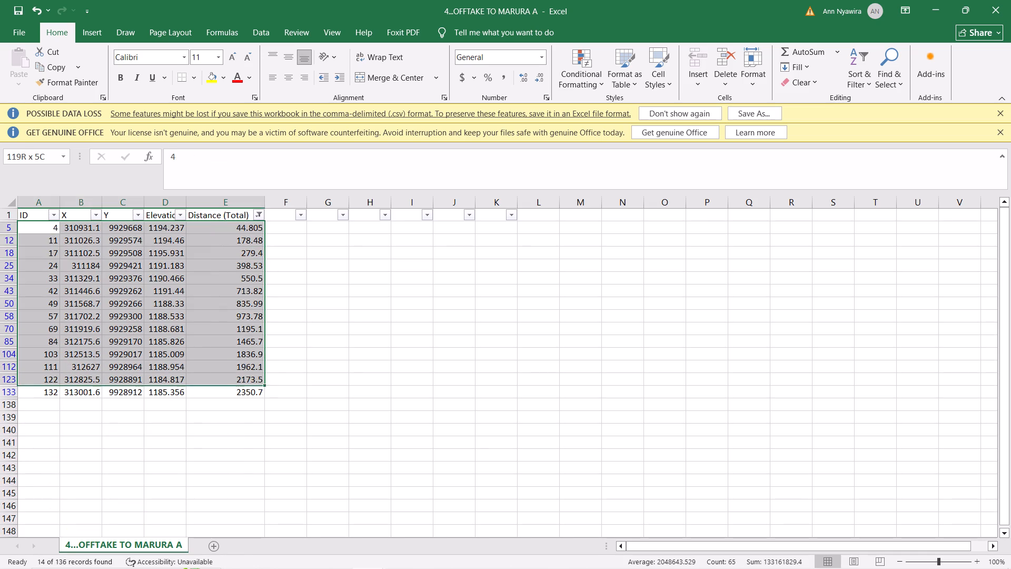
drag(224, 377, 223, 393)
right_click(167, 259)
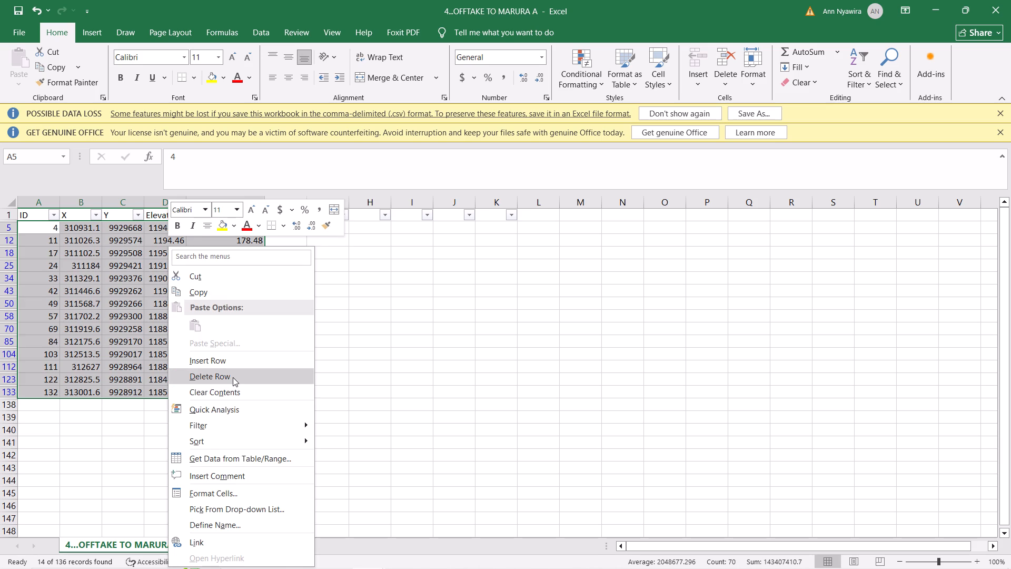
click(233, 377)
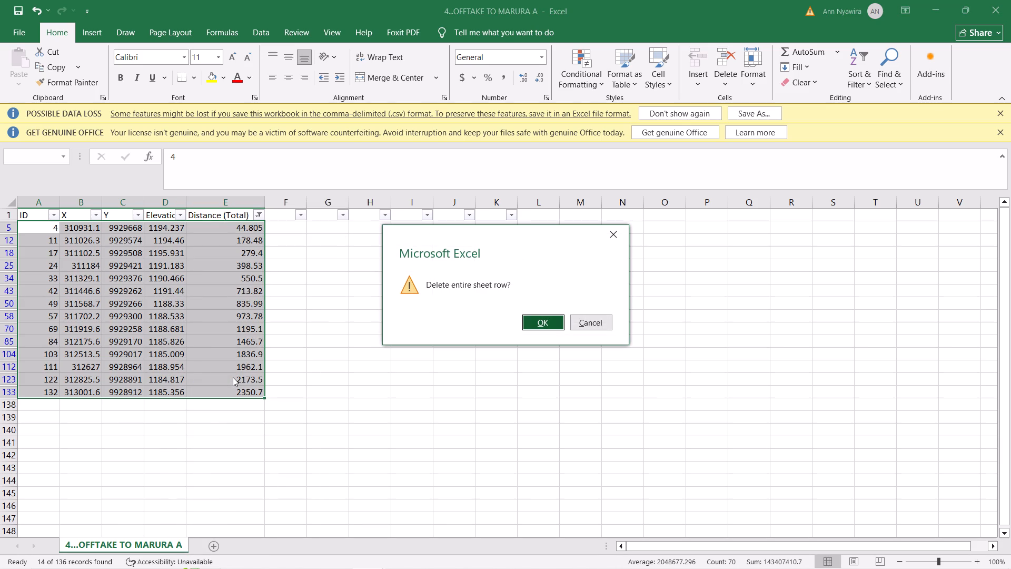
click(547, 321)
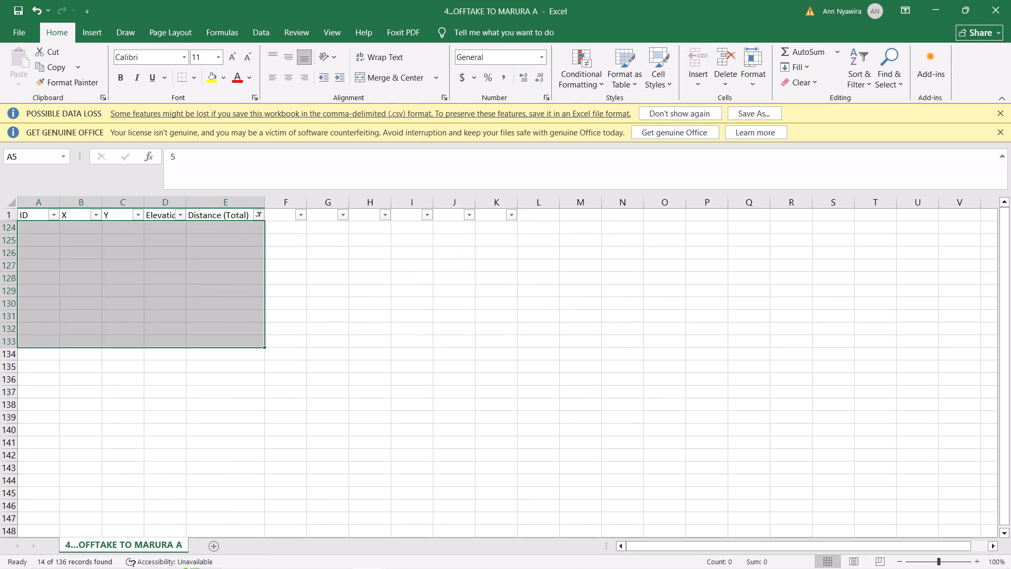
click(262, 211)
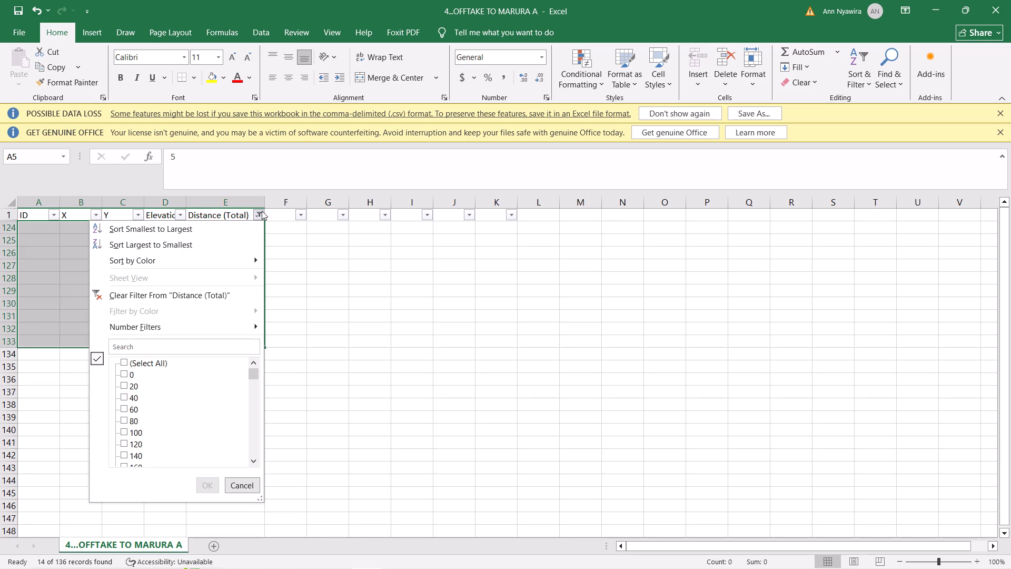
click(181, 298)
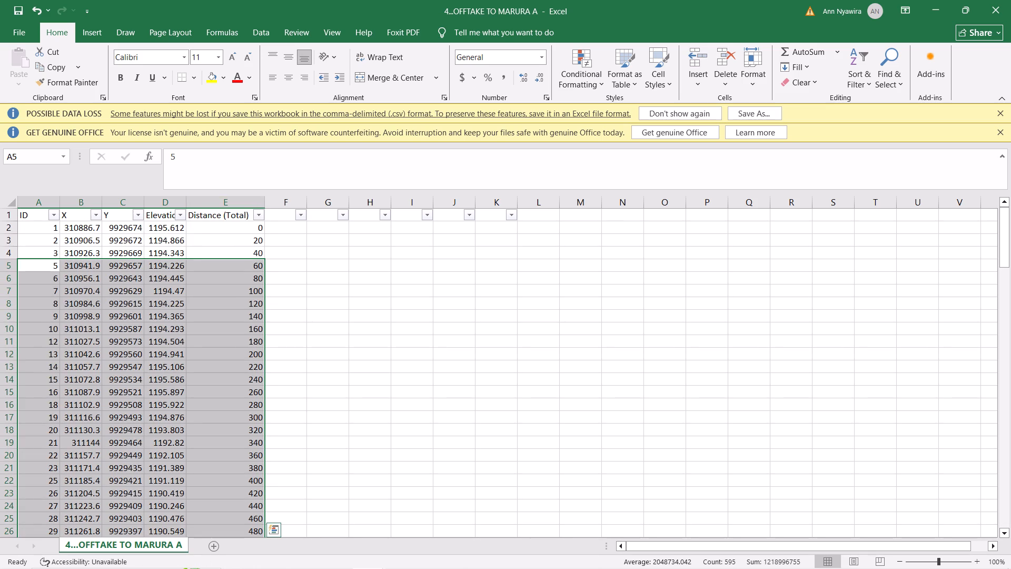
Enter the formula =E3-E2 in cell F3 and fill it down to the last data row.
click(291, 247)
click(294, 240)
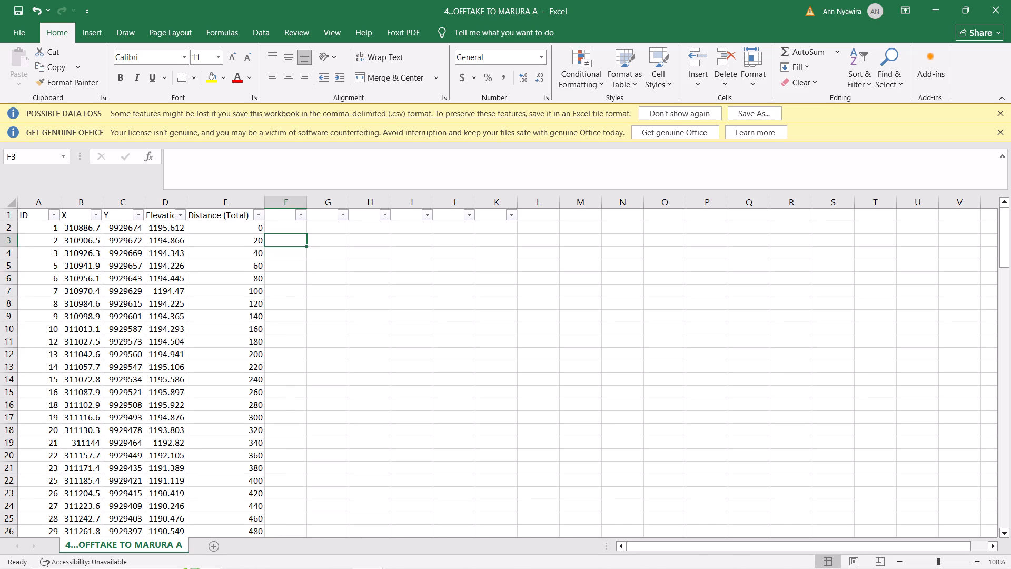
key(equal)
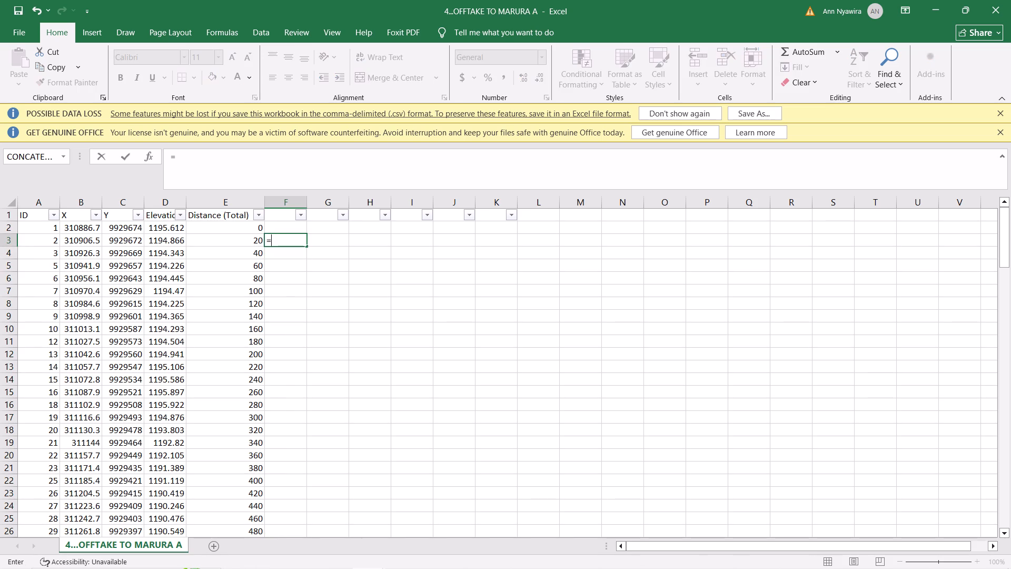
click(247, 237)
key(minus)
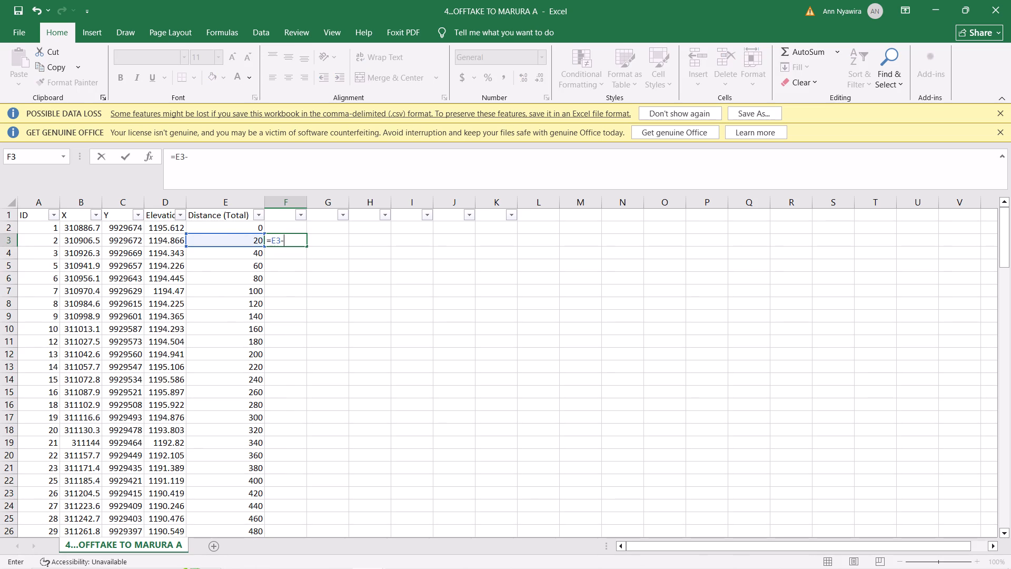
click(254, 229)
key(Return)
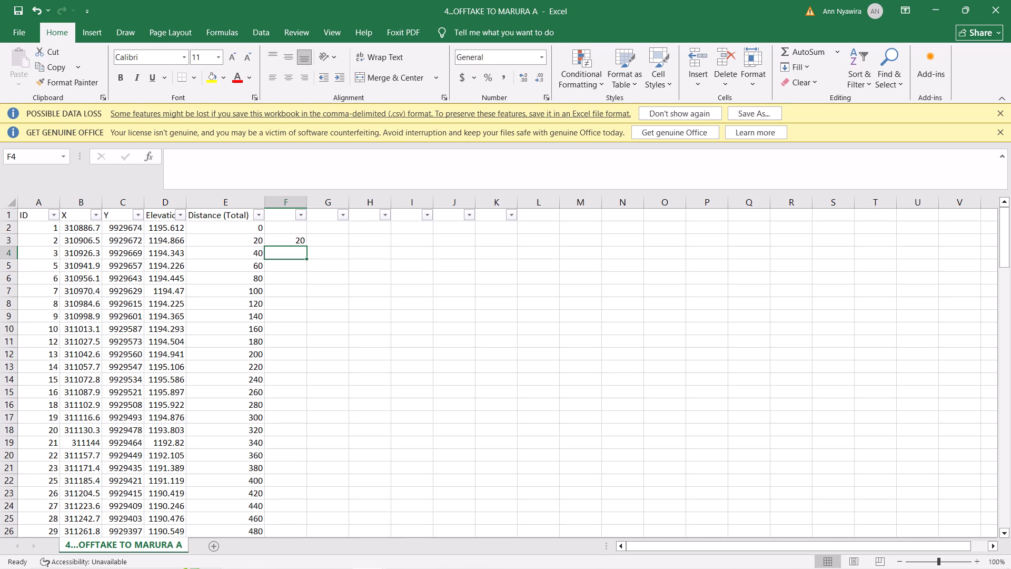
click(293, 240)
double_click(302, 244)
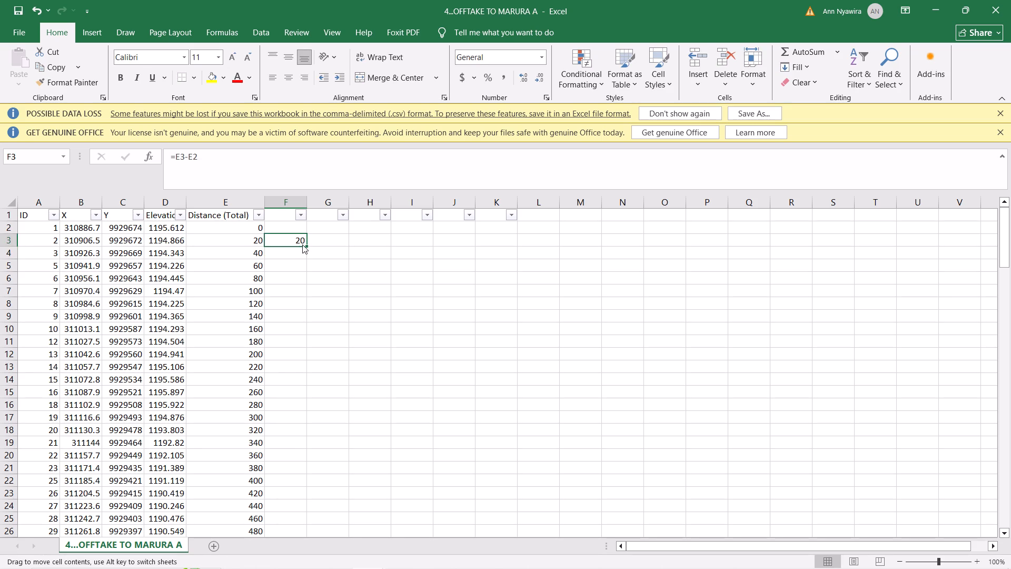
double_click(306, 245)
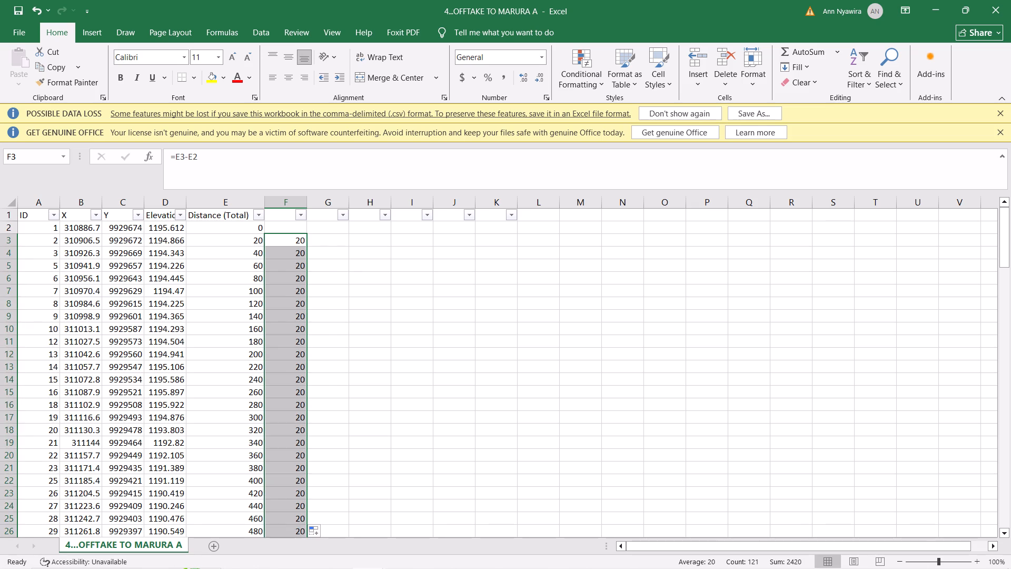
Enter the formula =F4-F3 in cell G4 and fill it down to the last data row.
click(325, 258)
key(equal)
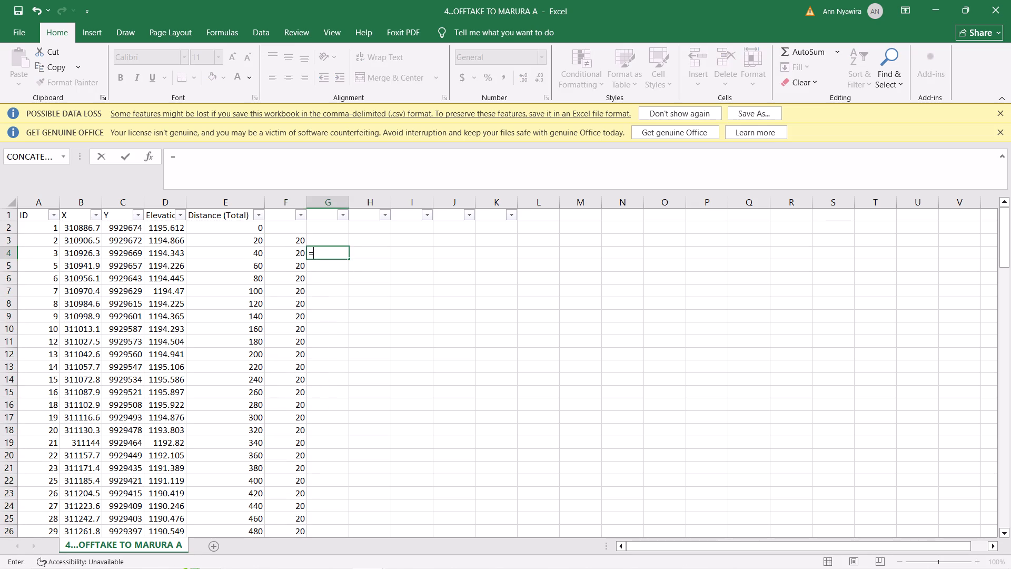
click(299, 254)
key(minus)
click(302, 243)
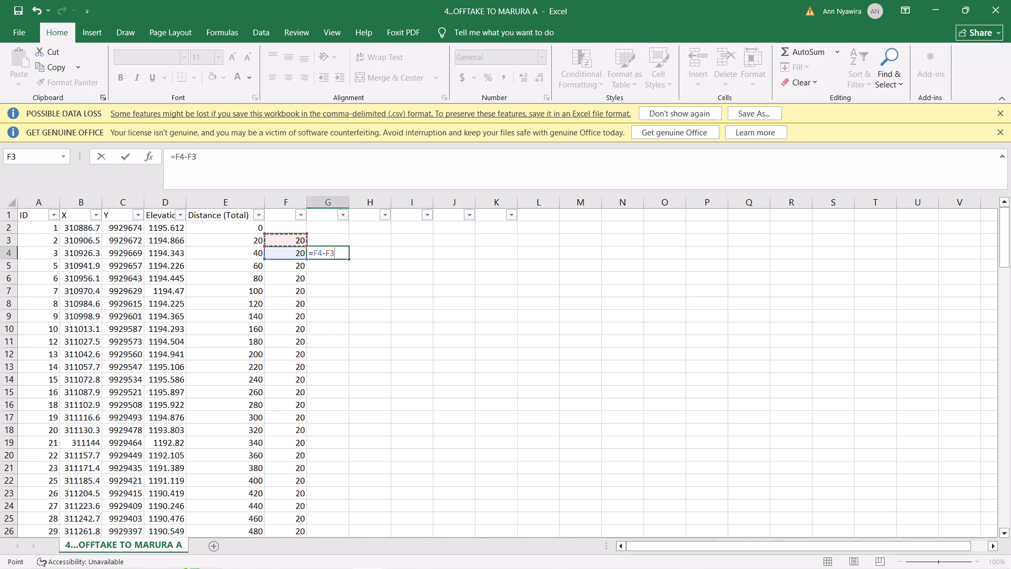
key(Return)
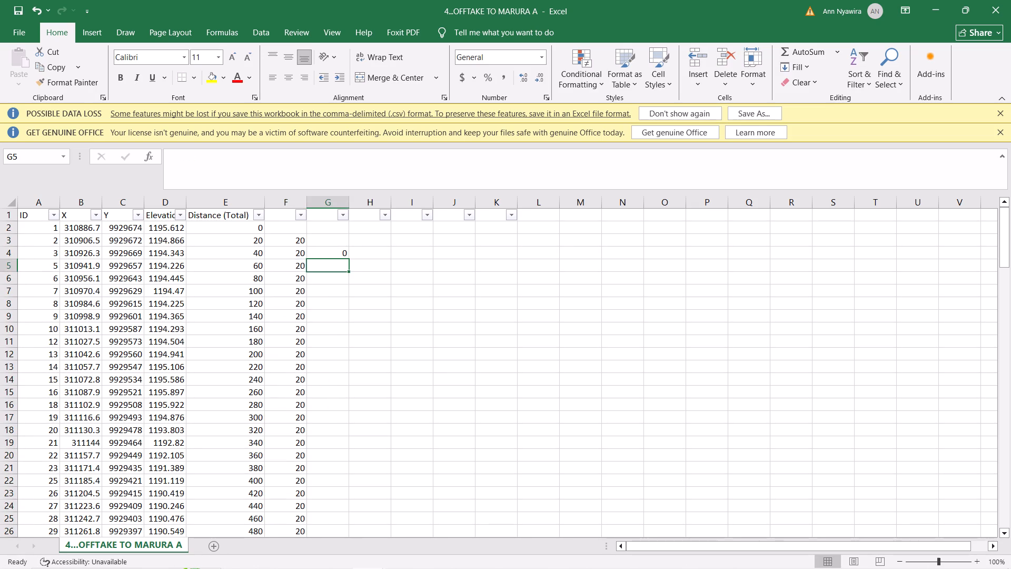
click(335, 252)
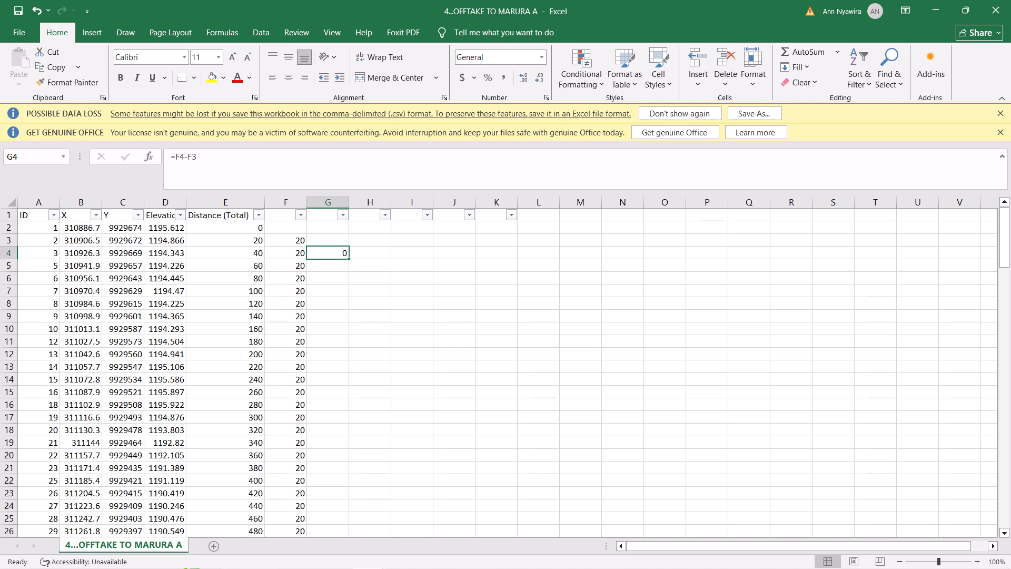
double_click(348, 256)
Examine the difference values in columns F and G down to the end of the data for irregular intervals.
click(323, 320)
scroll(323, 320, down, 2)
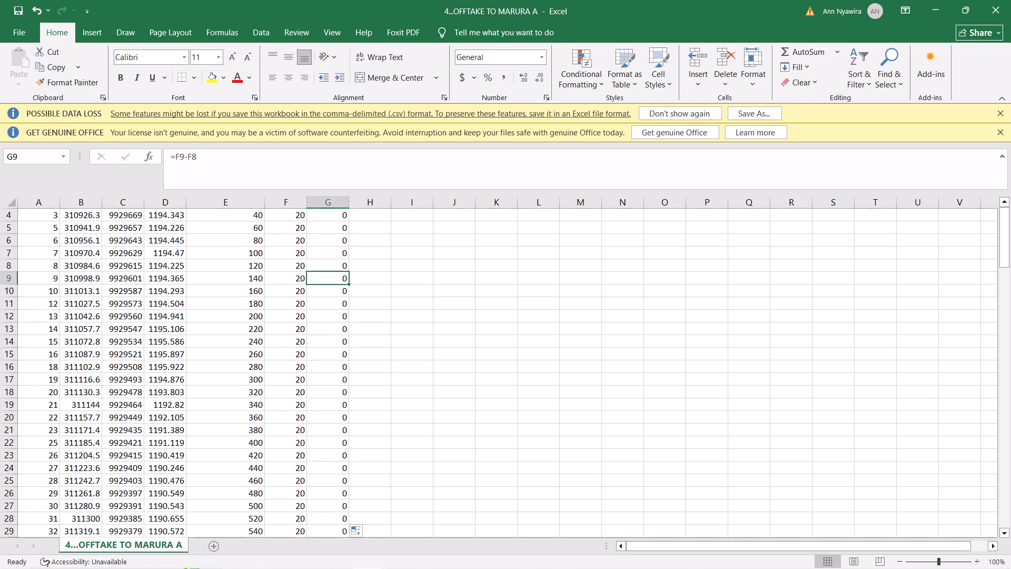
scroll(323, 320, down, 7)
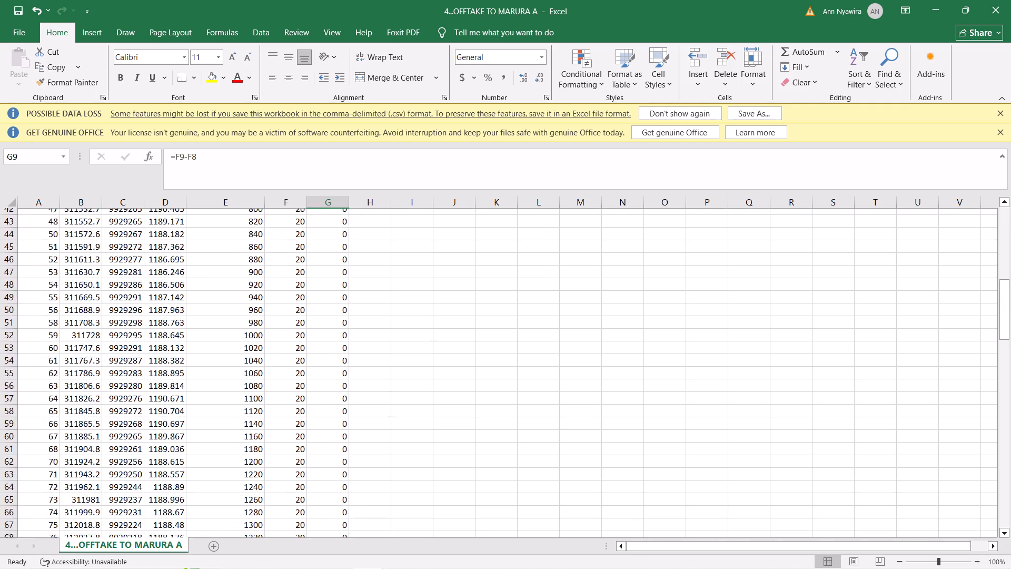
scroll(323, 320, down, 6)
scroll(323, 320, up, 2)
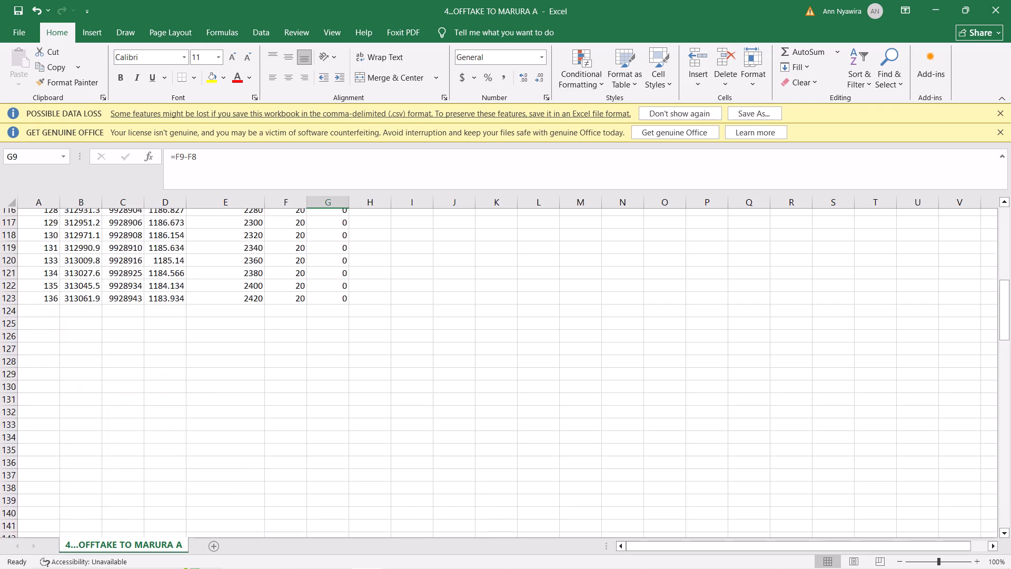
scroll(323, 320, up, 19)
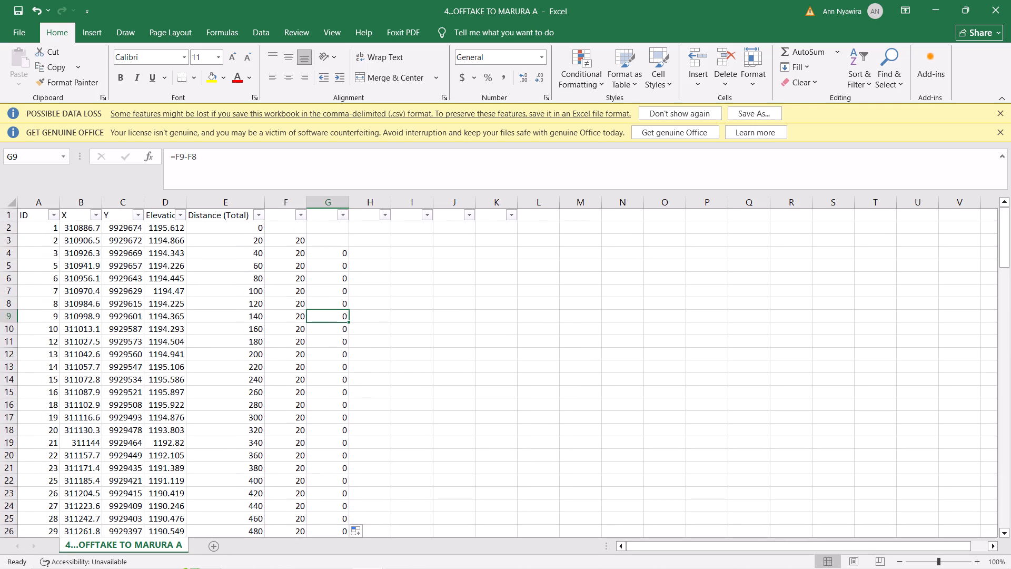
Select the whole data range and turn off filtering for the header row.
key(ctrl+a)
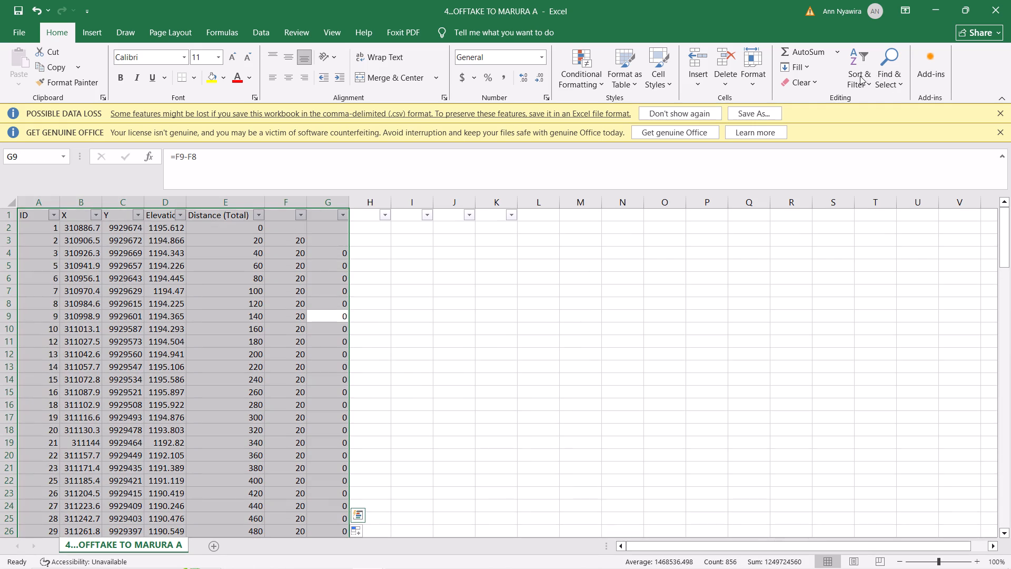
click(860, 76)
click(873, 147)
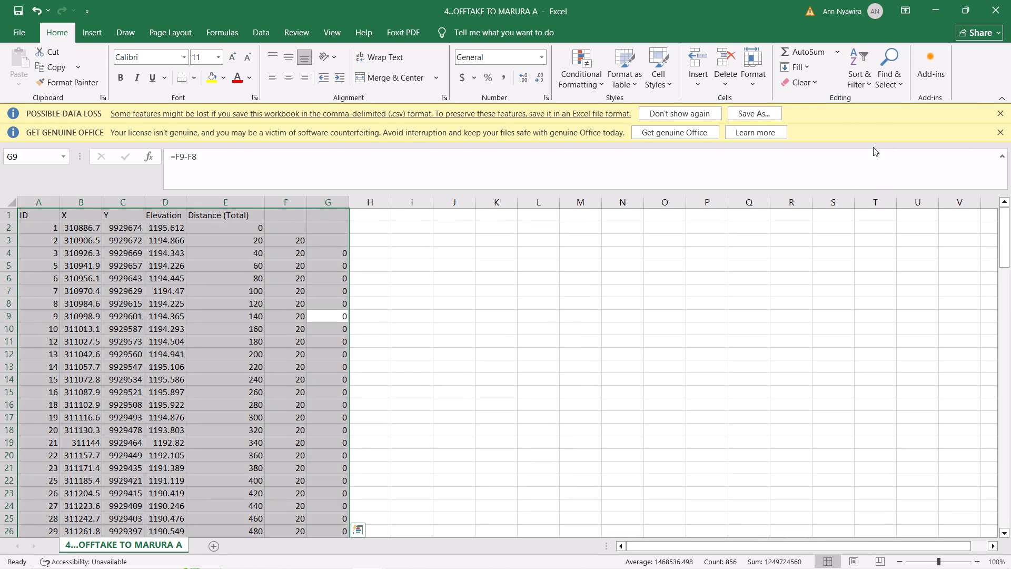
click(349, 289)
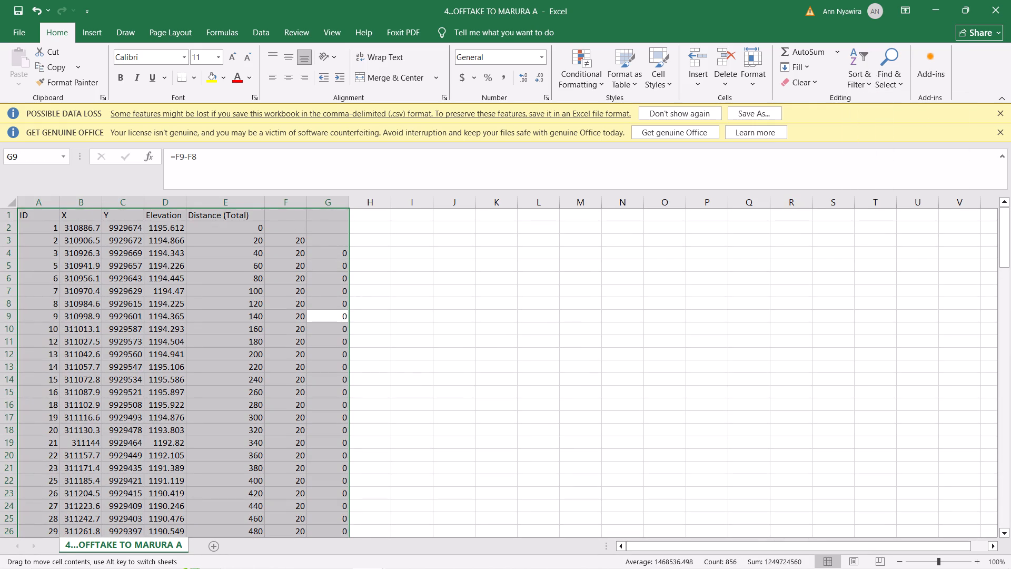
click(380, 282)
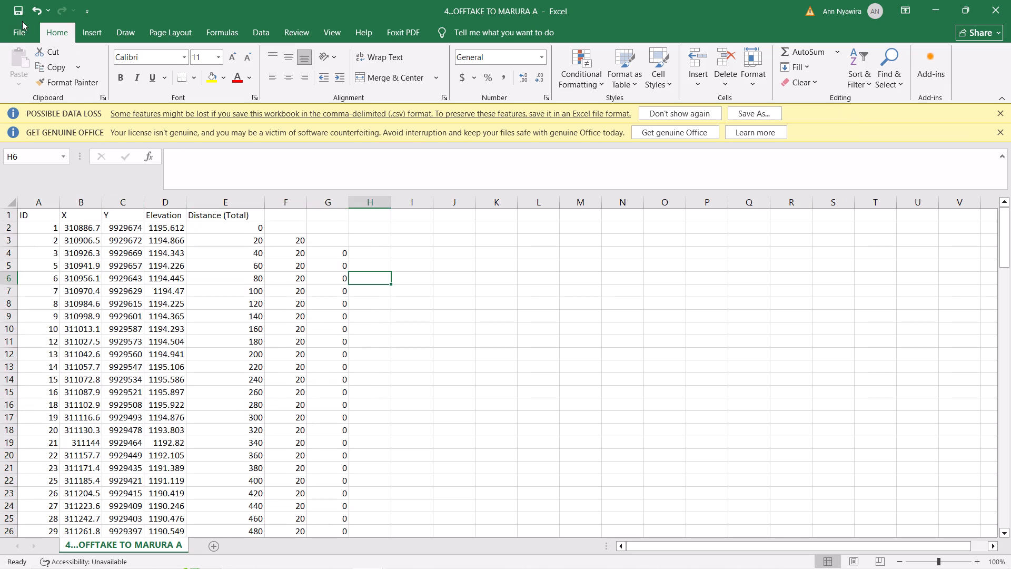
Save the sheet as the comma-delimited CSV 4...OFFTAKE TO MARURA A in folder 2, replacing the existing file.
click(17, 20)
click(17, 27)
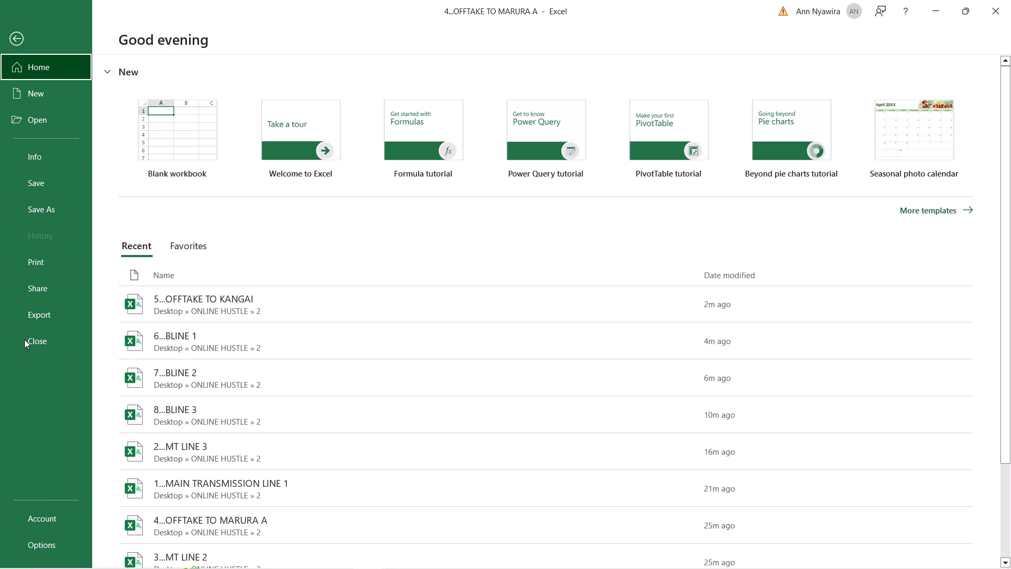
click(47, 202)
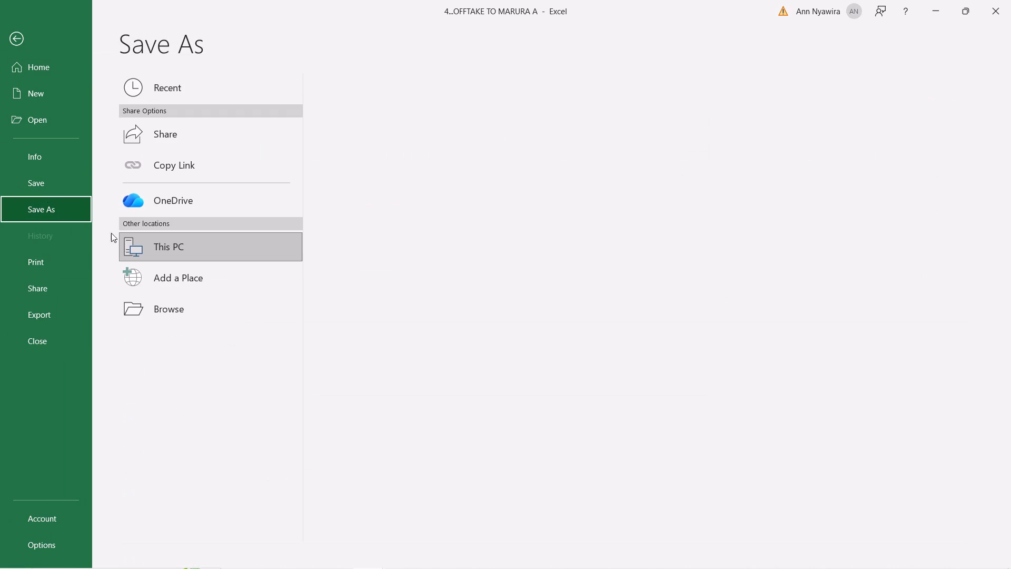
click(181, 319)
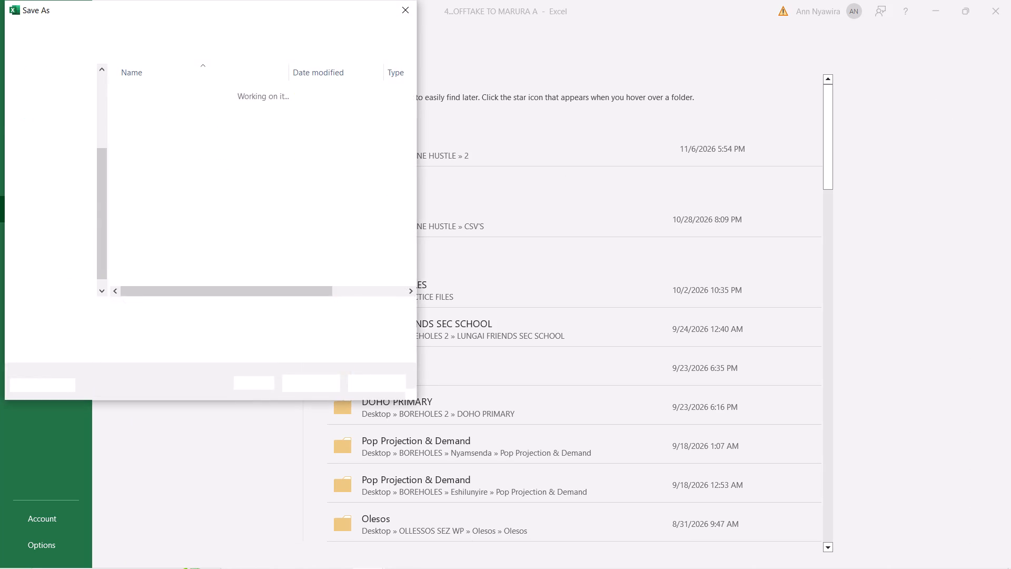
click(313, 387)
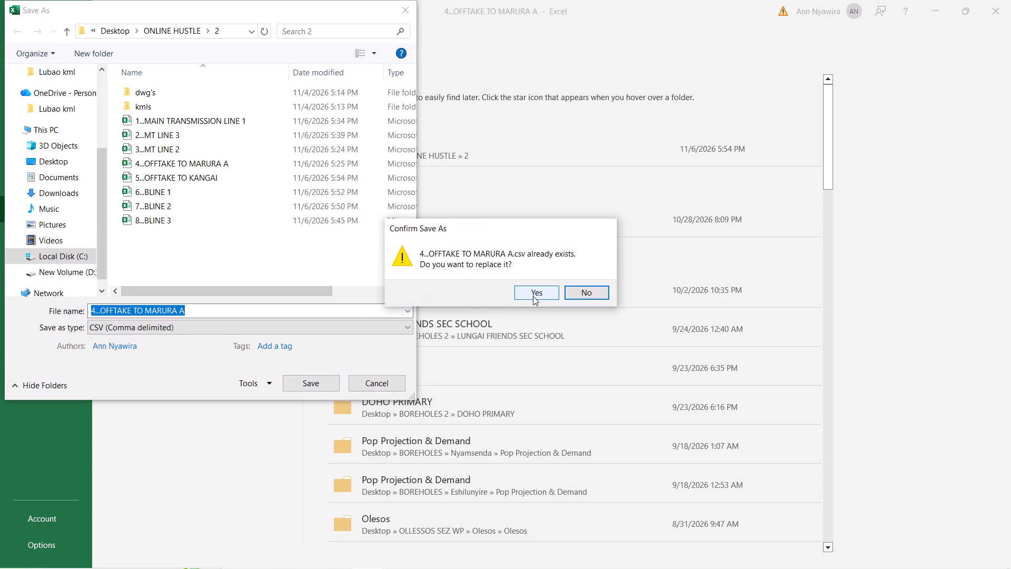
click(533, 296)
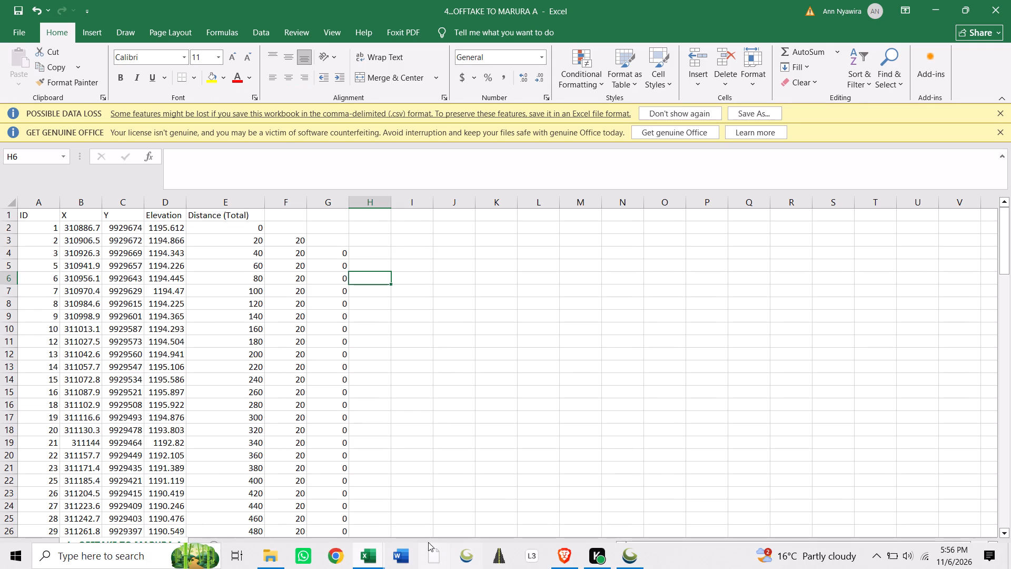
In Brave, search YouTube for "we've come a long way without you my friend lyrics" and play Wiz Khalifa's See You Again official video.
click(563, 558)
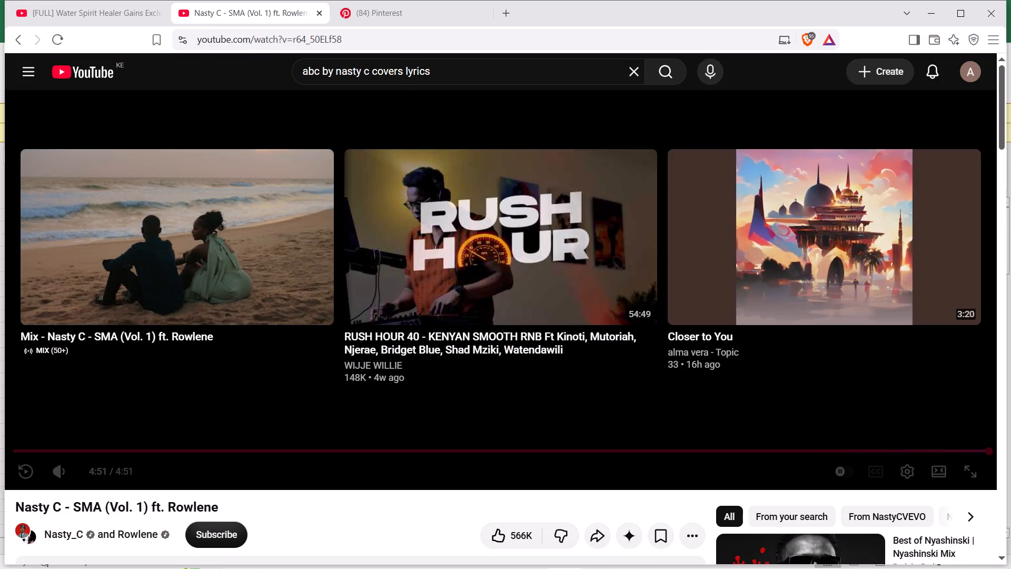
drag(440, 68, 224, 86)
text(weve)
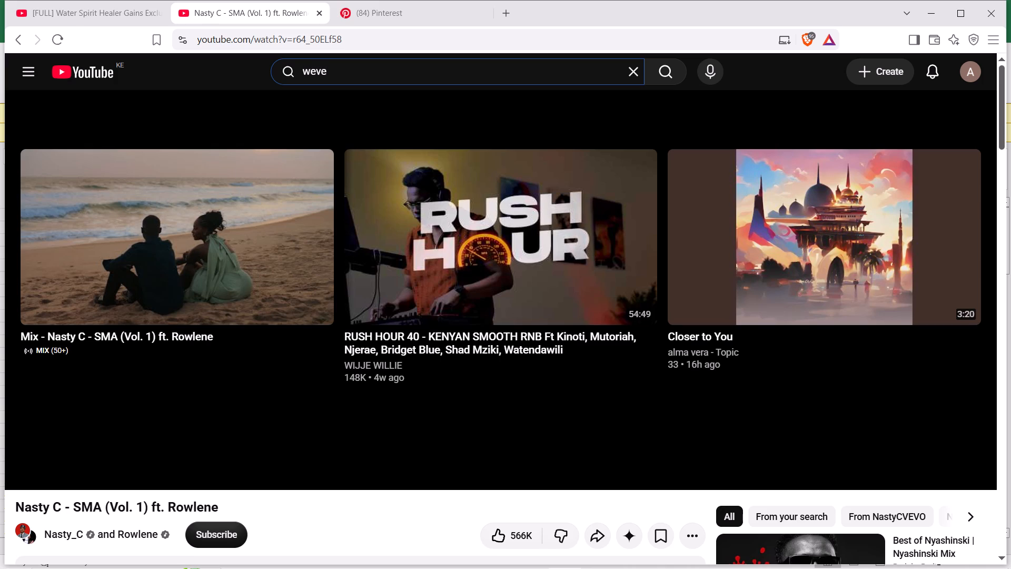
key(BackSpace)
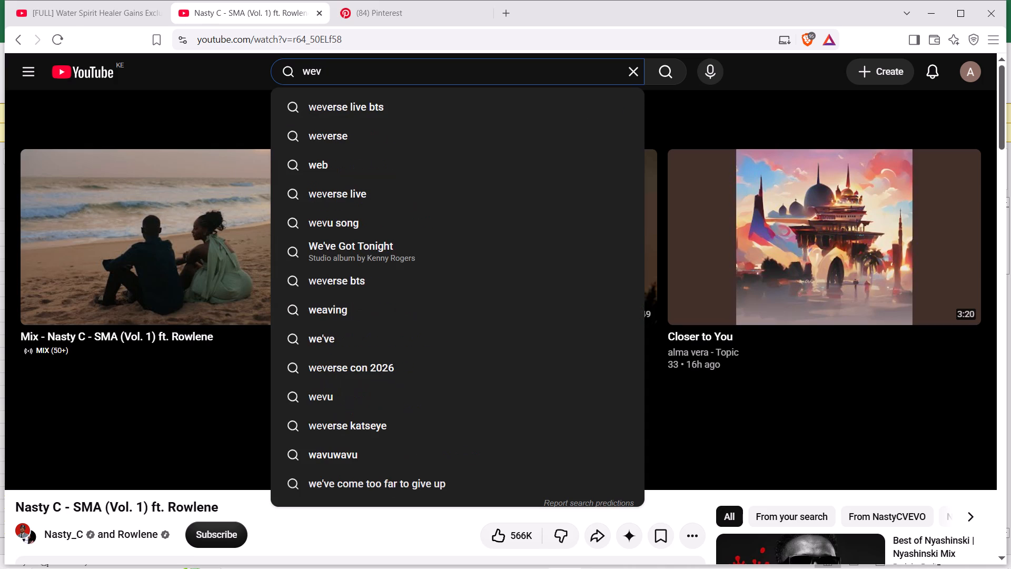
key(BackSpace)
key(apostrophe)
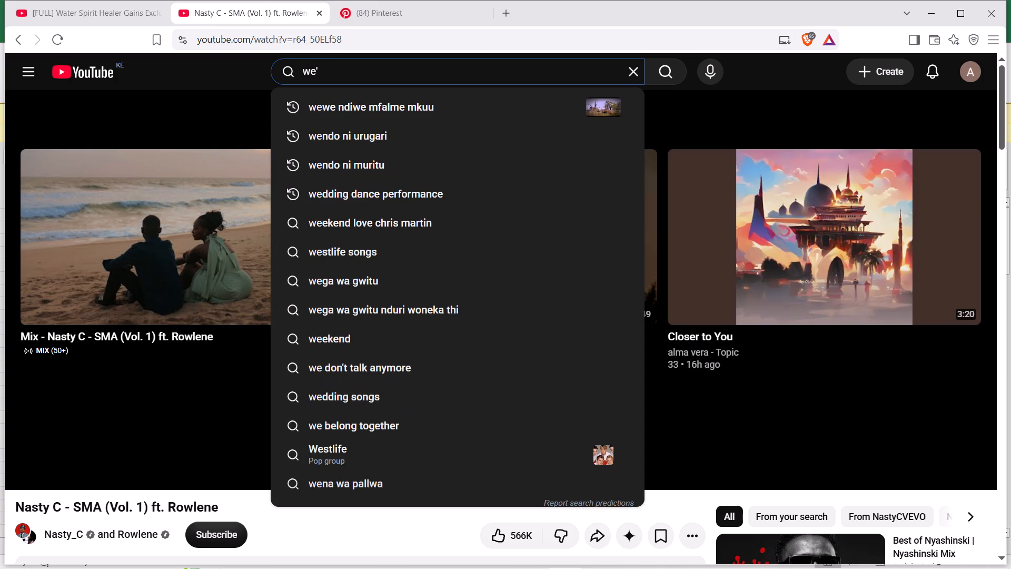
text(ve)
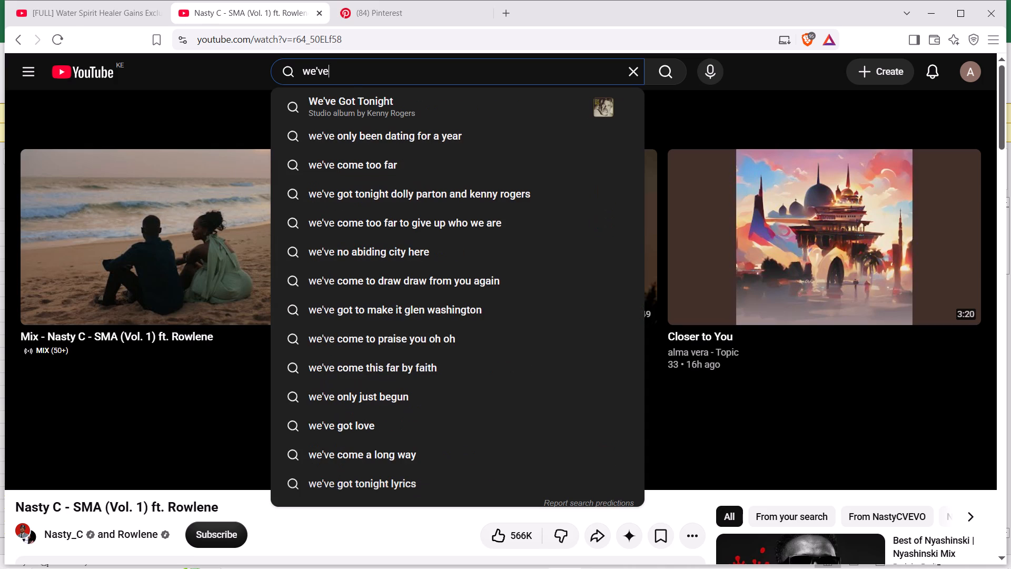
key(space)
text(come a)
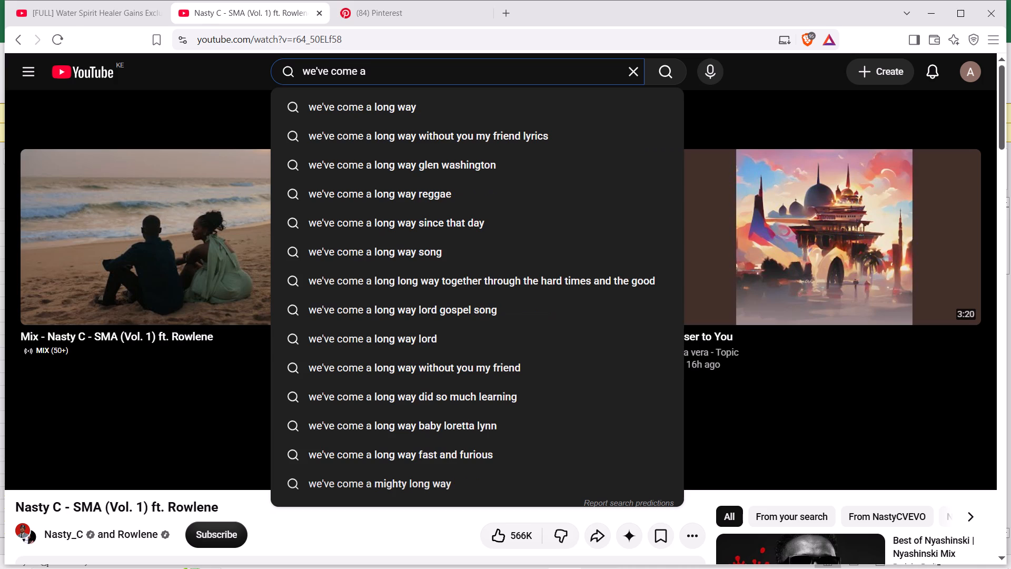
click(370, 131)
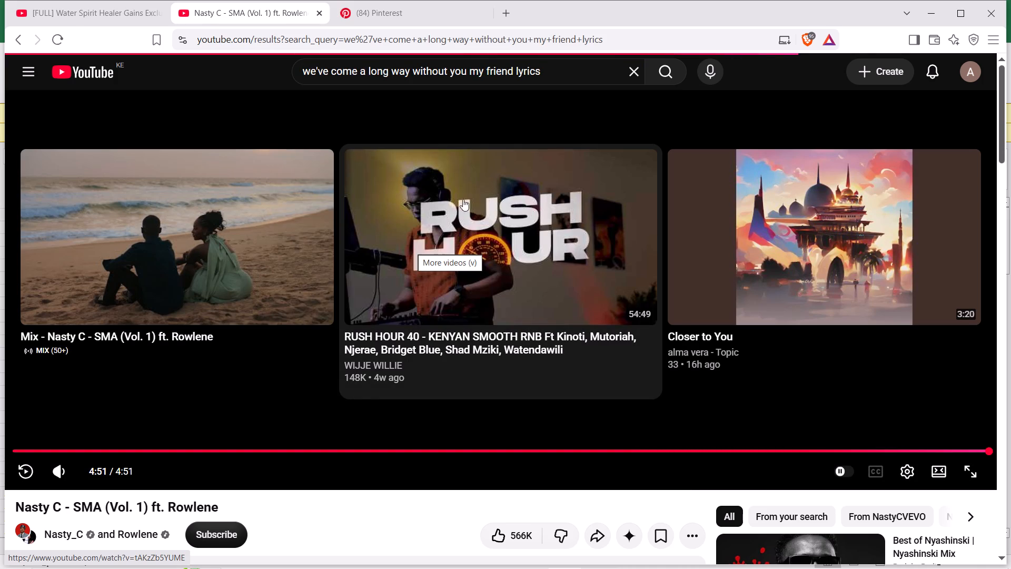
click(657, 68)
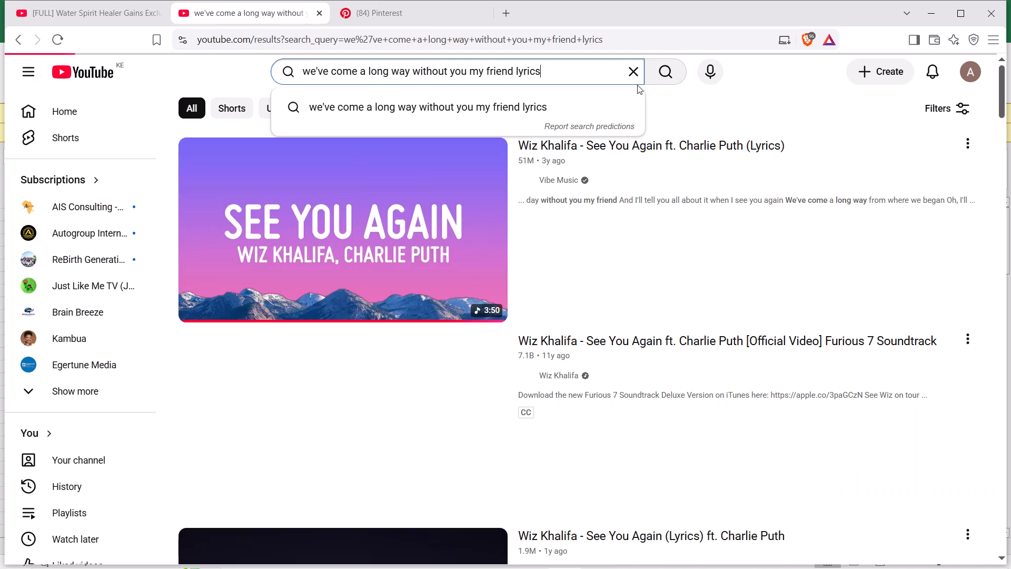
click(343, 416)
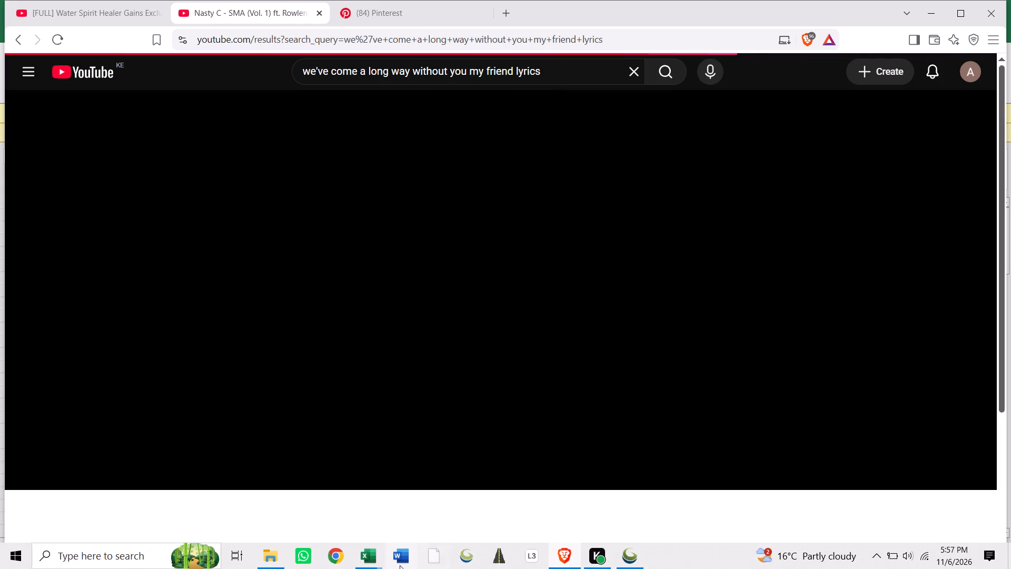
Return to the 4...OFFTAKE TO MARURA A workbook in Excel and save it again as comma-delimited CSV in folder 2, replacing the existing file.
click(363, 551)
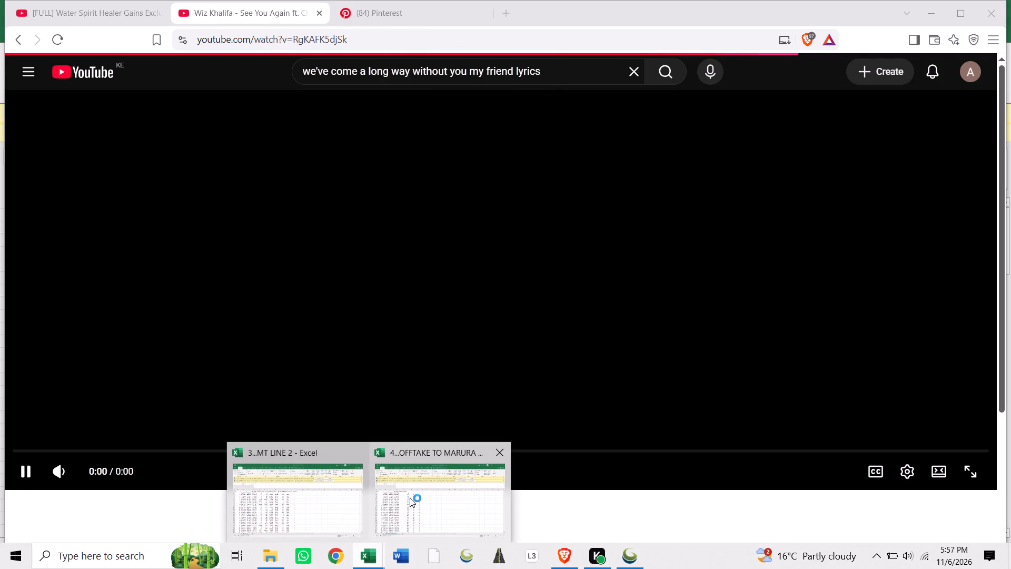
click(423, 496)
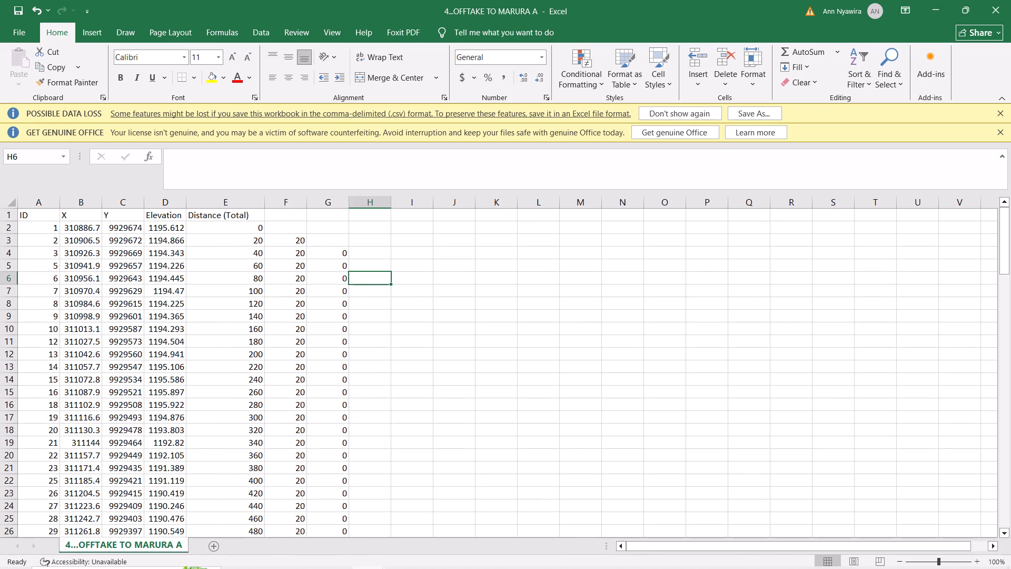
click(21, 36)
click(41, 206)
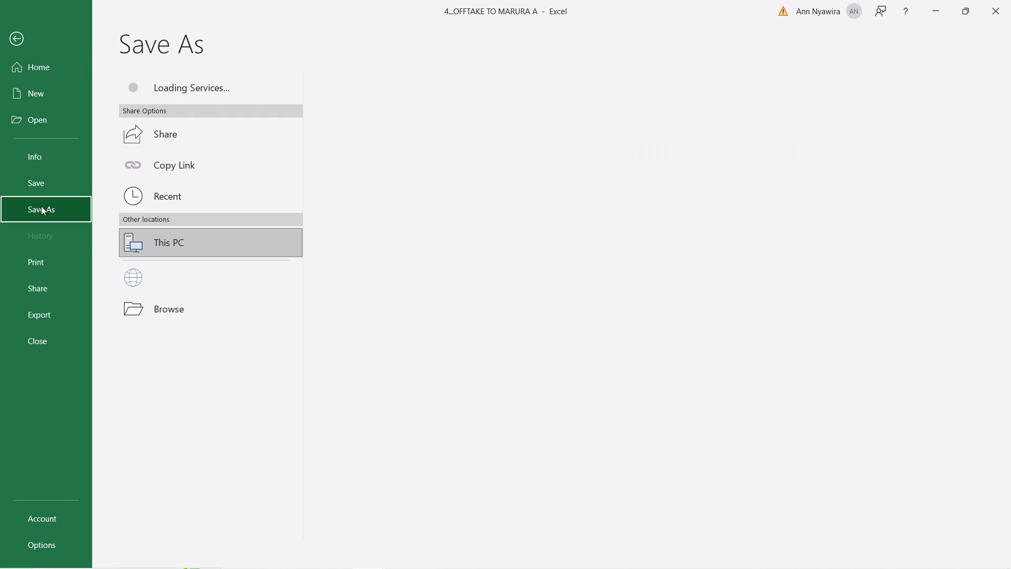
click(187, 303)
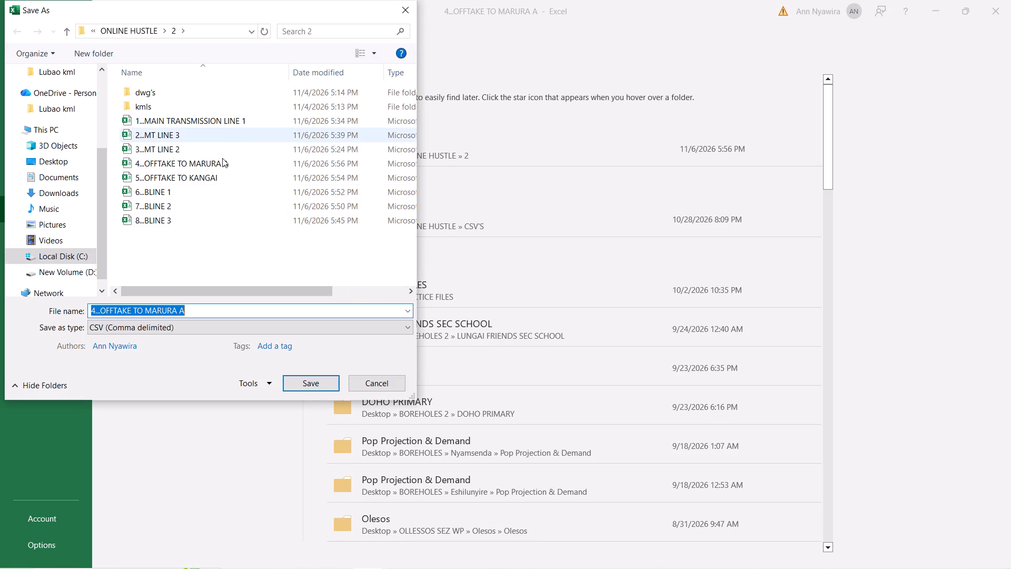
click(319, 387)
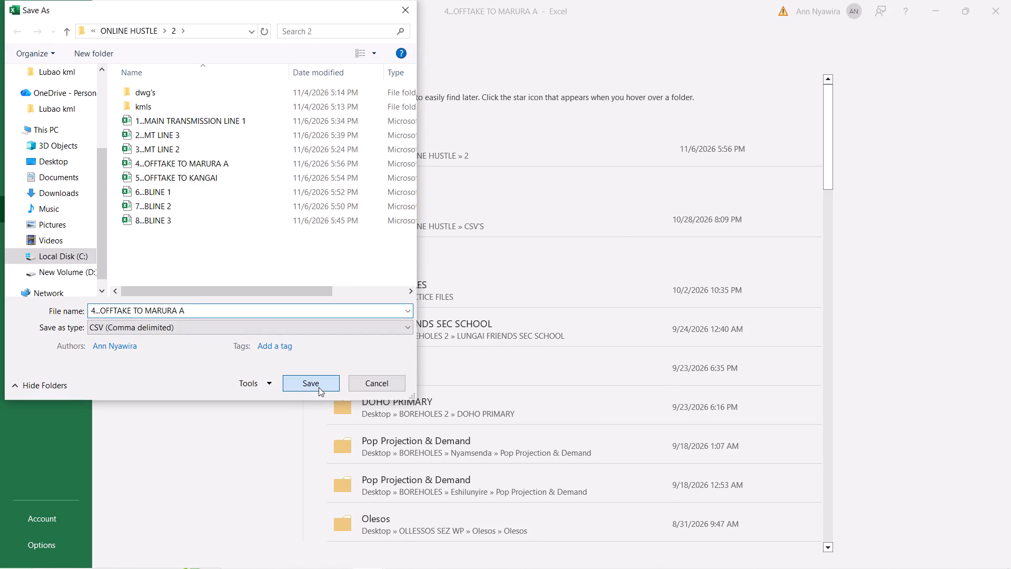
click(542, 296)
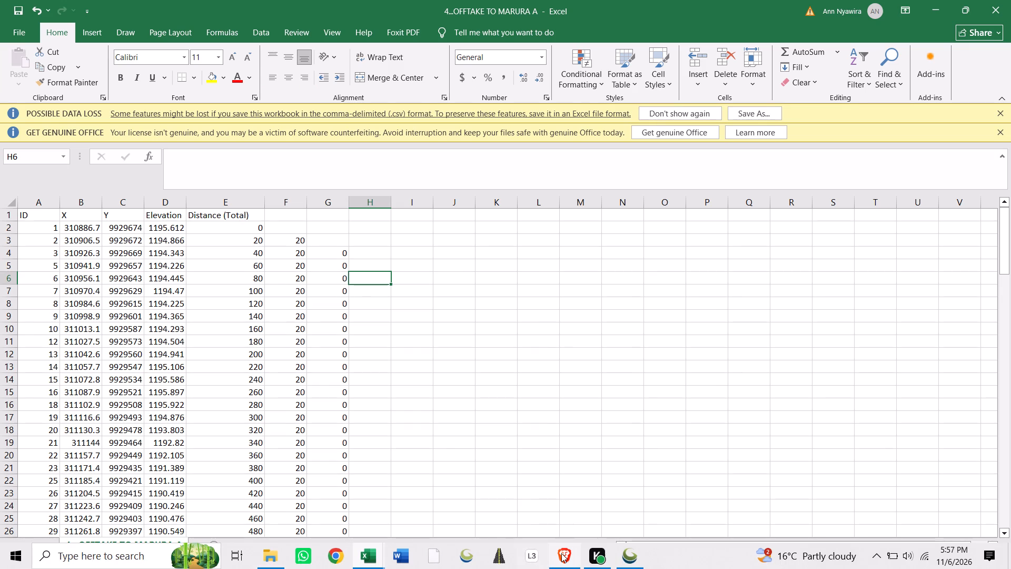
Check the playback of the See You Again video in Brave and return to Excel.
click(562, 553)
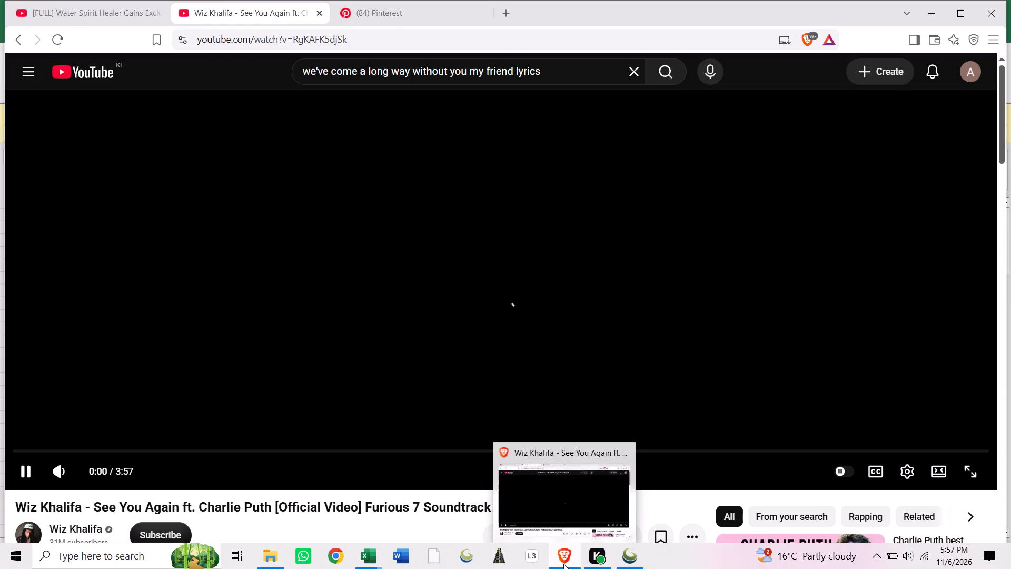
click(563, 564)
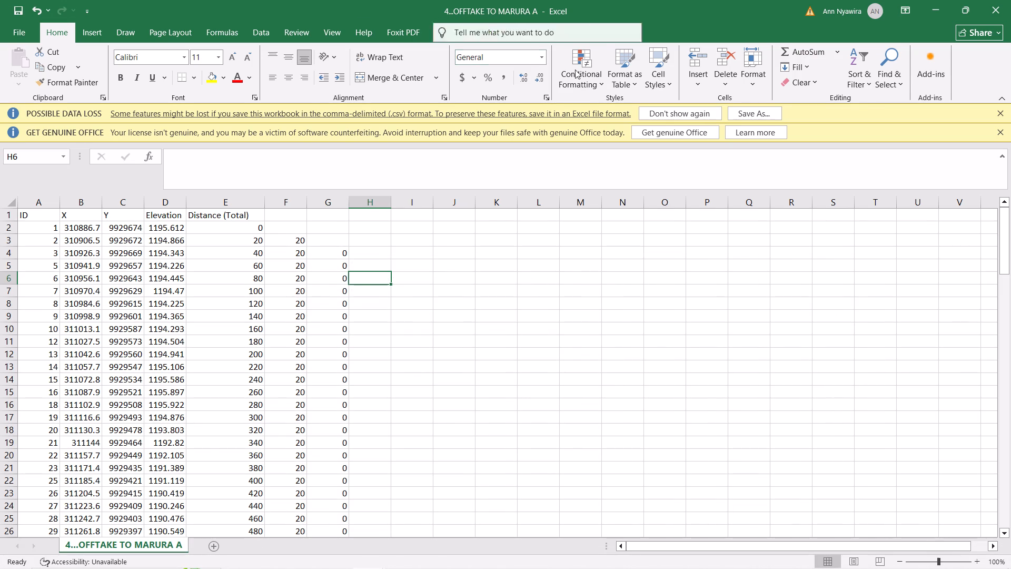
Close the 4...OFFTAKE TO MARURA A workbook.
click(990, 8)
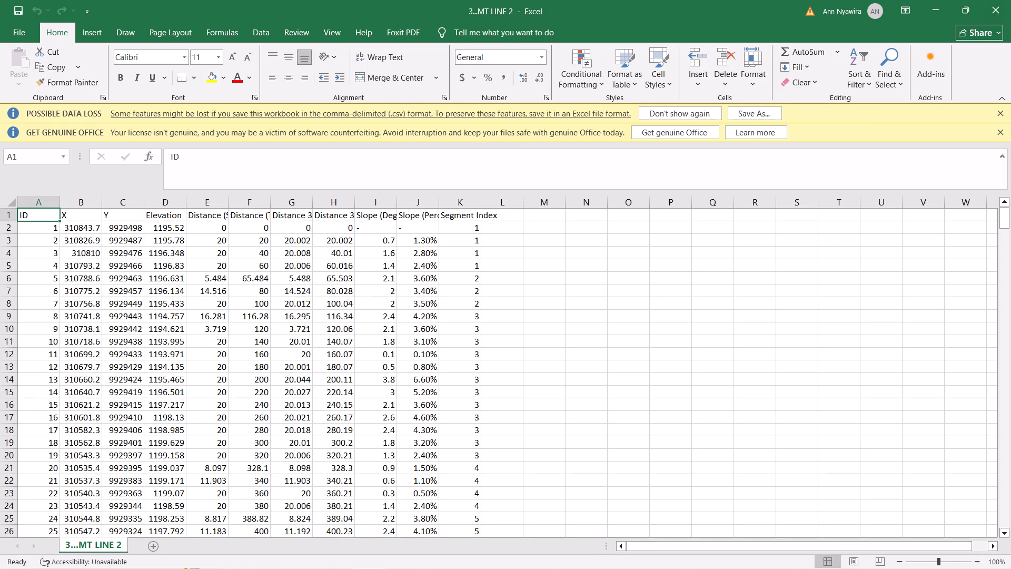
Delete the Distance (Segment) column from the 3...MT LINE 2 sheet.
click(219, 196)
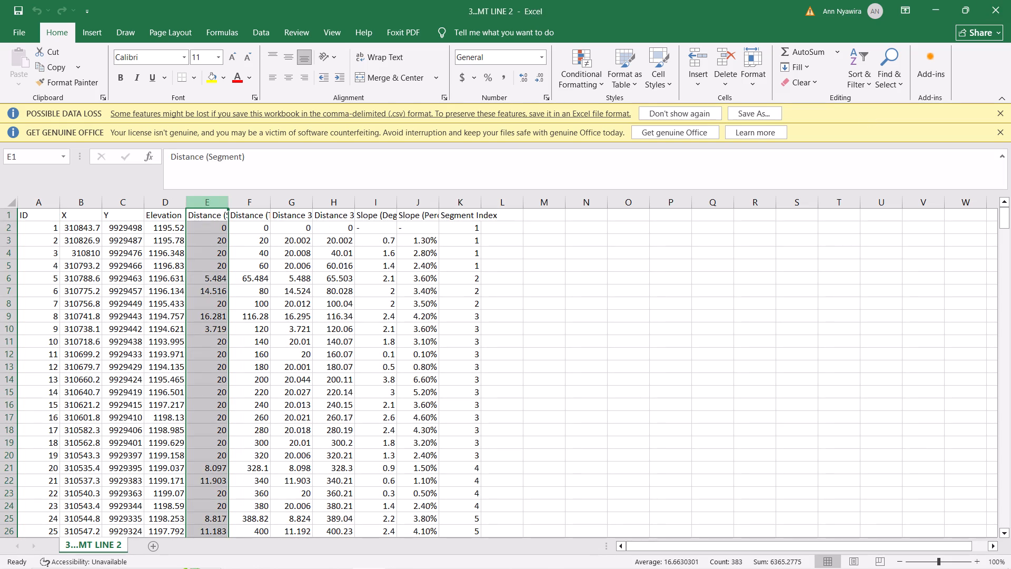
right_click(203, 305)
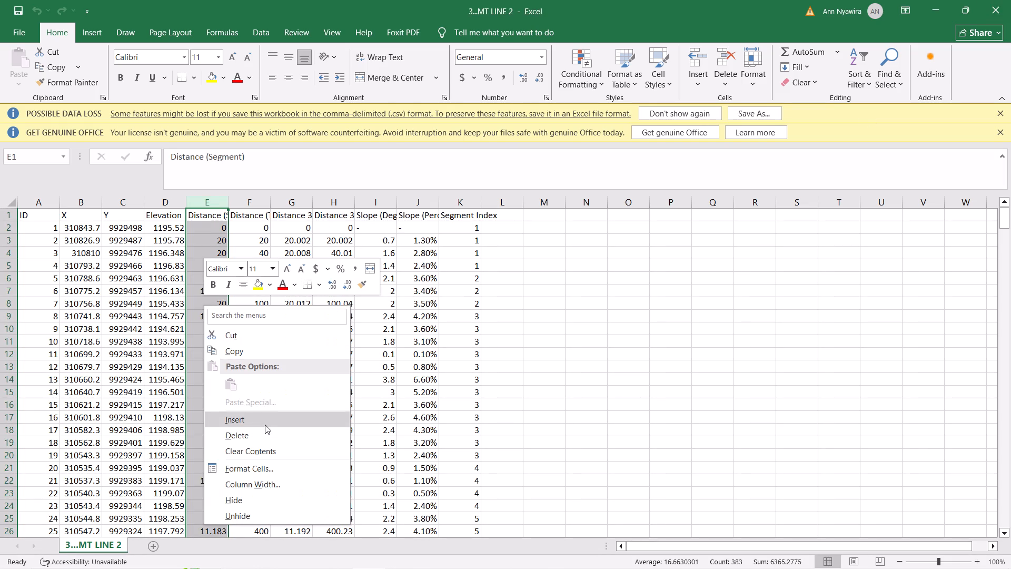
click(265, 429)
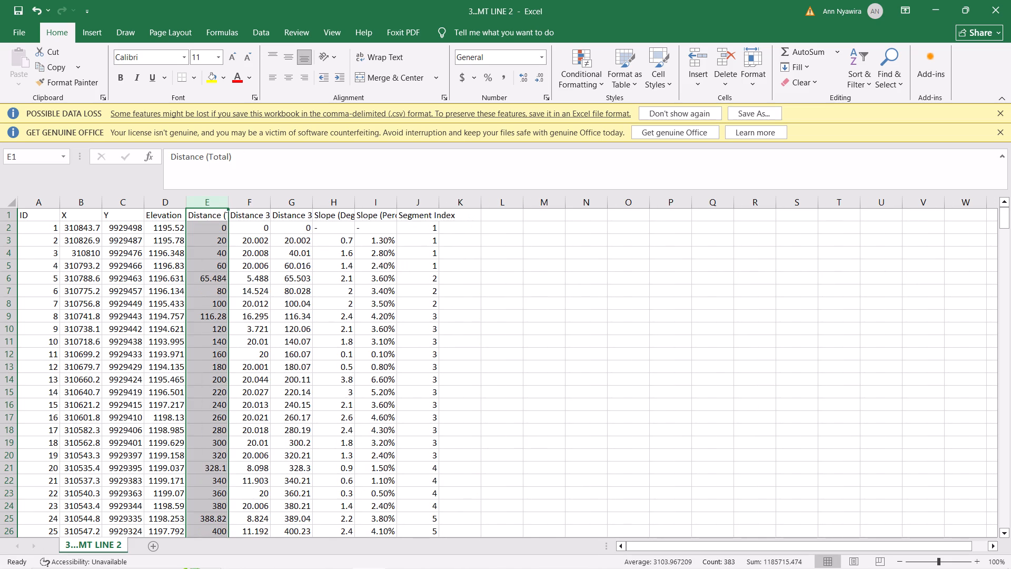
Widen column E to show more of the Distance (Total) header.
click(228, 207)
drag(228, 207, 244, 211)
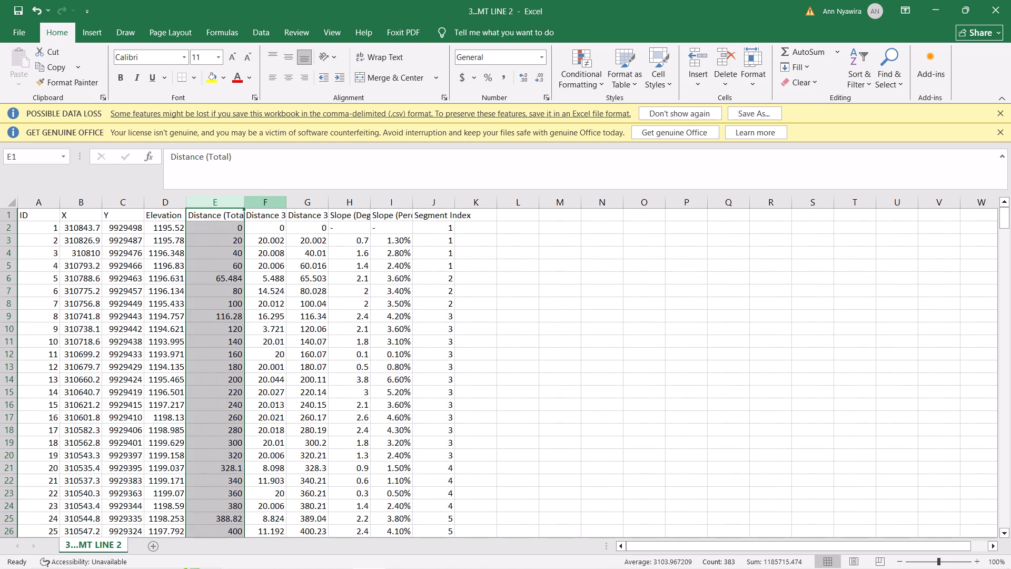
Delete columns F to J, from Distance 3D (Segment) through Segment Index.
click(276, 200)
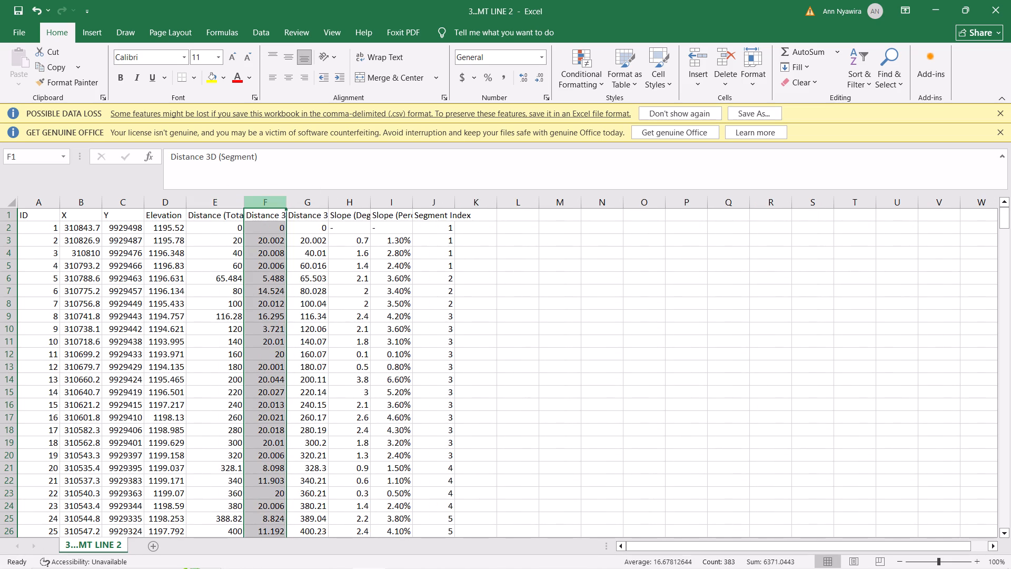
drag(277, 206, 428, 215)
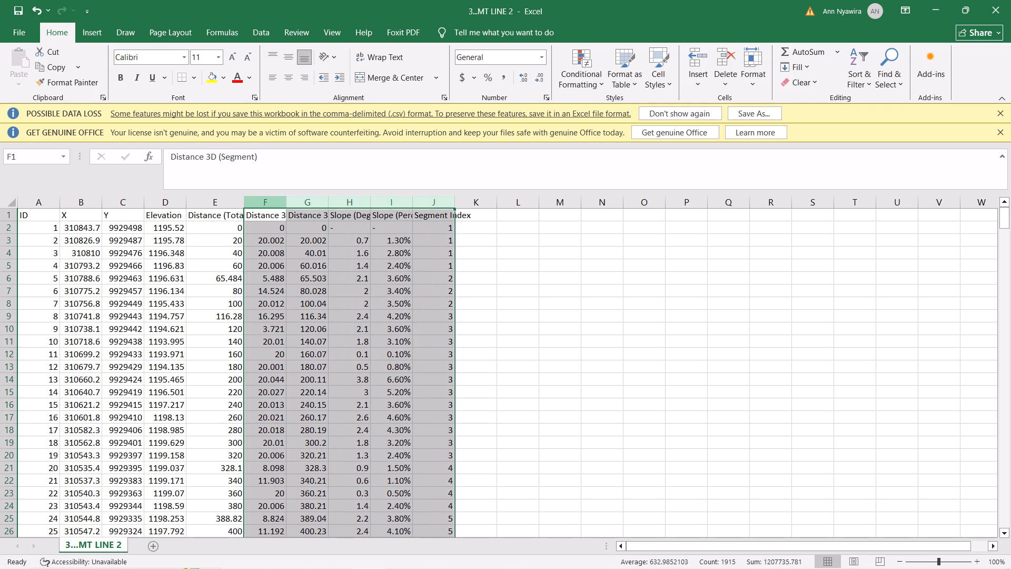
right_click(339, 301)
click(389, 431)
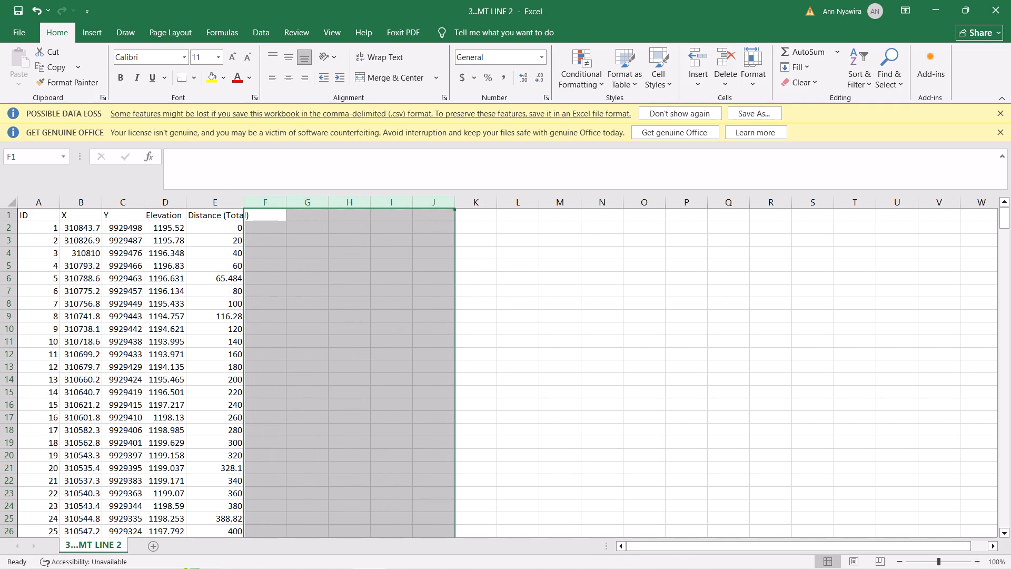
click(279, 326)
Set the last Distance (Total) value, in cell E383, to 6380.
scroll(279, 326, down, 1)
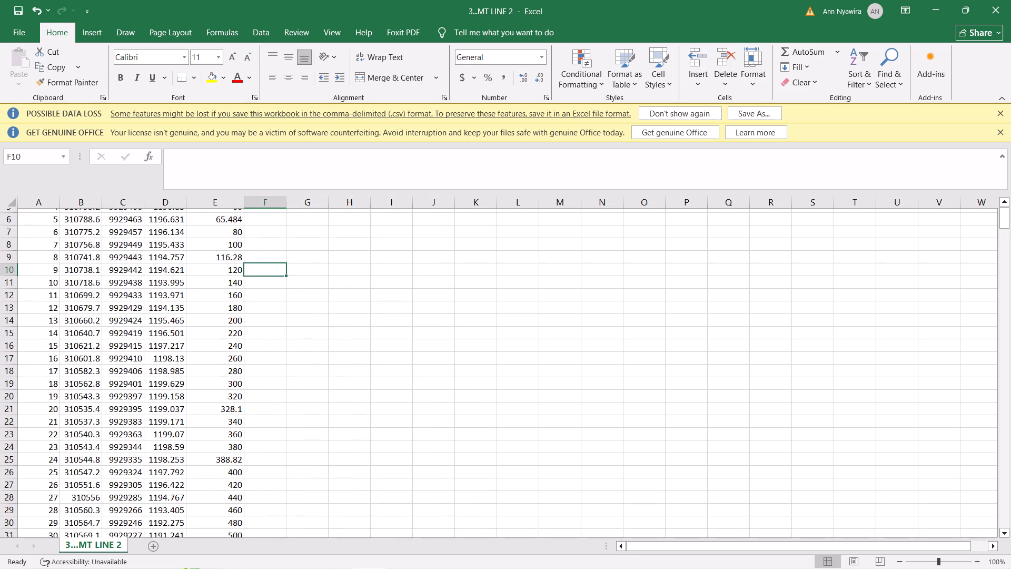
scroll(279, 326, down, 13)
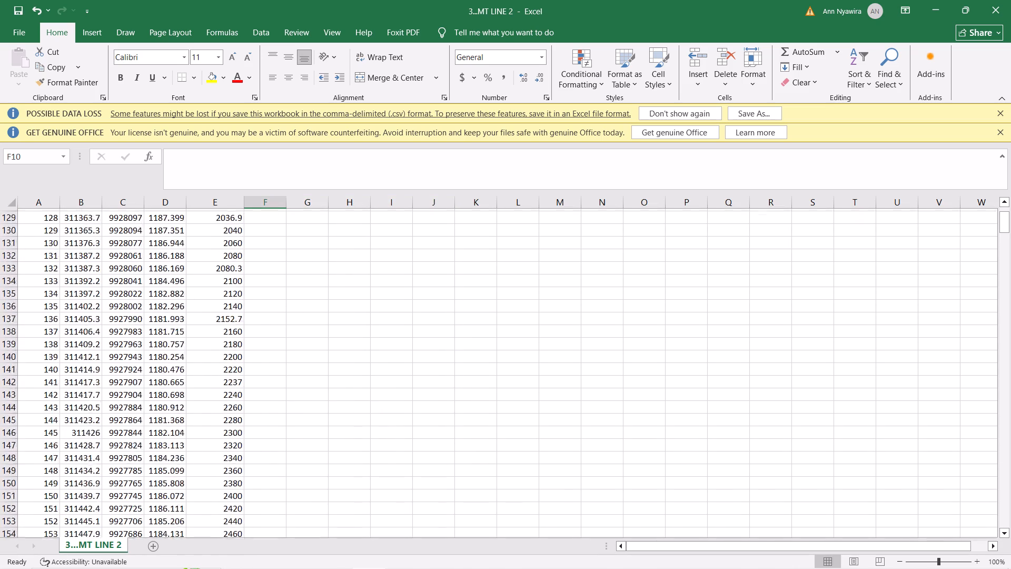
scroll(279, 326, down, 14)
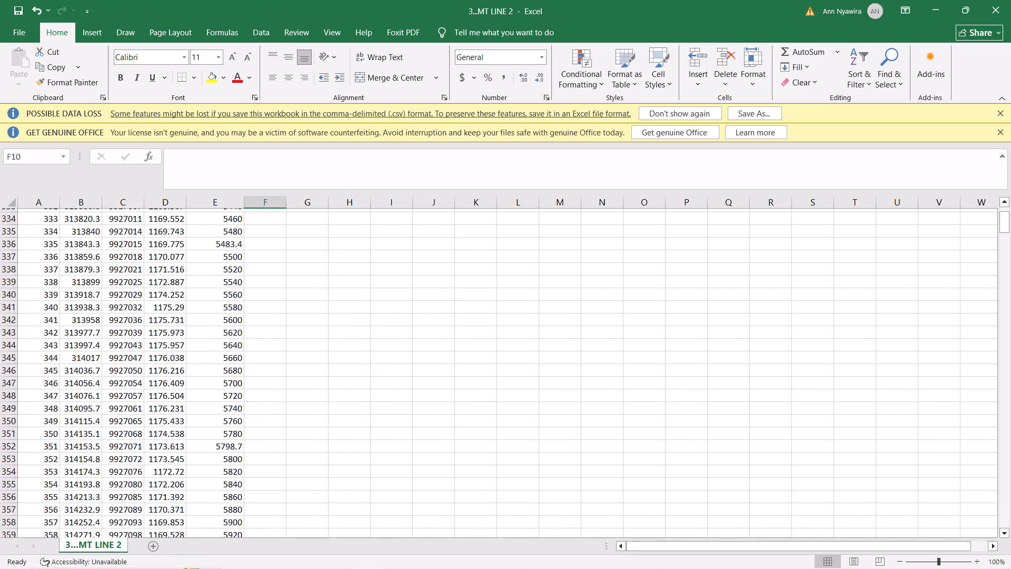
scroll(279, 326, down, 1)
scroll(279, 326, up, 1)
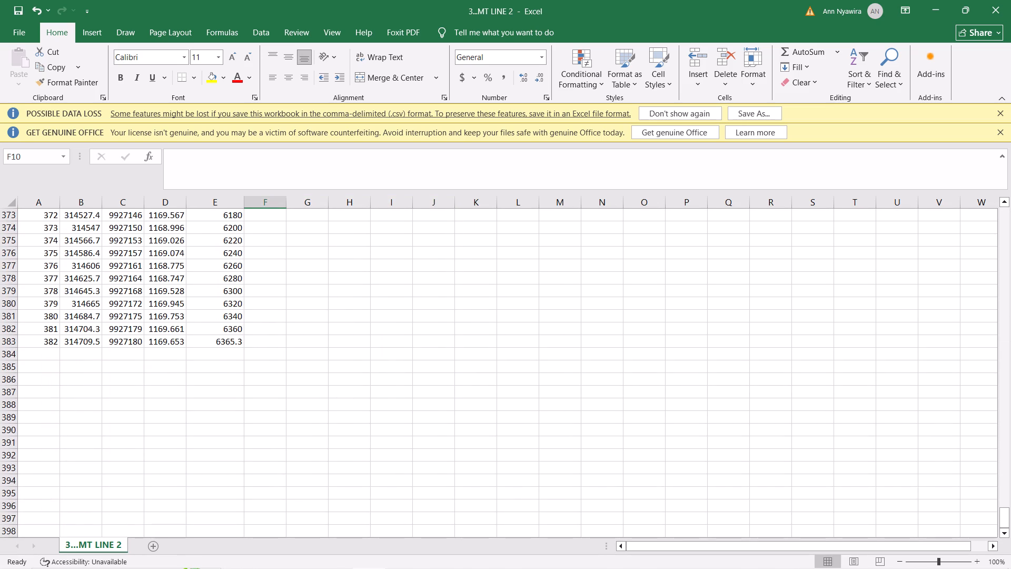
click(232, 340)
text(6380)
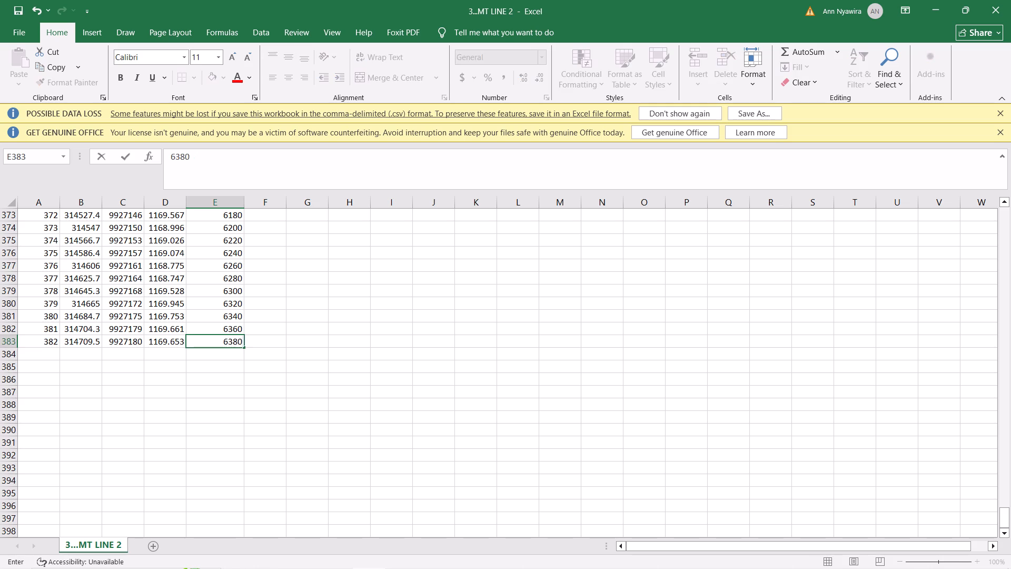
key(Return)
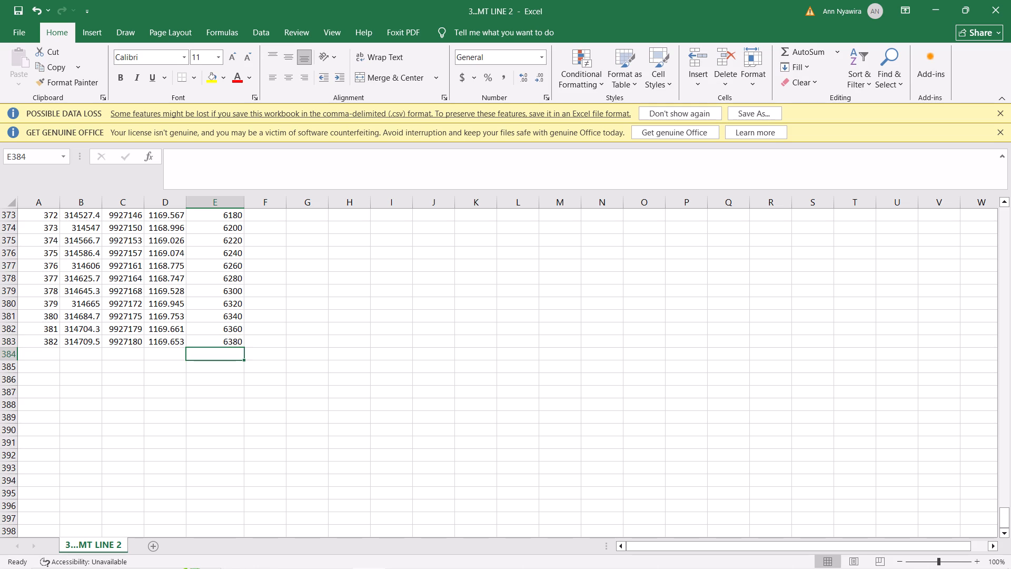
Add filters to the header row of the whole 3...MT LINE 2 sheet.
scroll(267, 342, up, 18)
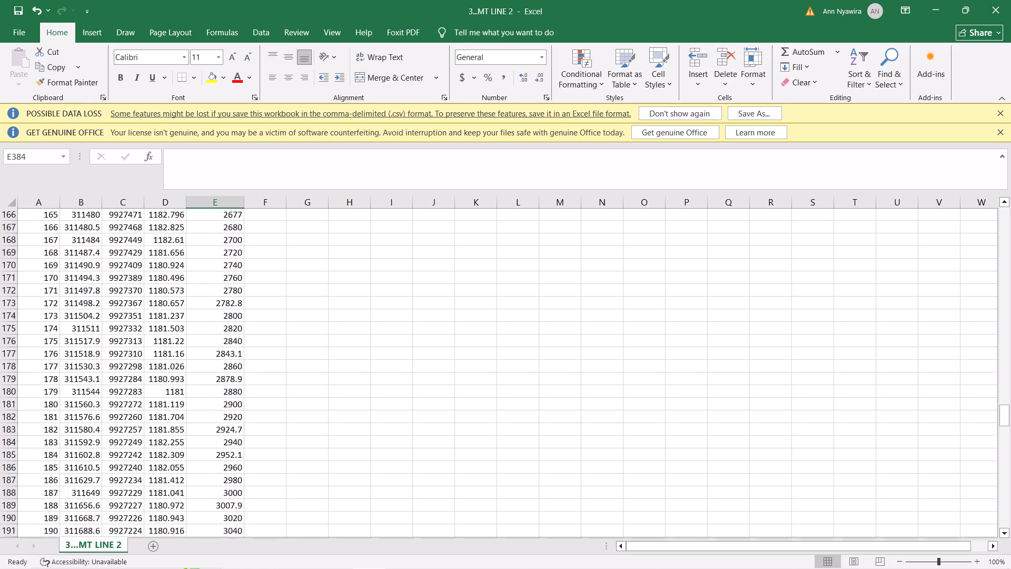
scroll(230, 354, up, 16)
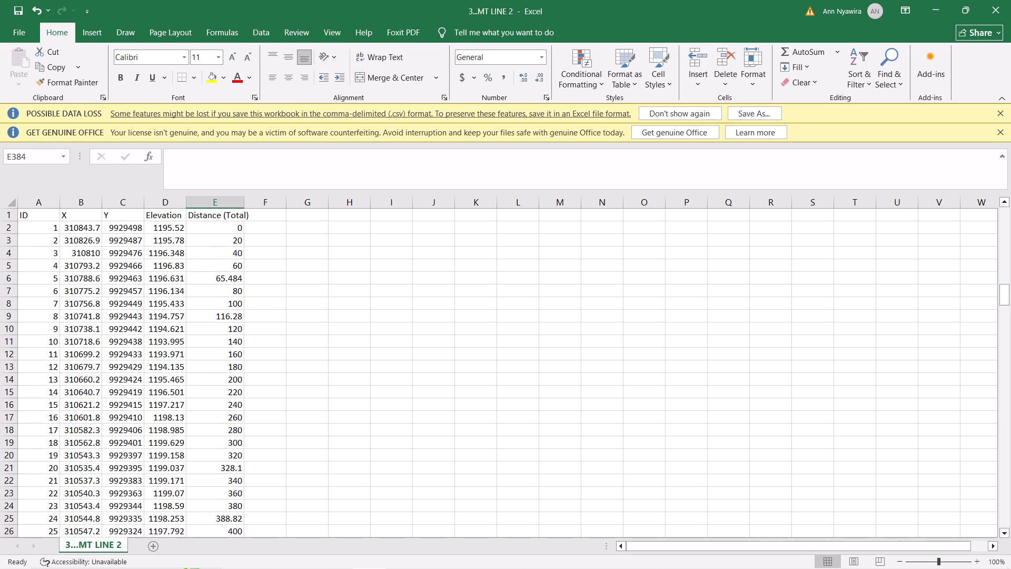
key(ctrl+a)
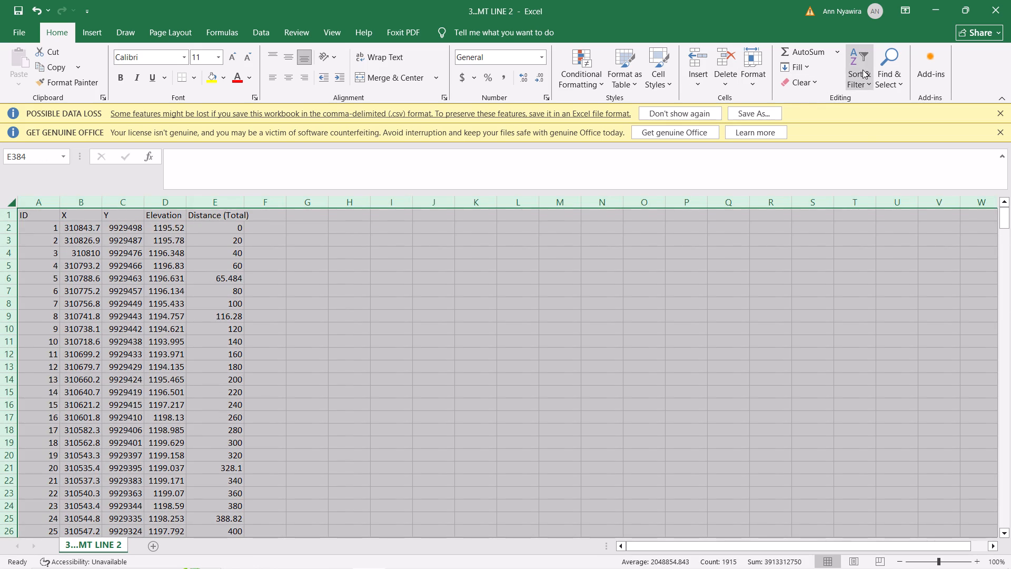
click(863, 70)
click(886, 144)
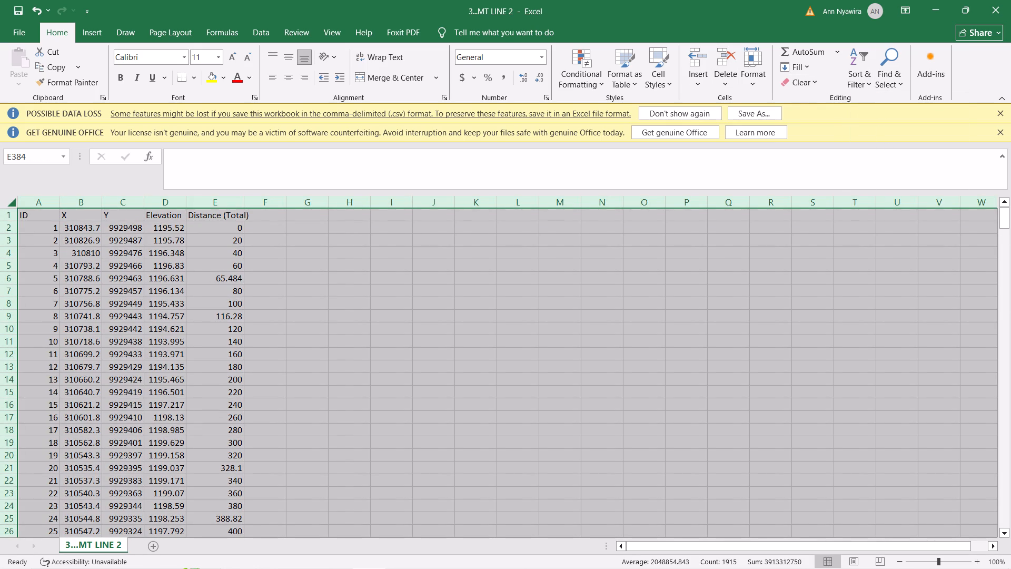
click(268, 236)
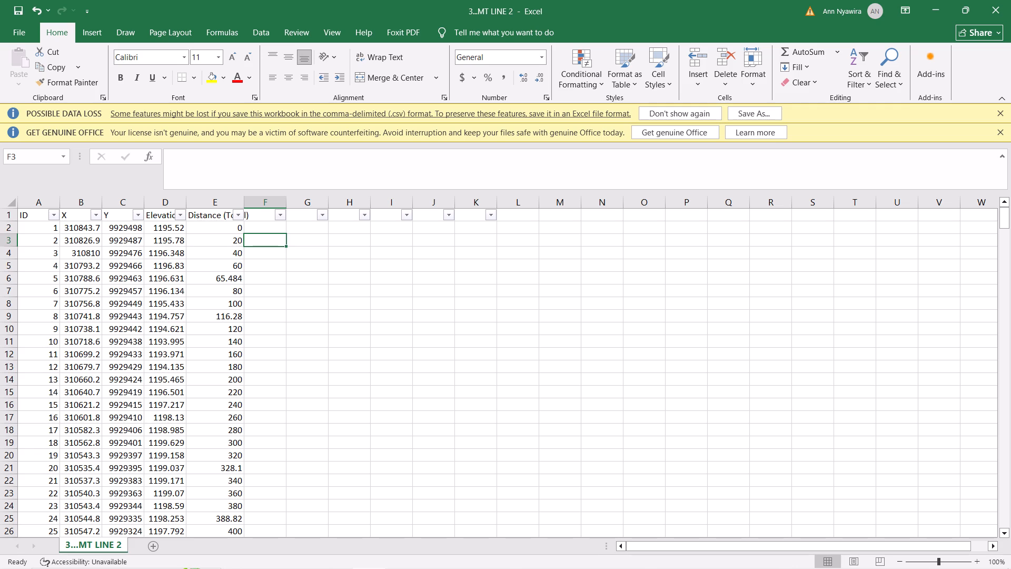
Filter the Distance (Total) column to only the values containing a decimal point (".").
click(231, 203)
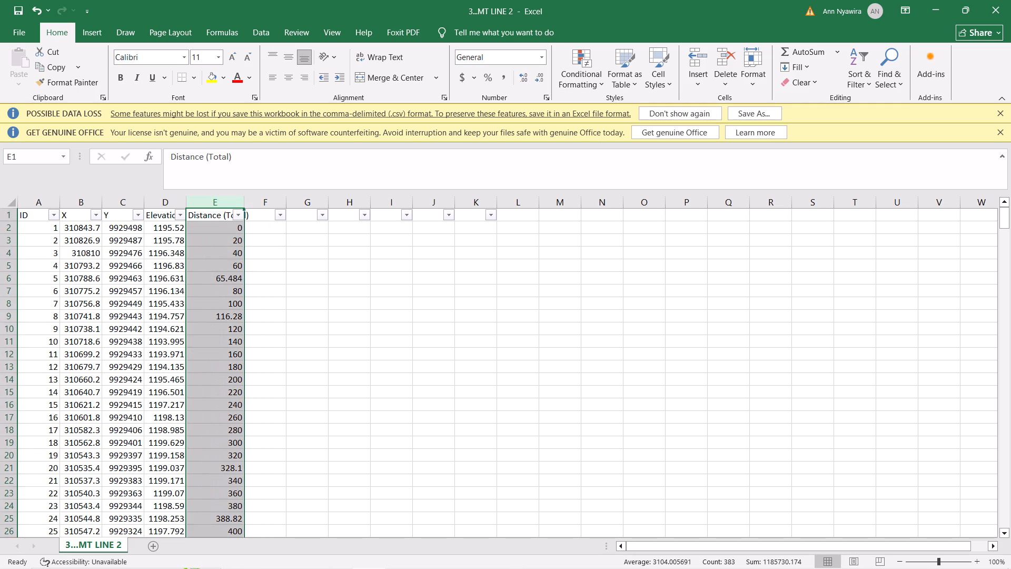
click(240, 215)
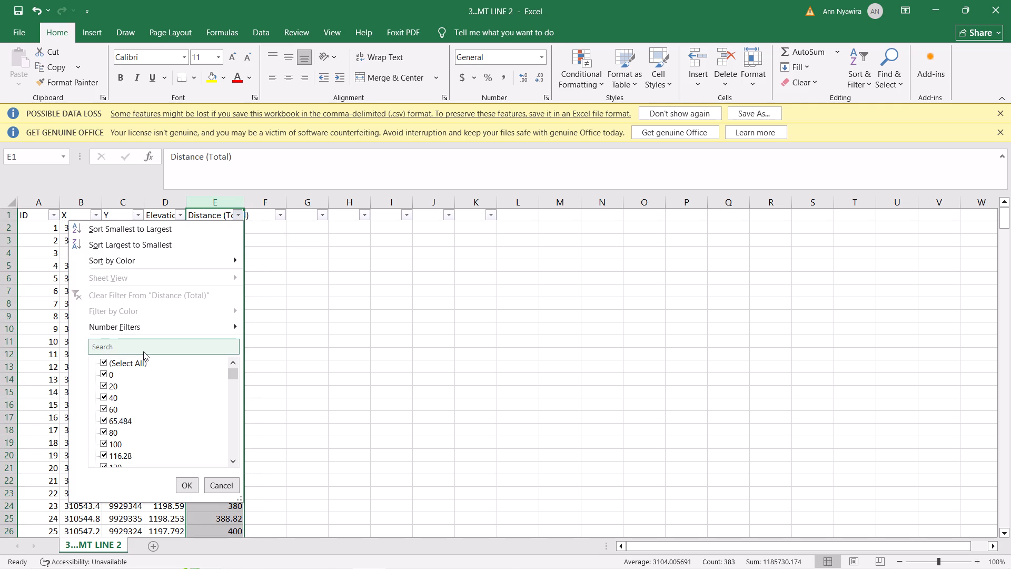
click(151, 347)
key(period)
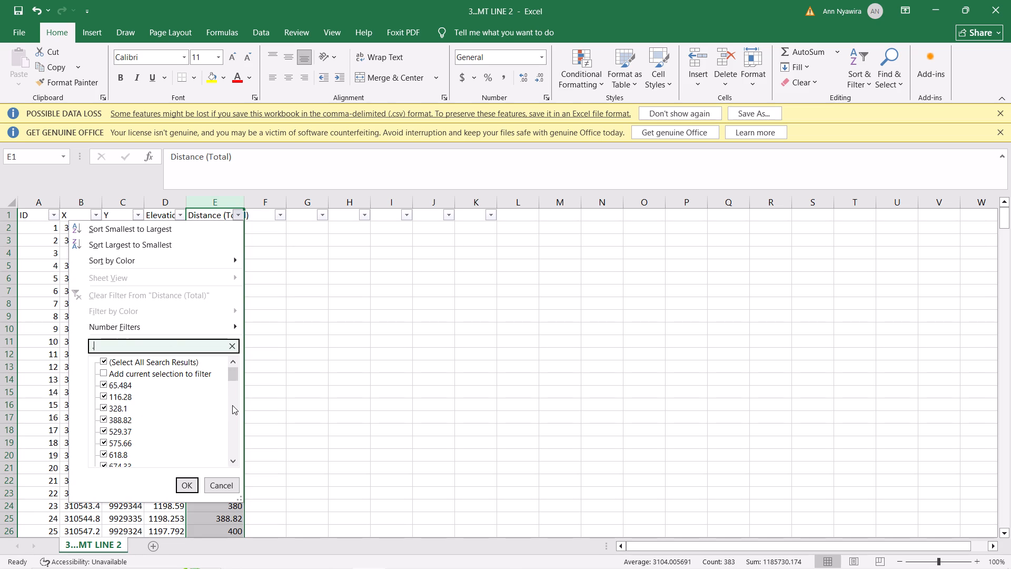
click(184, 482)
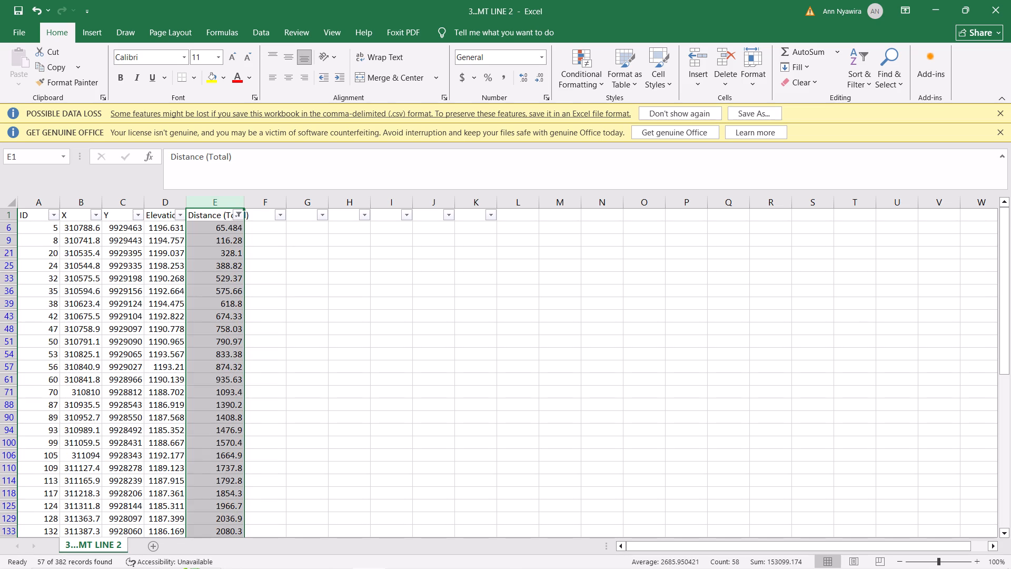
click(353, 410)
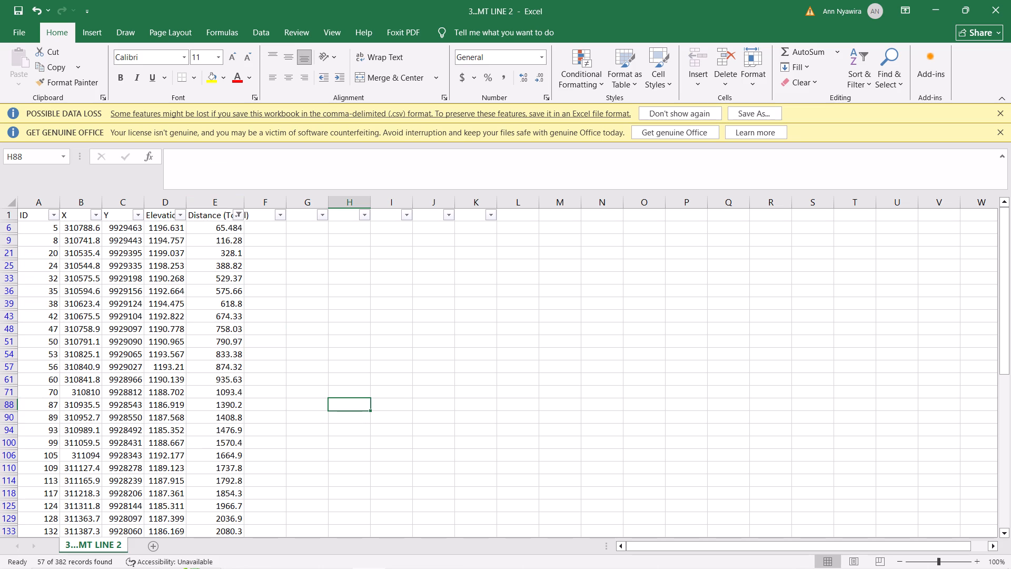
Delete all the filtered sheet rows with decimal distances, from row 6 through row 360.
drag(44, 225, 146, 408)
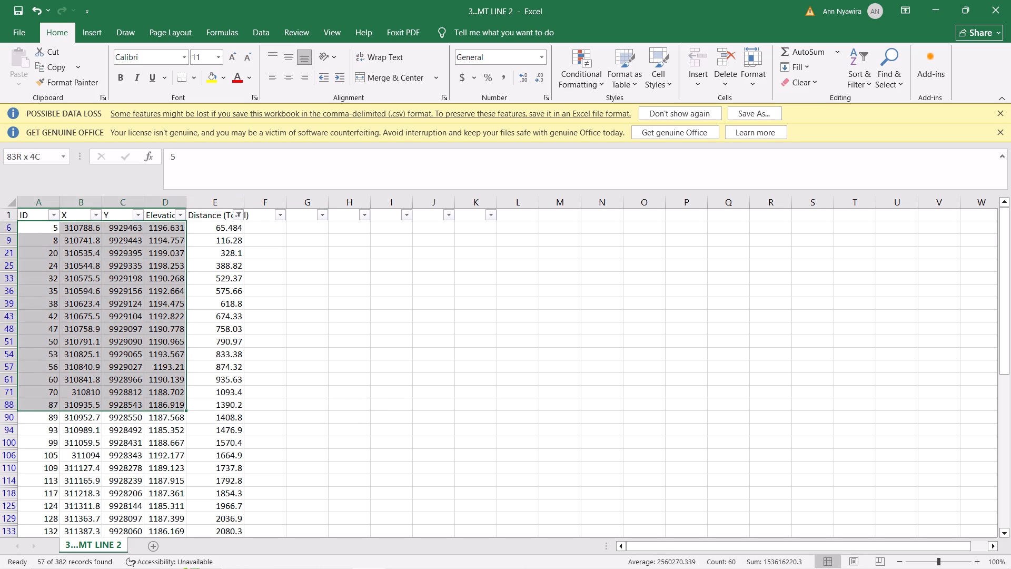
drag(146, 408, 216, 568)
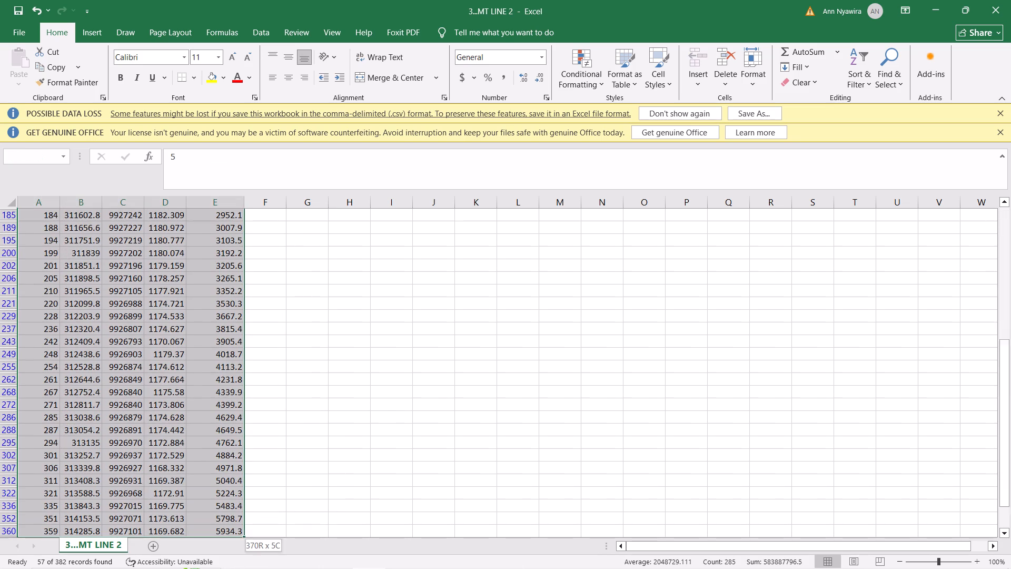
drag(216, 568, 242, 487)
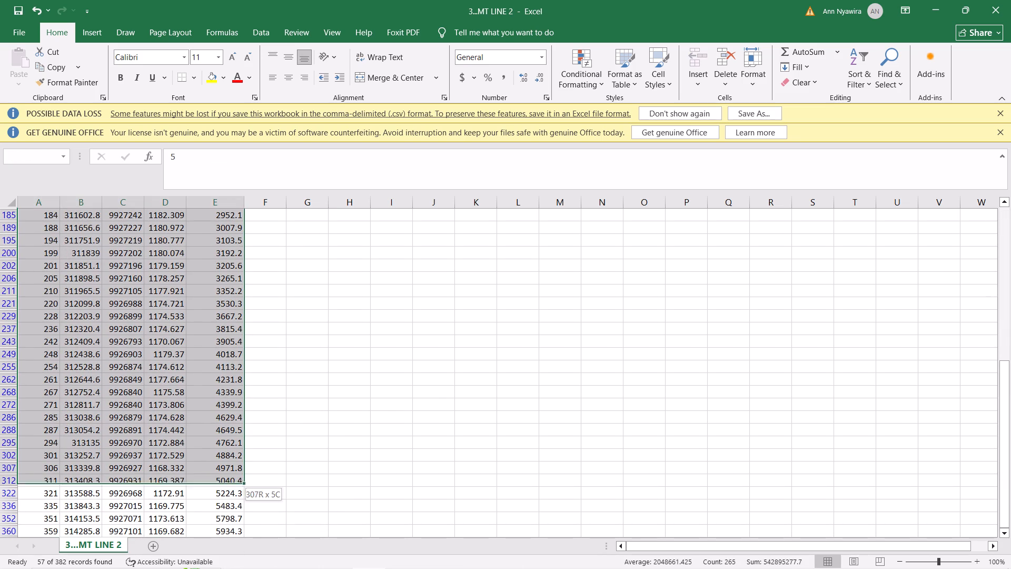
drag(242, 487, 241, 525)
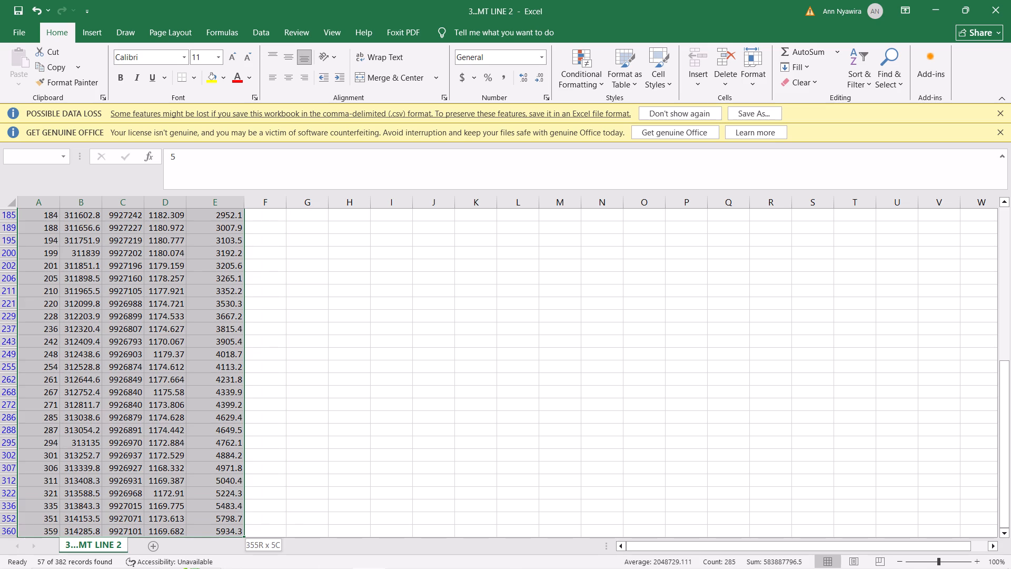
drag(241, 525, 254, 552)
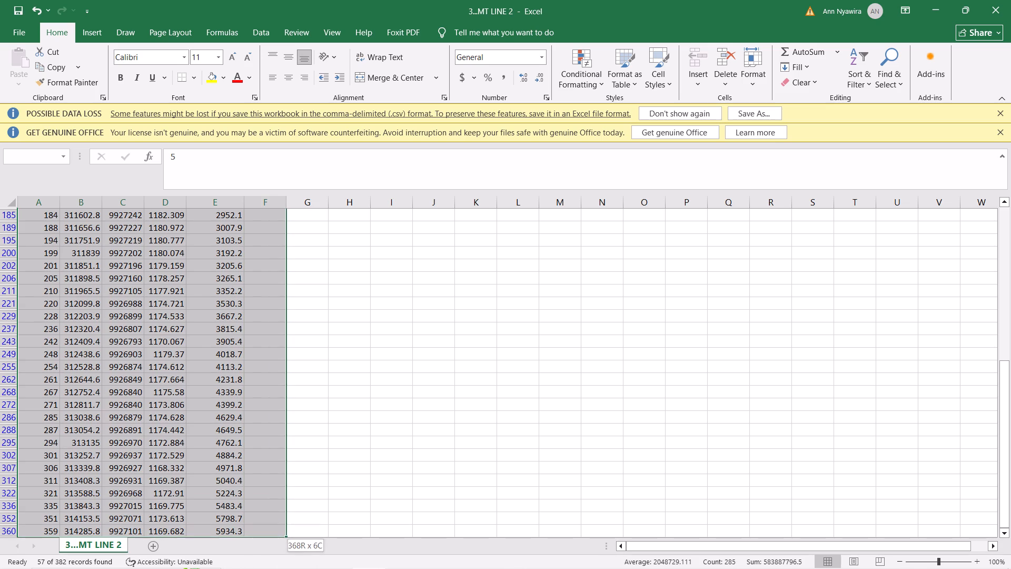
drag(254, 552, 221, 549)
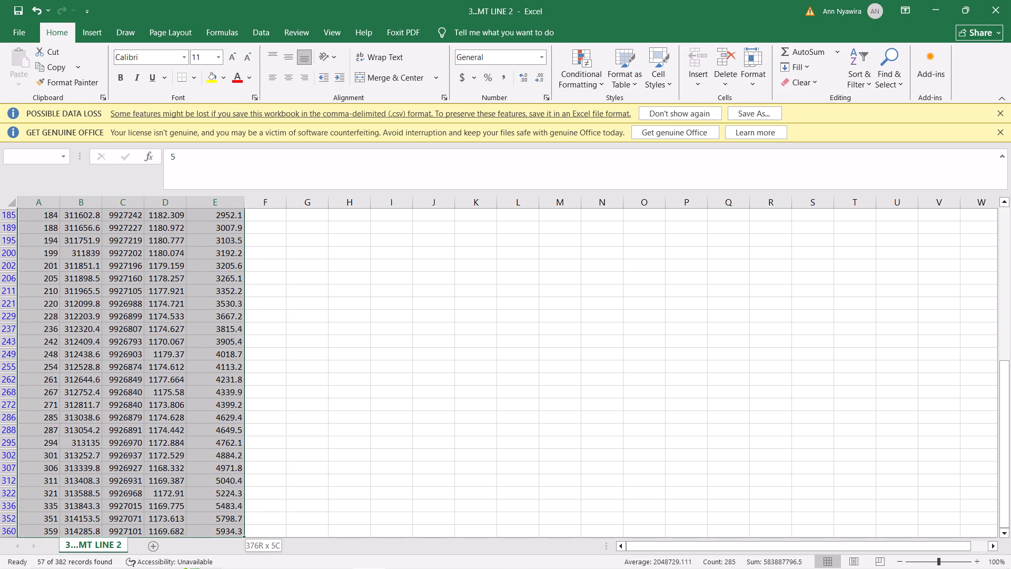
drag(221, 549, 222, 549)
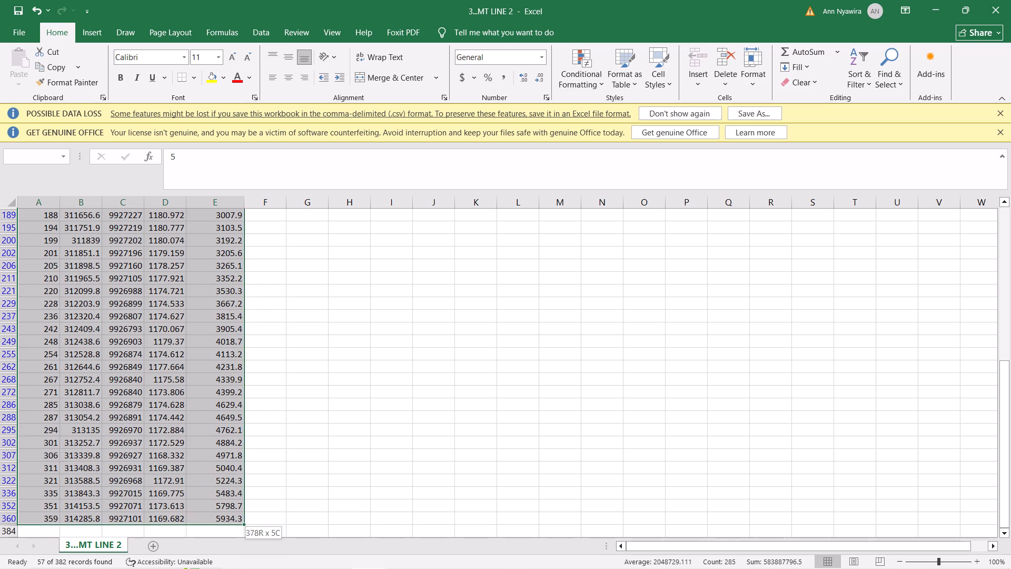
drag(222, 549, 220, 499)
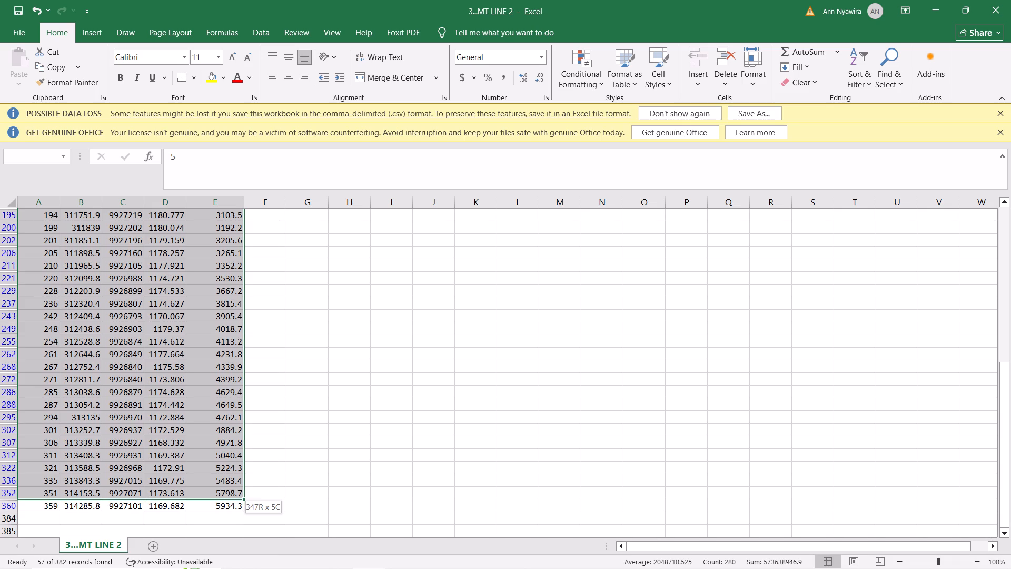
drag(220, 499, 224, 502)
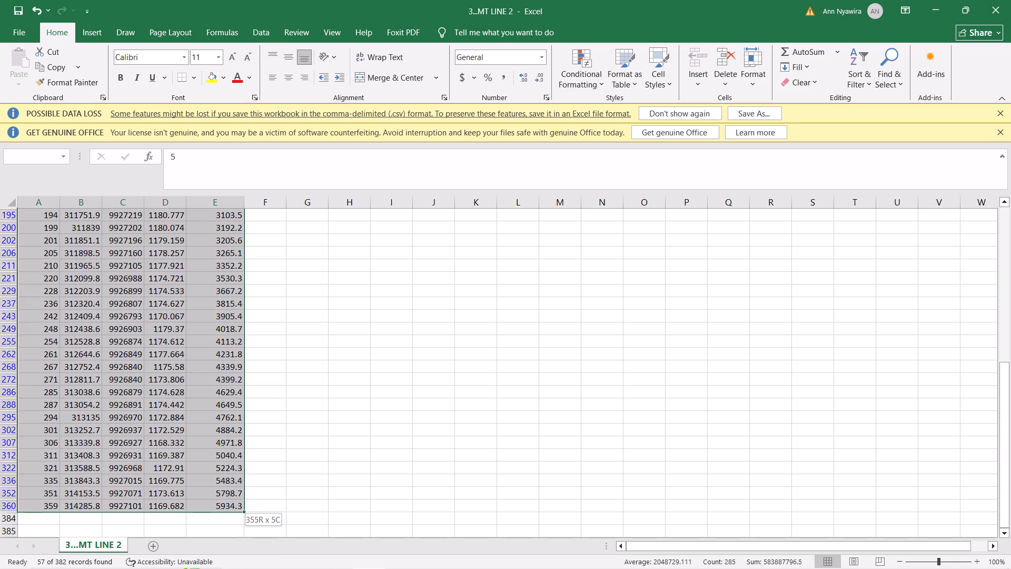
drag(224, 502, 225, 502)
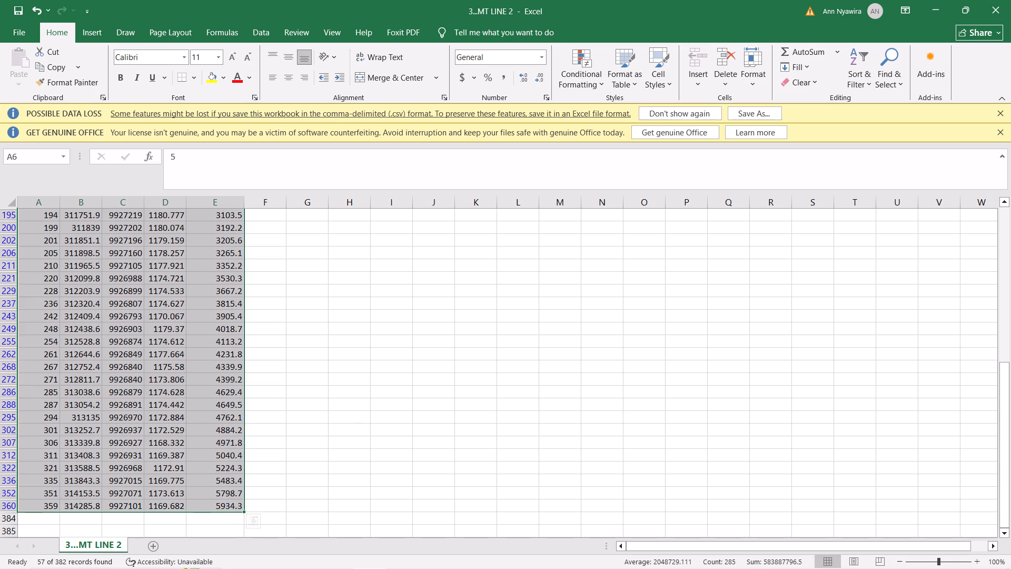
right_click(191, 395)
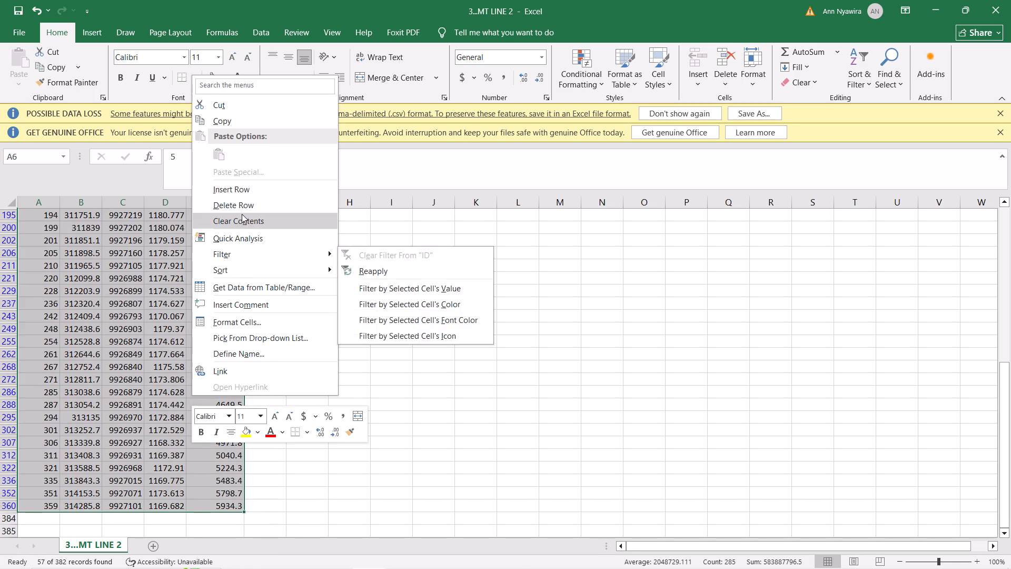
click(244, 200)
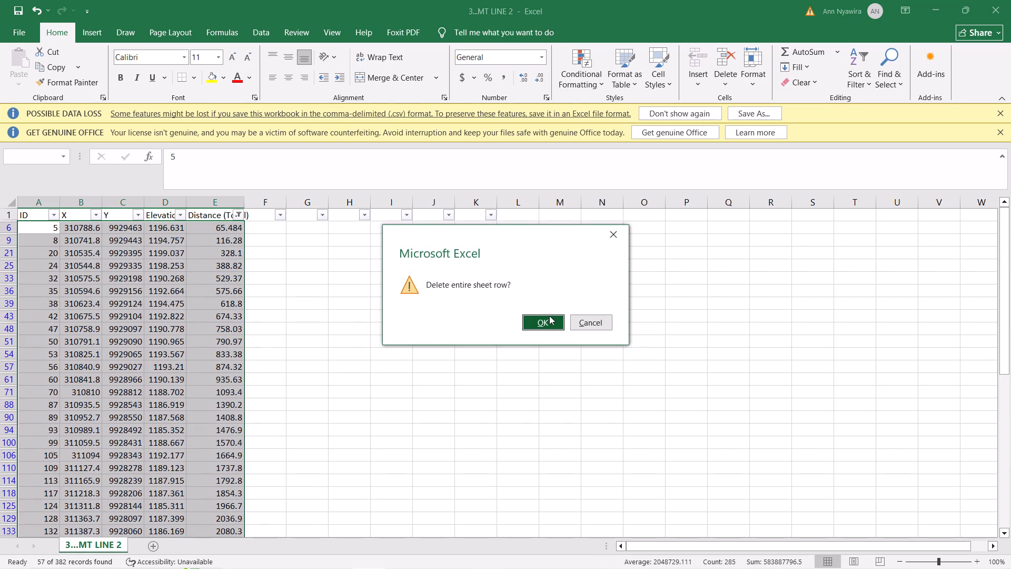
click(548, 317)
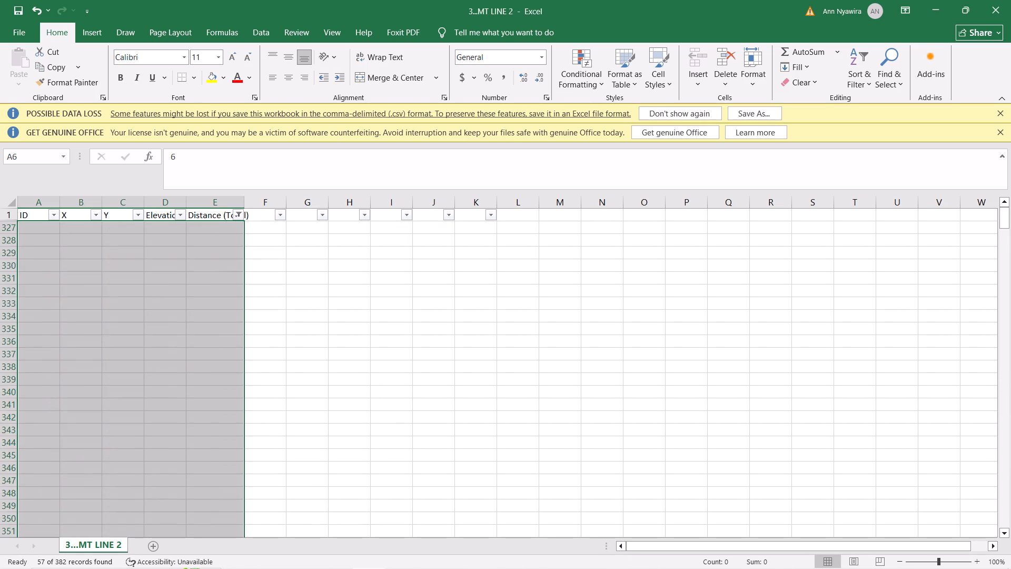
Clear the filter from the Distance (Total) column.
click(240, 216)
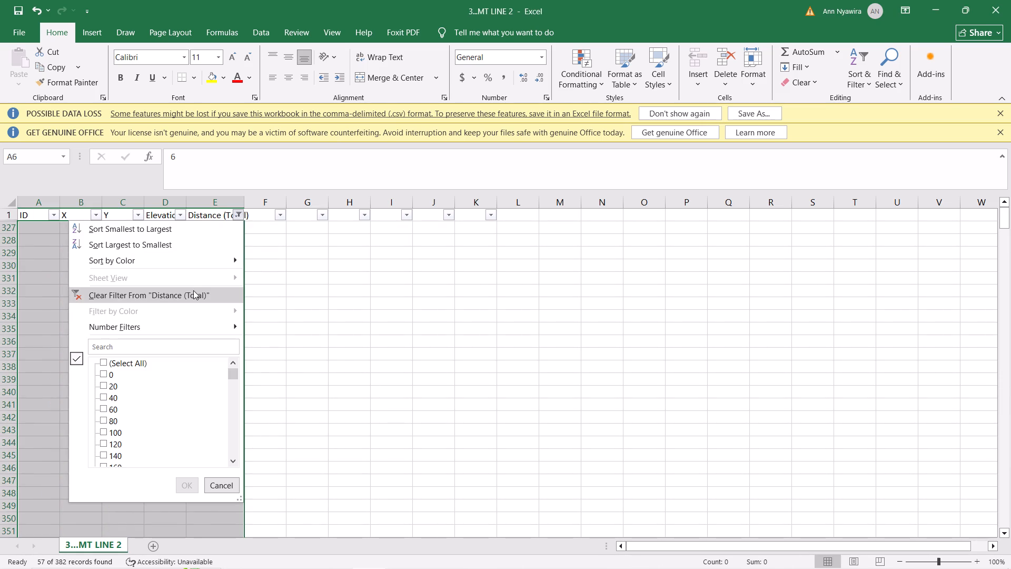
click(193, 290)
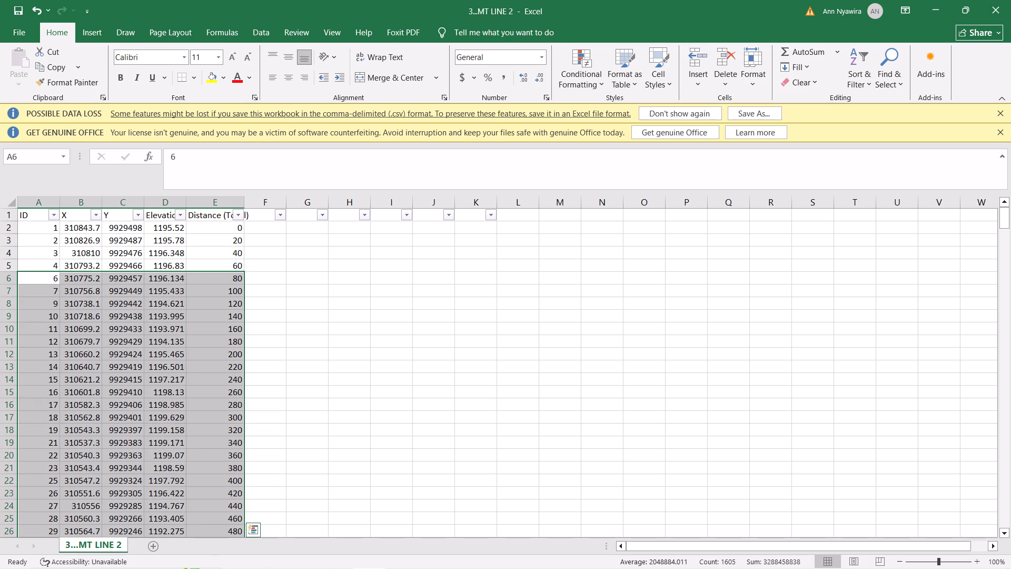
click(266, 247)
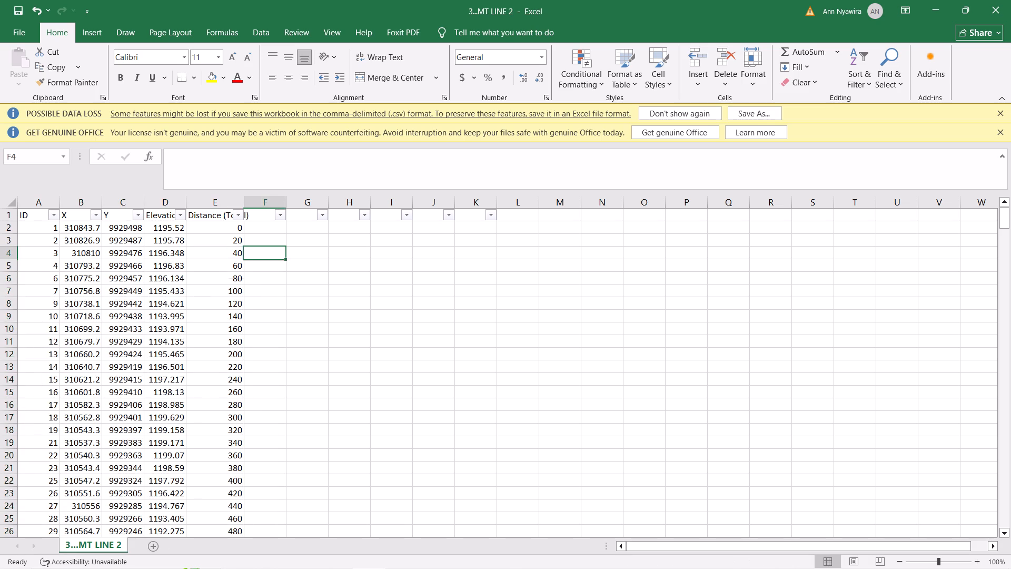
Enter the spacing check formula =E3-E2 in cell F3 and fill it down column F alongside the data.
click(272, 240)
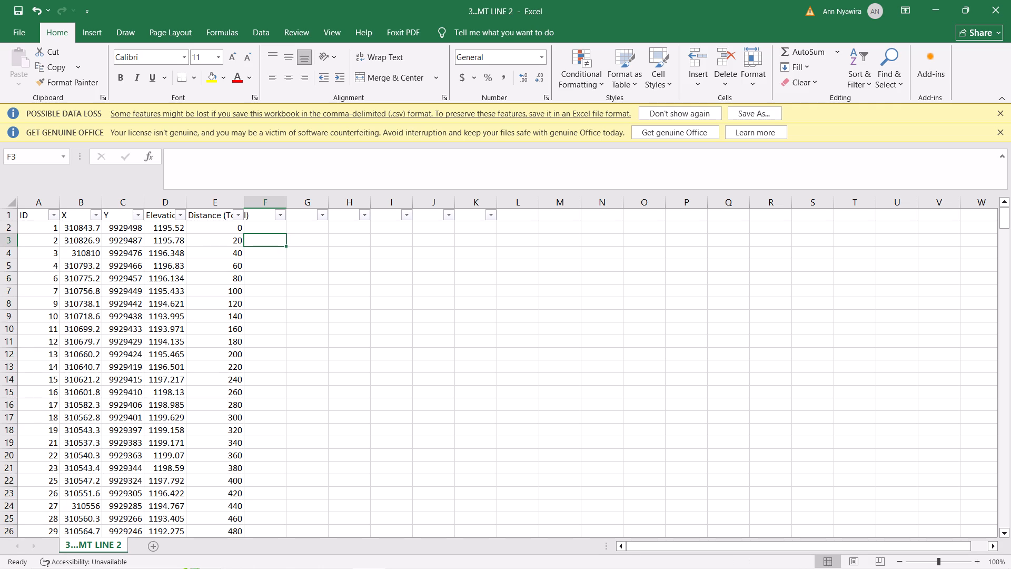
key(equal)
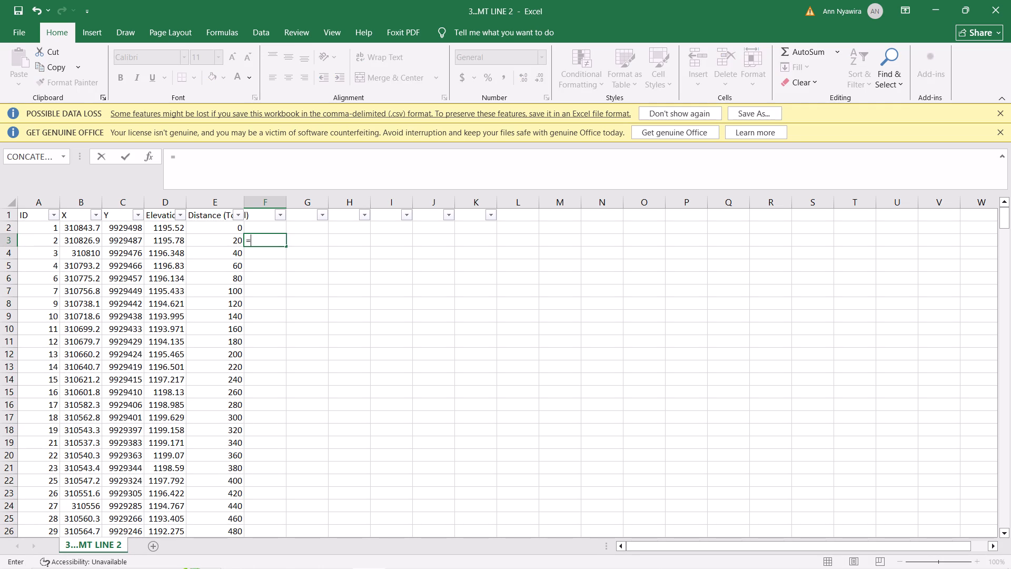
click(231, 241)
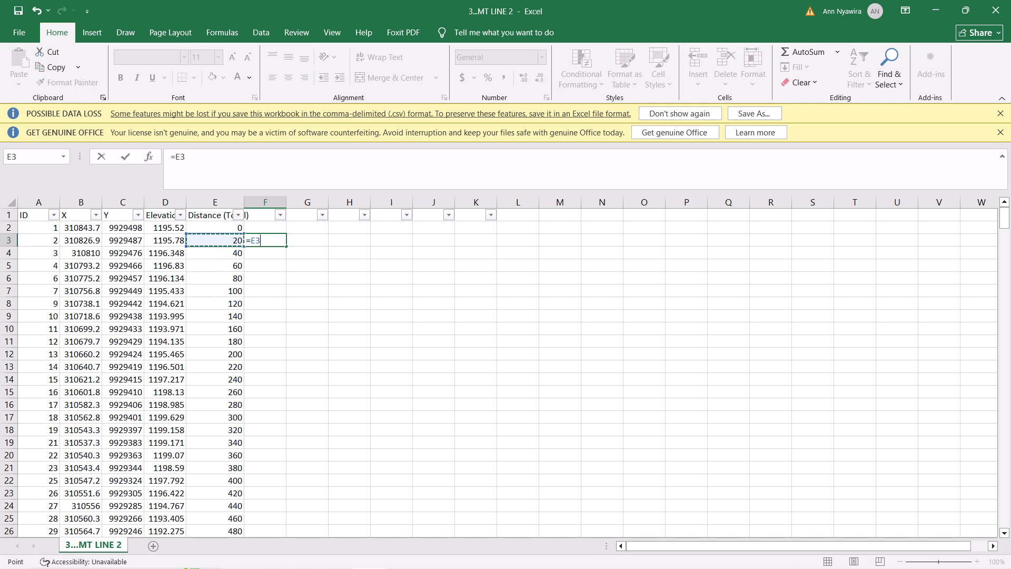
click(231, 241)
key(minus)
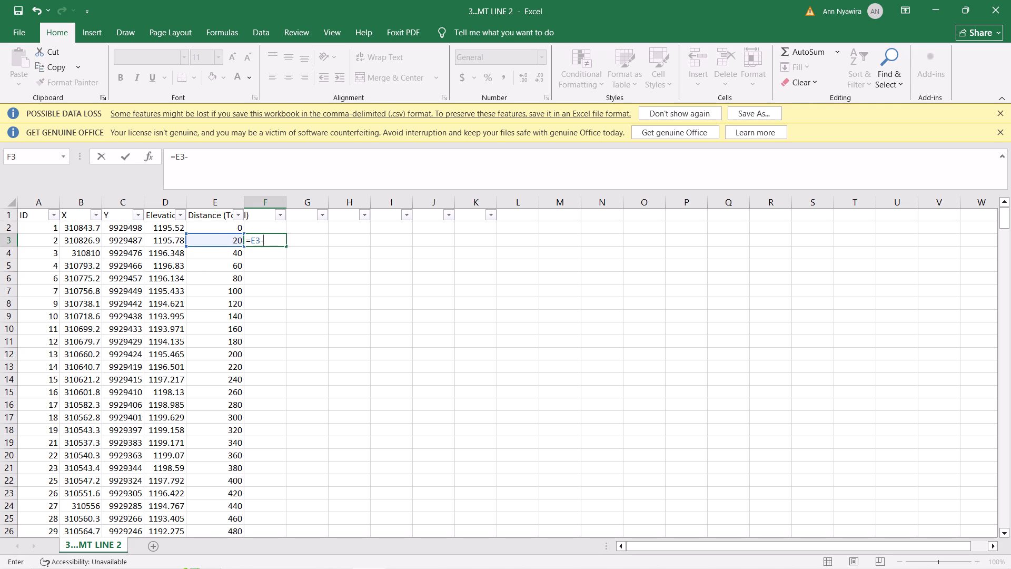
click(237, 229)
key(Return)
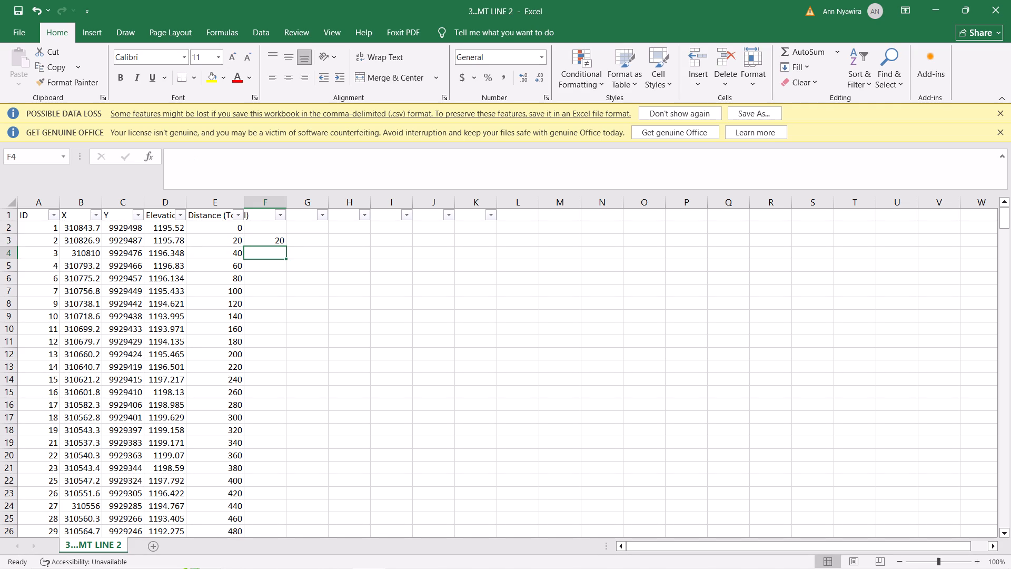
click(261, 239)
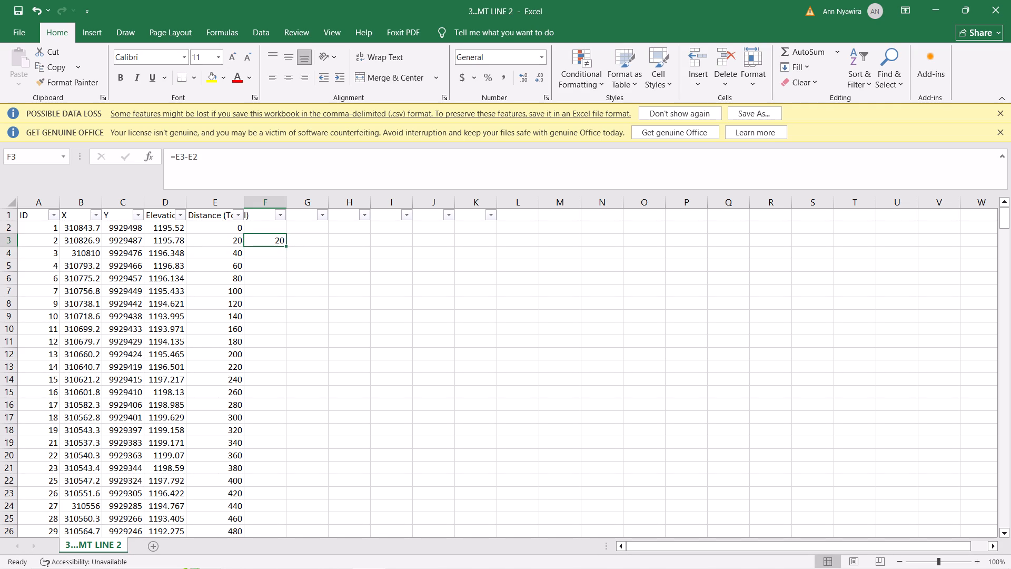
click(282, 244)
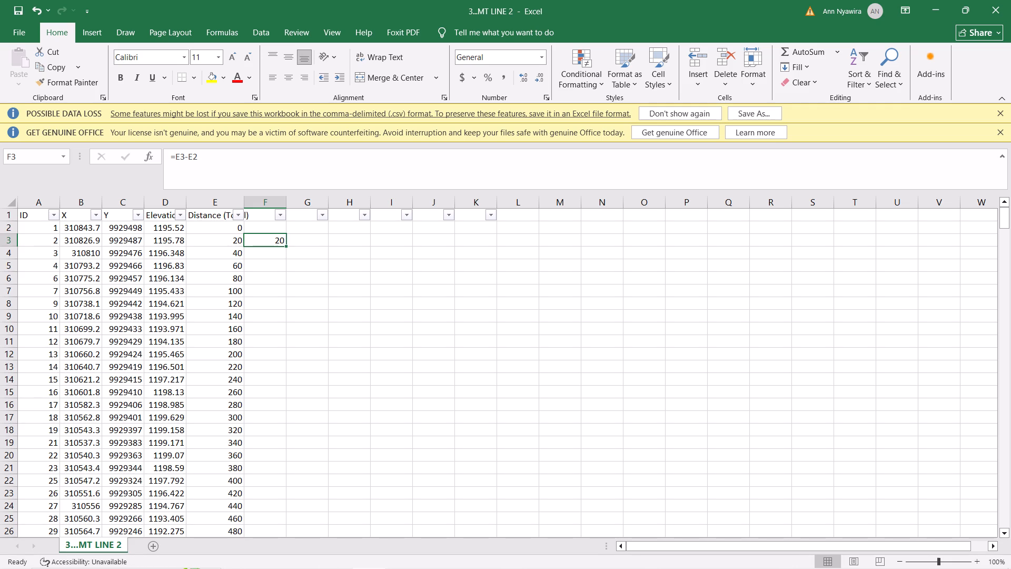
double_click(288, 244)
Start a formula in cell G4, beside the spacing differences.
click(298, 253)
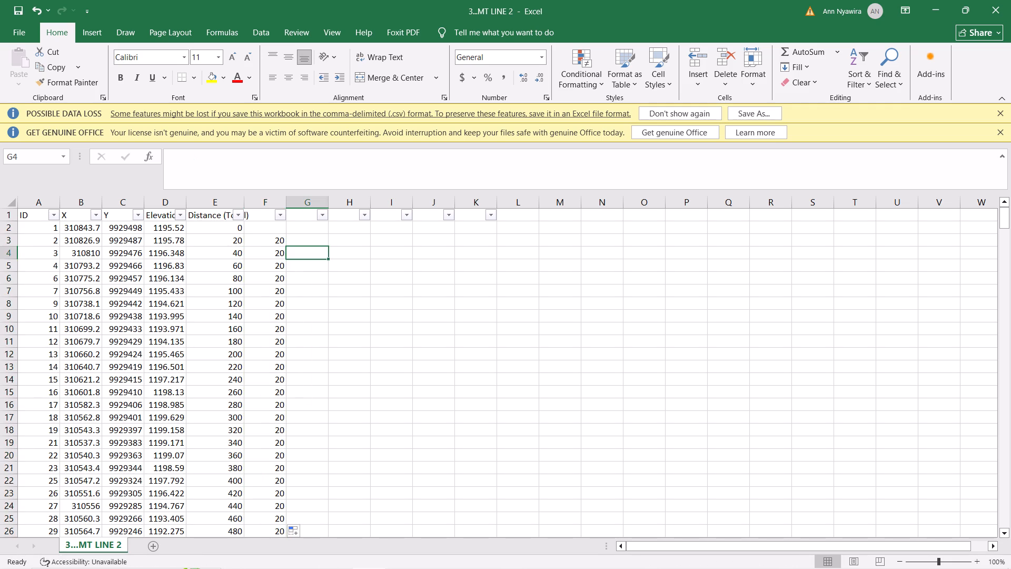
key(equal)
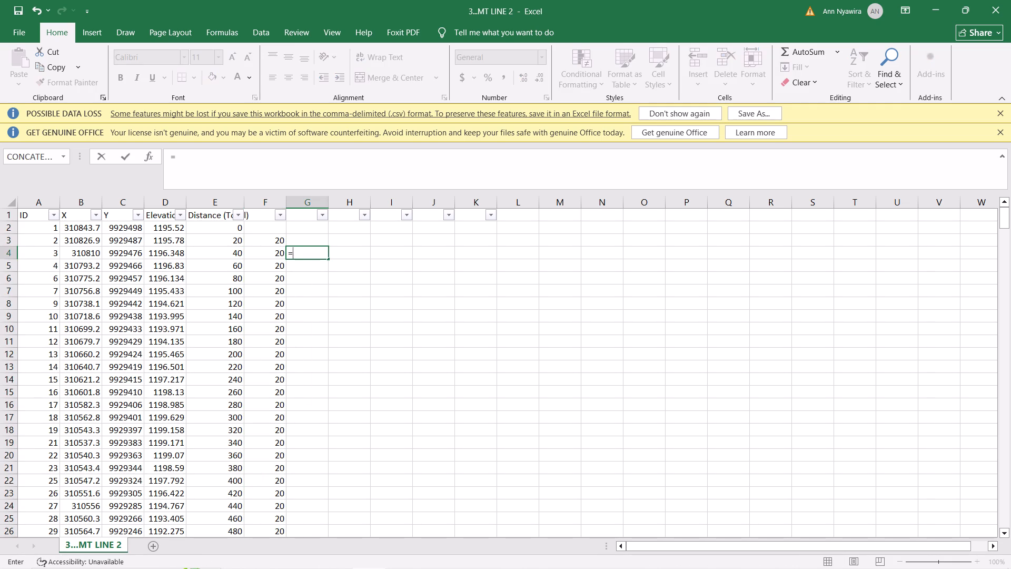
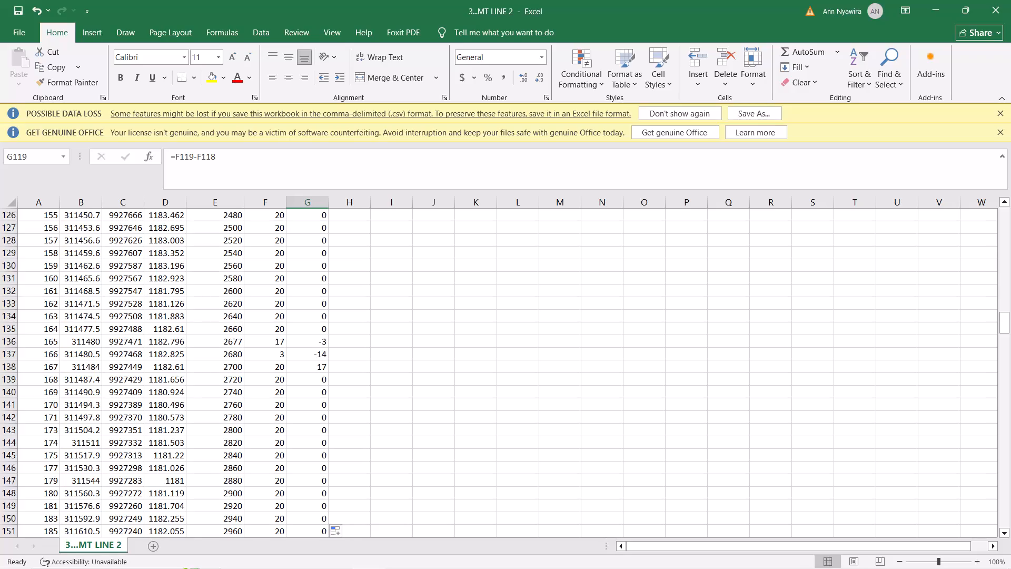
Delete sheet row 136 with distance 2677 and refill the column F and G check formulas from row 135 down.
click(321, 343)
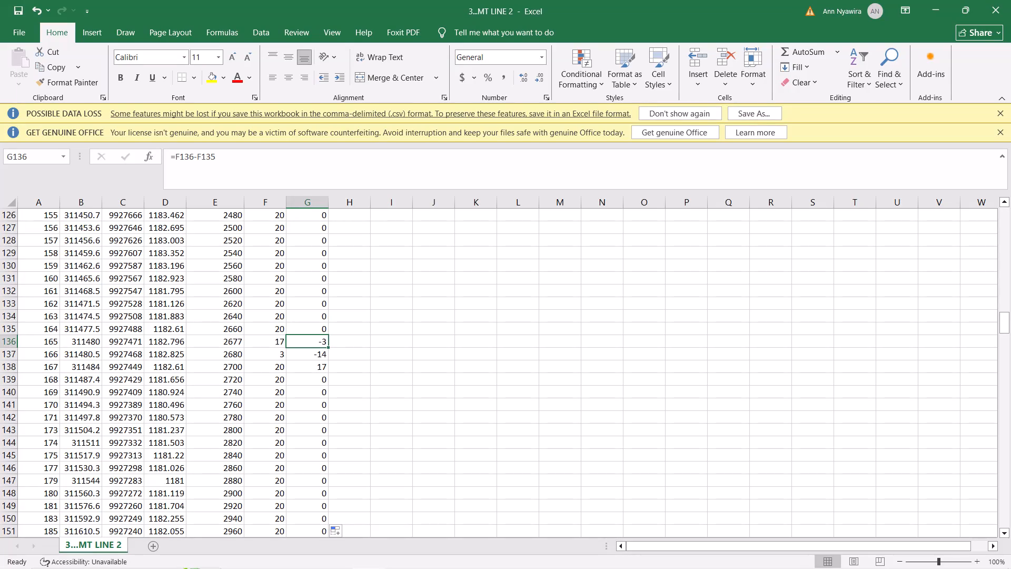
click(14, 343)
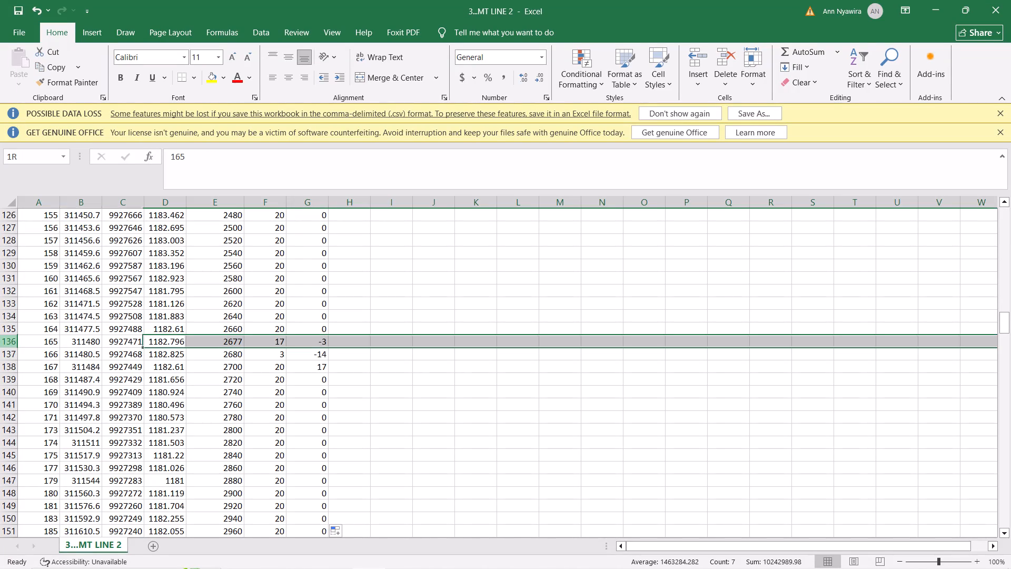
right_click(14, 343)
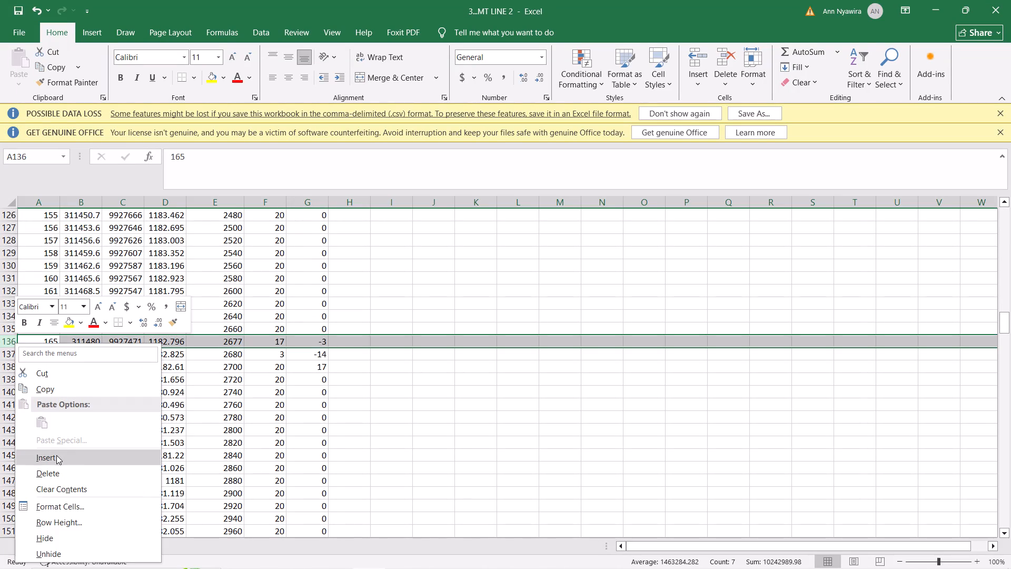
click(58, 472)
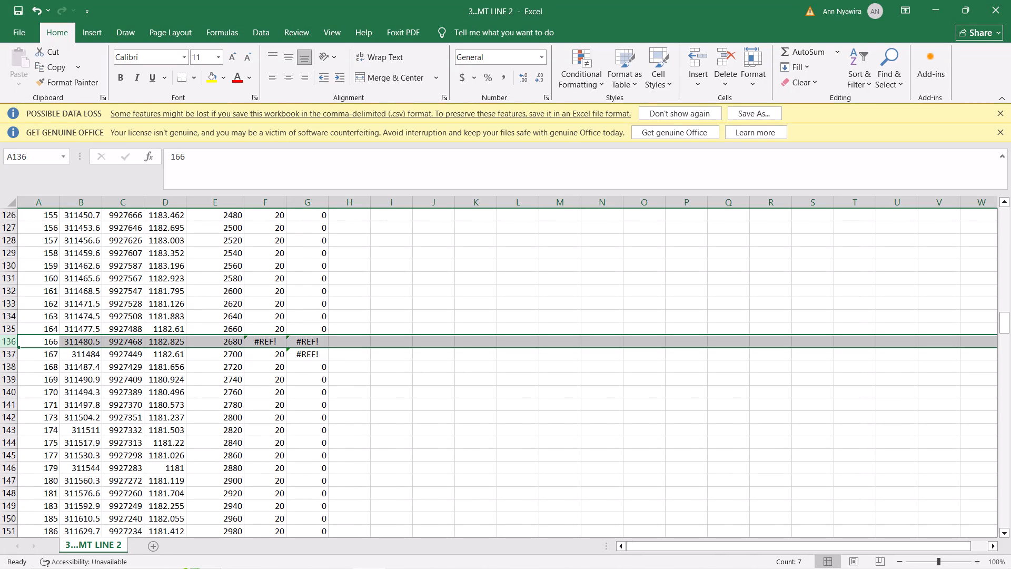
drag(276, 328, 318, 323)
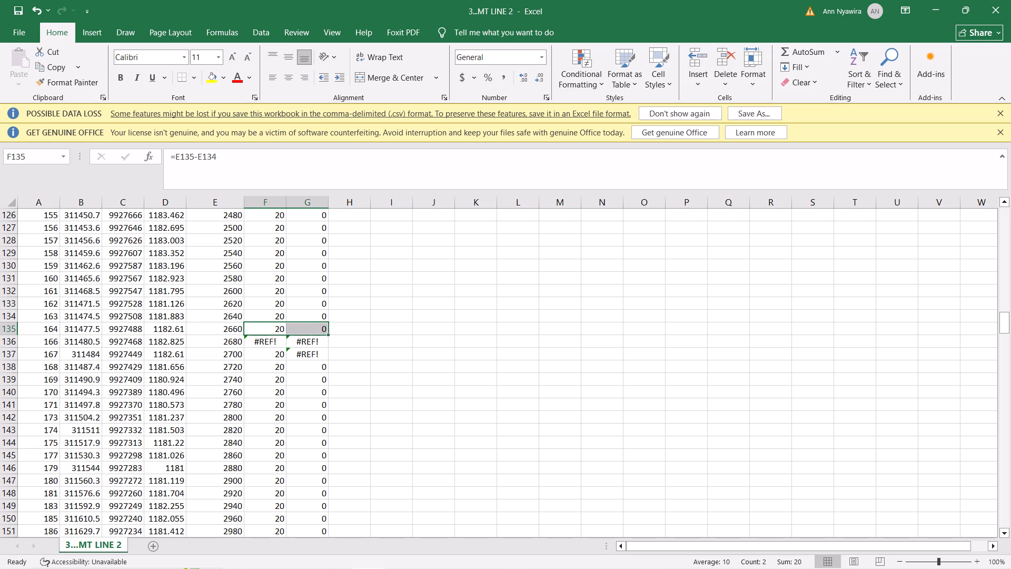
double_click(328, 335)
click(359, 337)
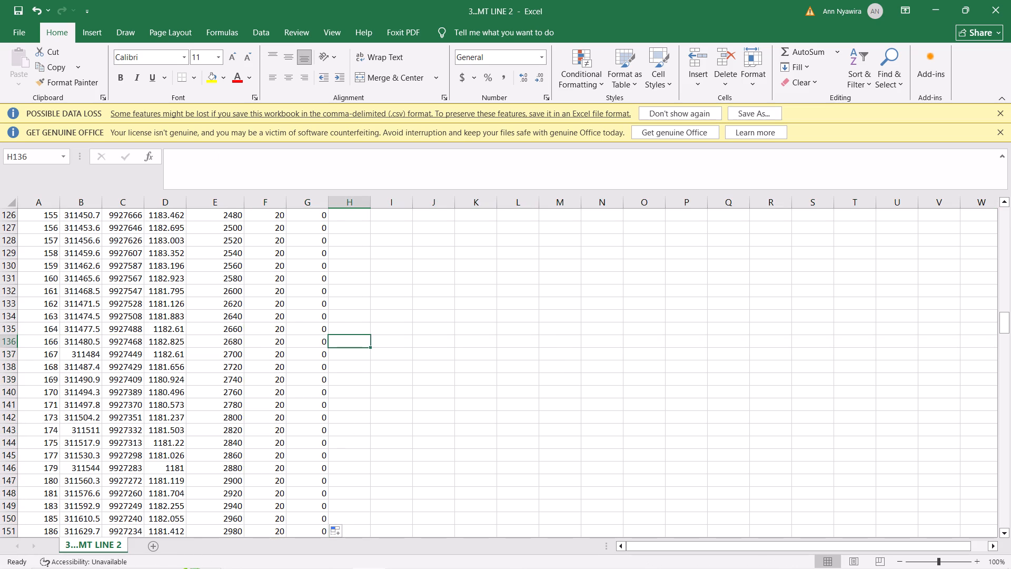
Check the spacing differences further down the sheet and delete row 230 with distance 4543.
scroll(271, 394, down, 7)
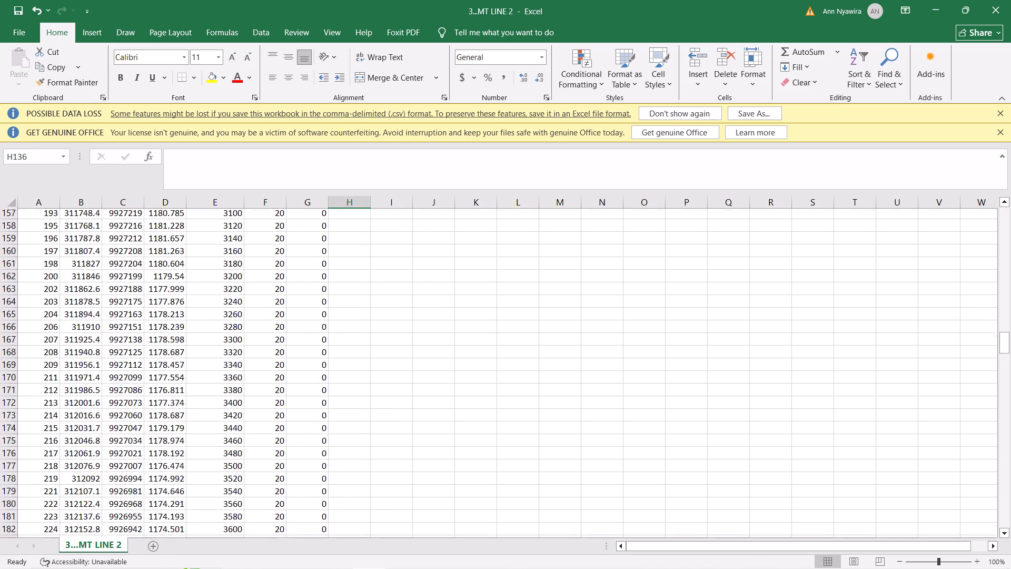
scroll(271, 394, down, 10)
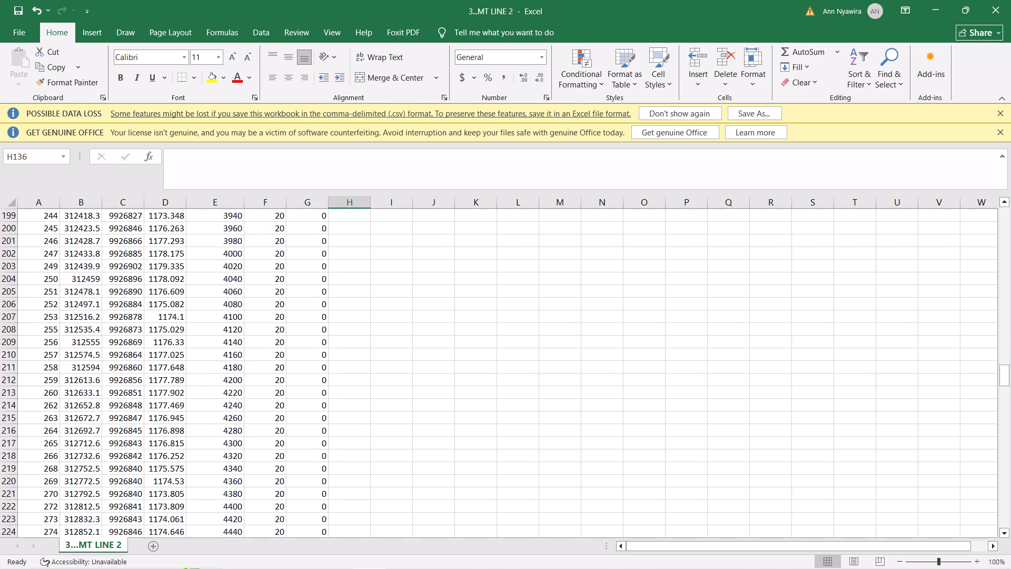
scroll(271, 394, down, 4)
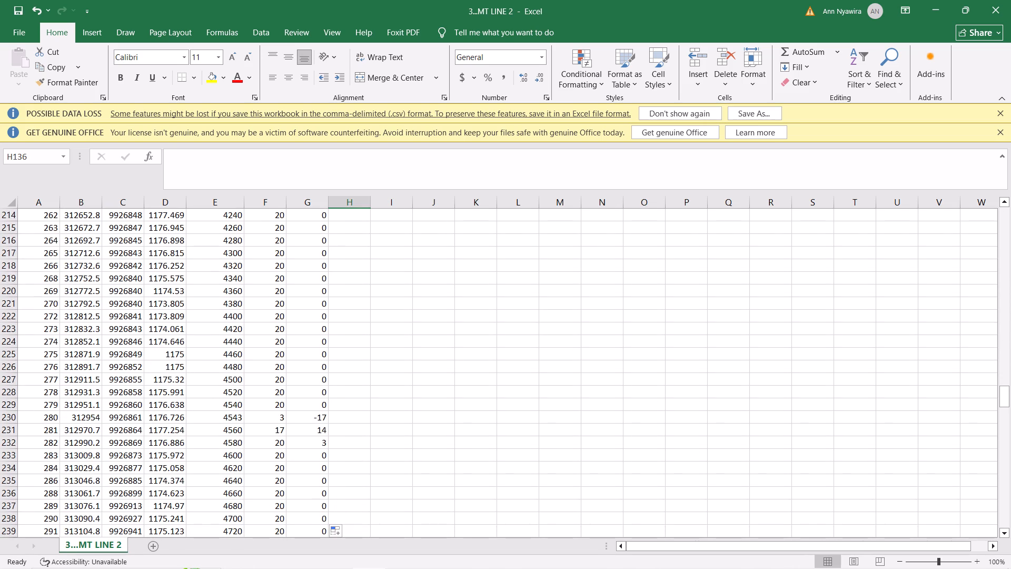
click(279, 414)
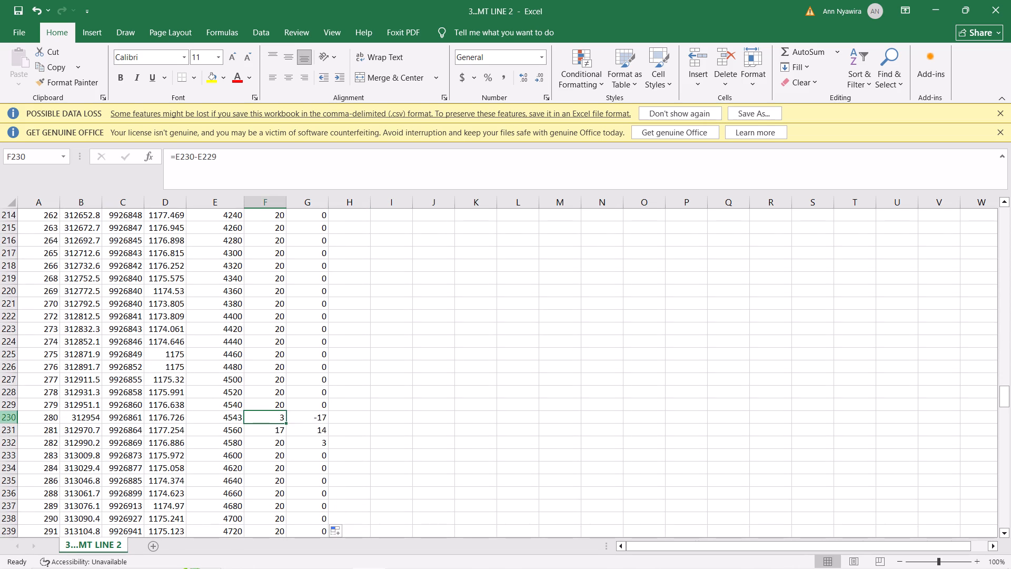
click(11, 415)
right_click(11, 415)
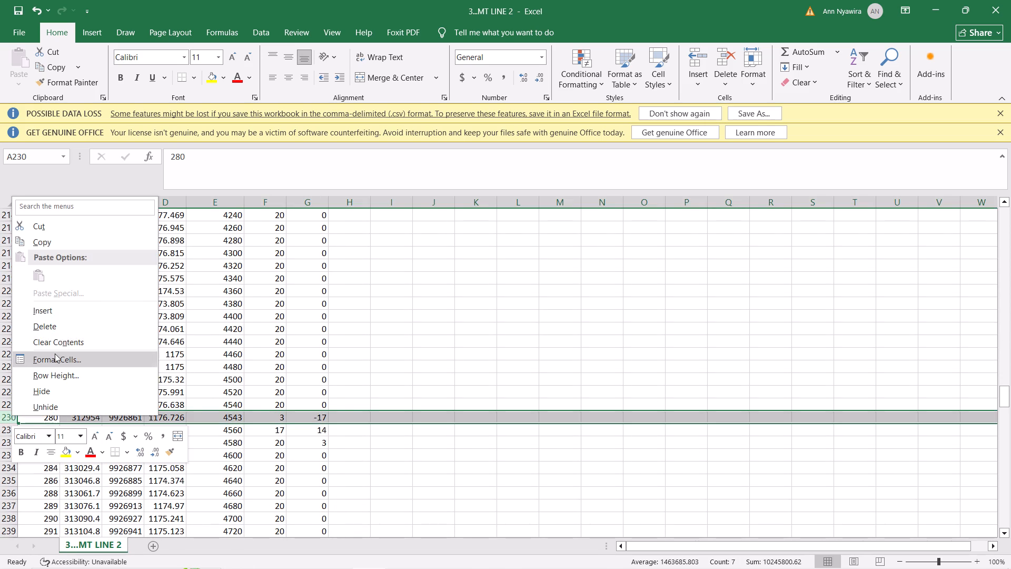
click(91, 327)
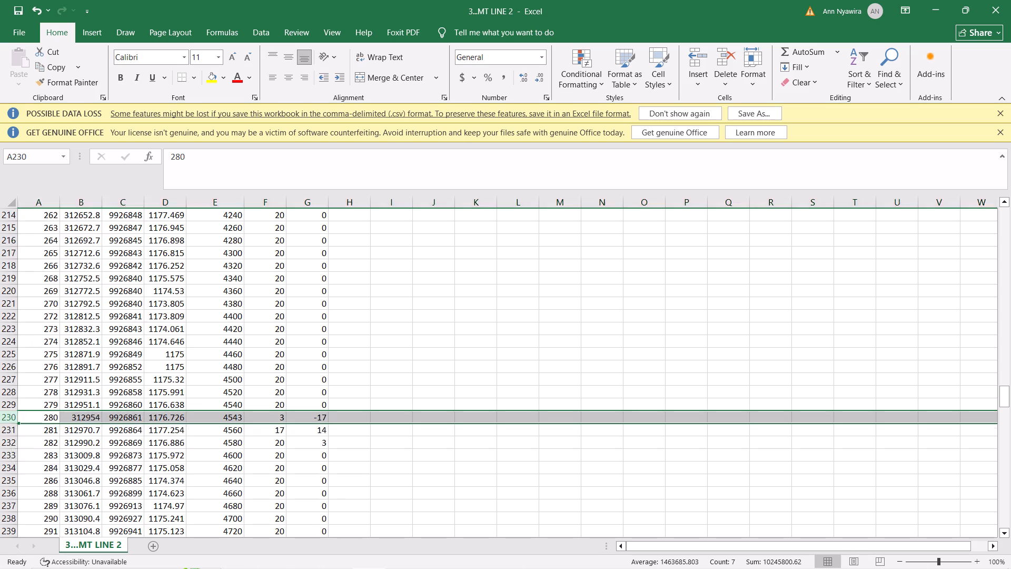
Refill the check formulas in columns F and G from row 229 down to the end of the data.
click(257, 412)
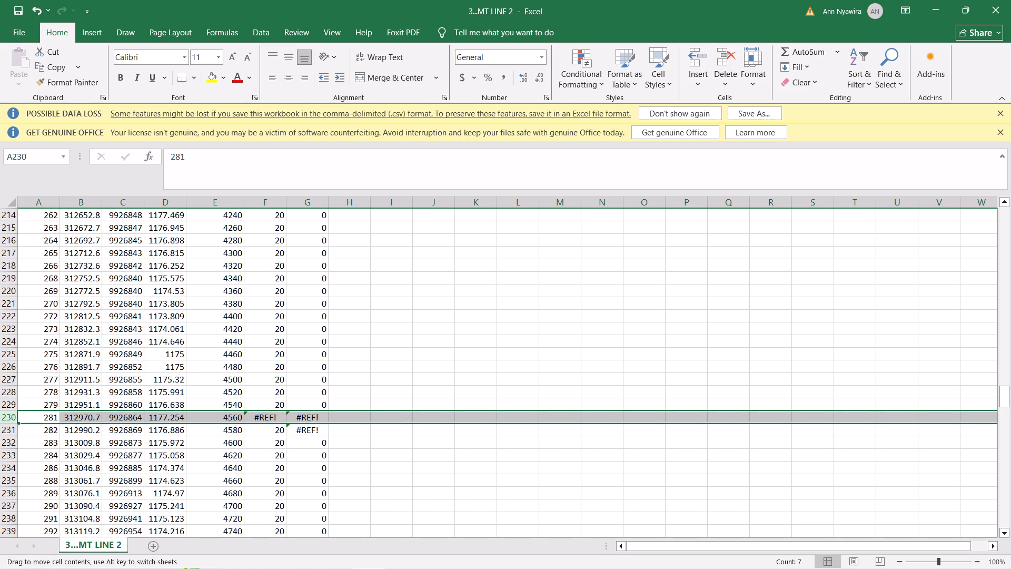
drag(266, 401, 271, 407)
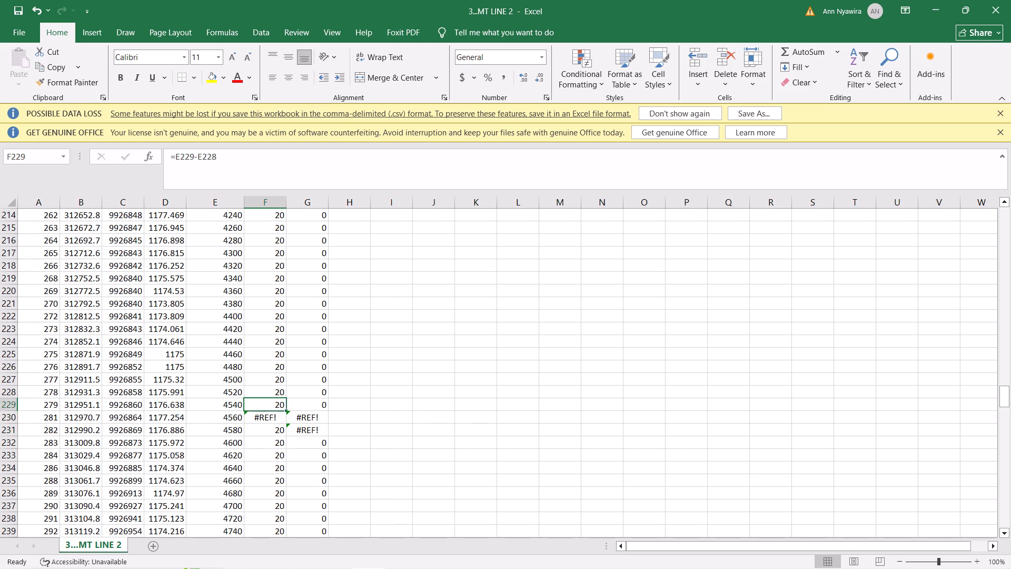
click(271, 407)
drag(267, 411, 286, 412)
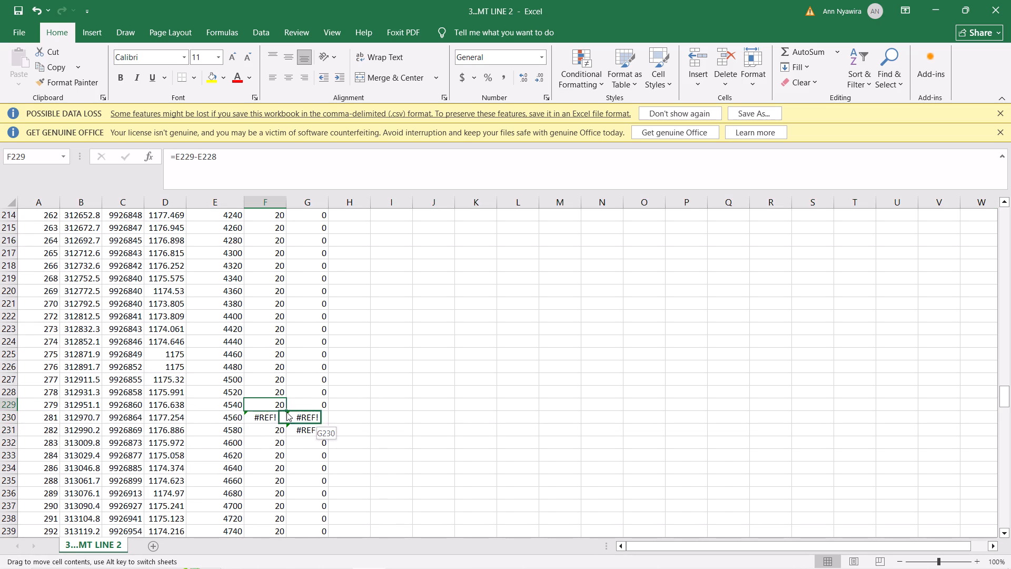
drag(286, 412, 281, 409)
drag(281, 405, 292, 405)
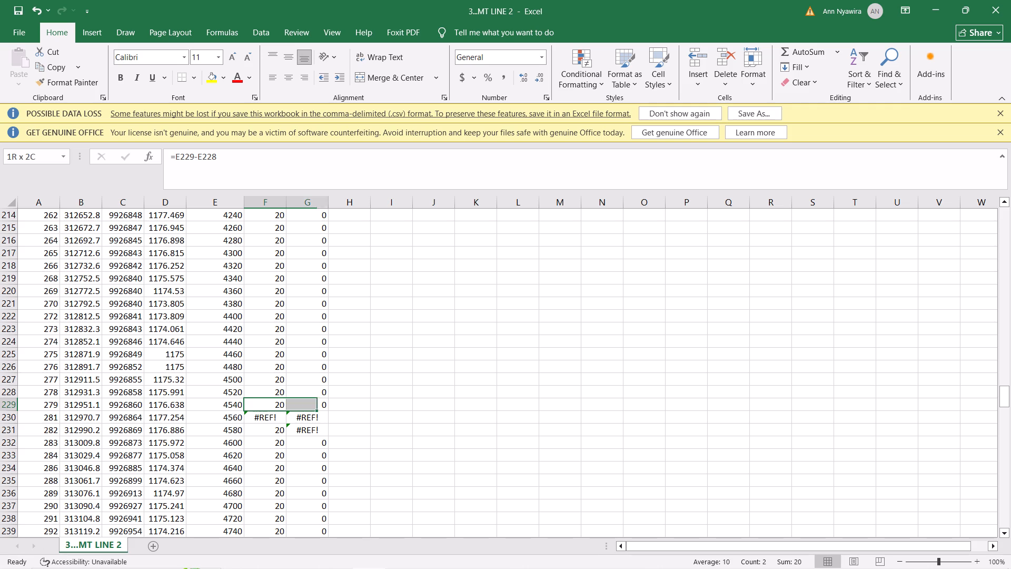
drag(292, 405, 306, 407)
double_click(324, 407)
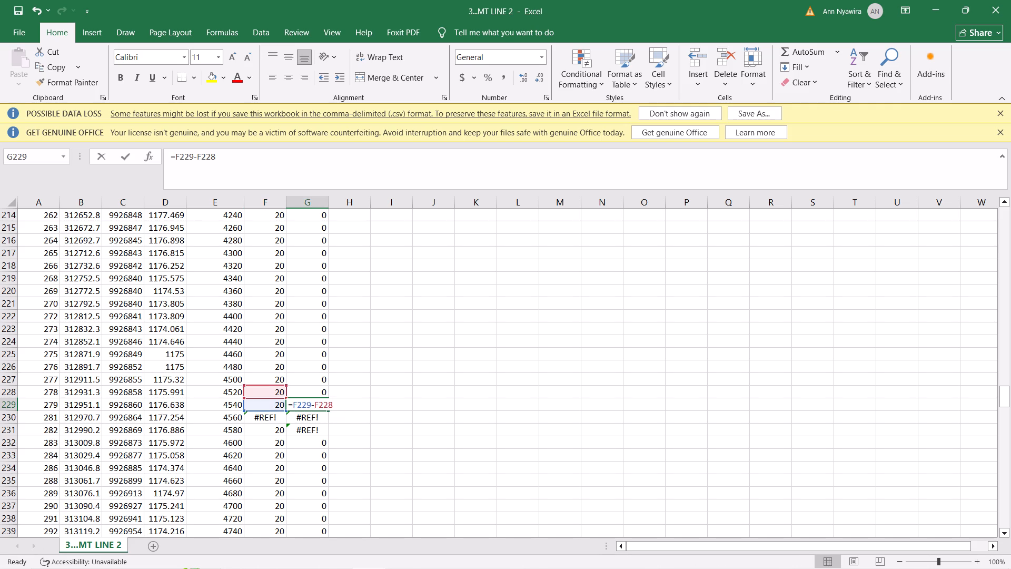
key(Escape)
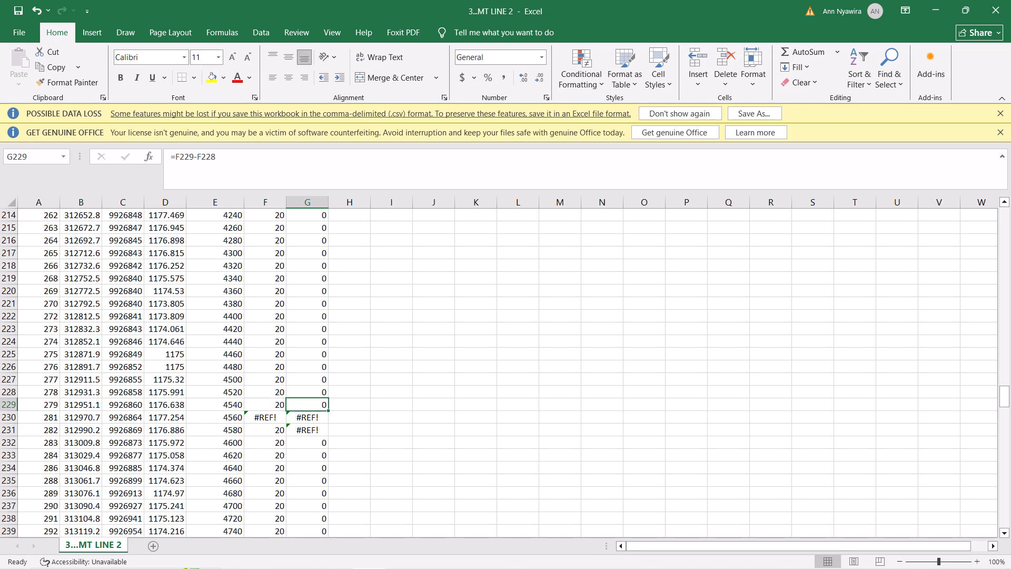
click(275, 407)
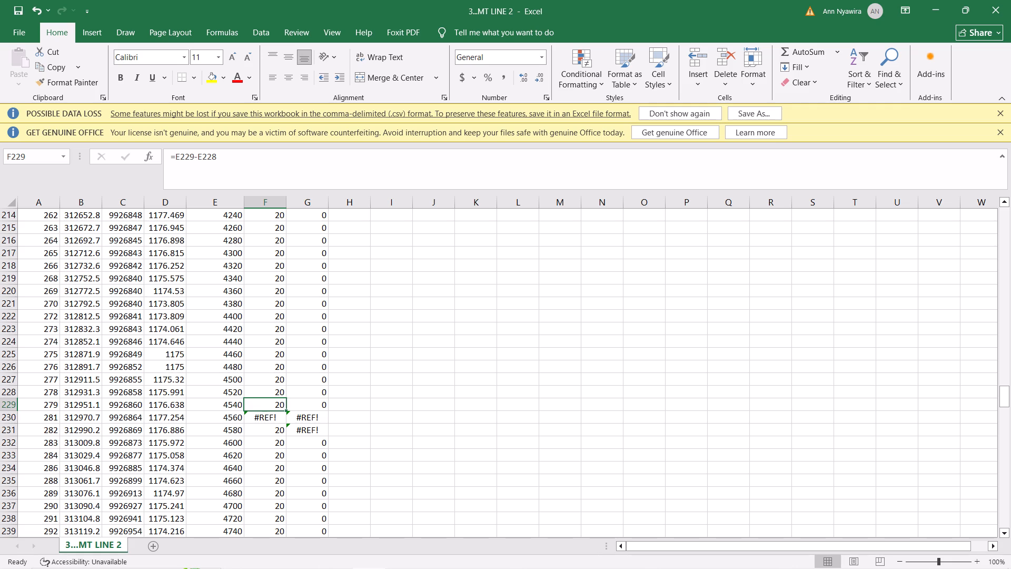
drag(284, 407, 312, 402)
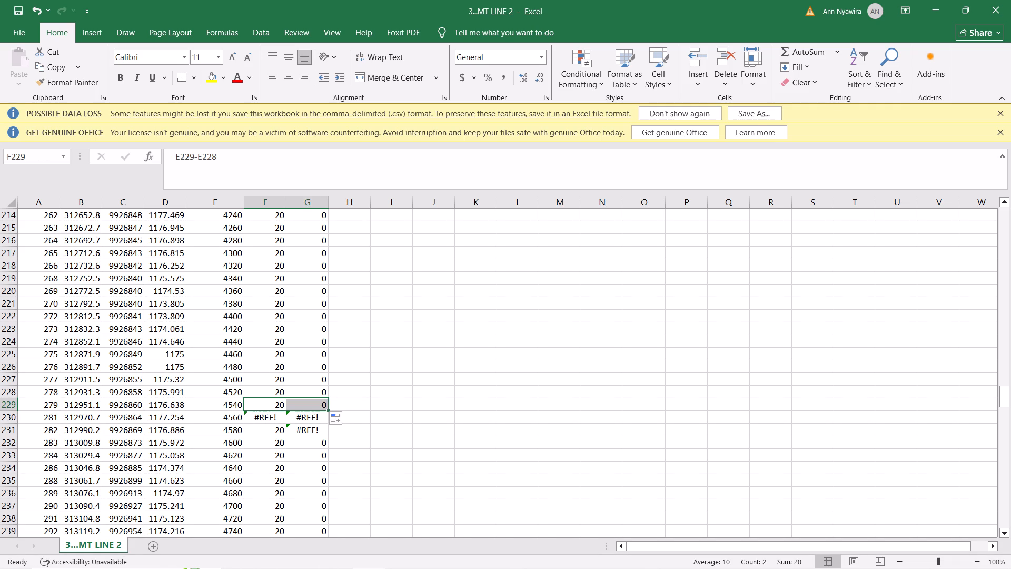
double_click(325, 409)
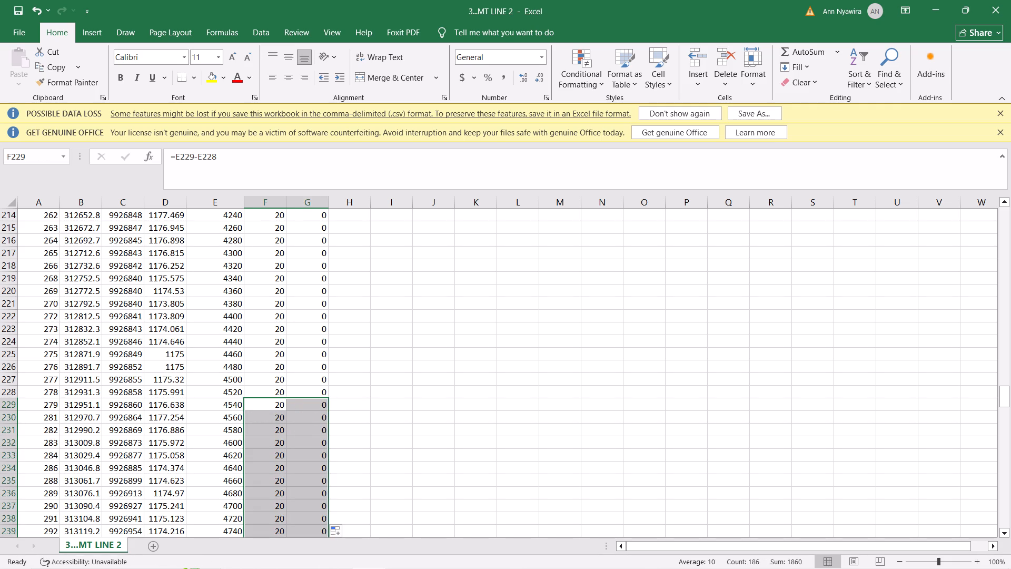
click(363, 401)
Examine the remaining spacing checks in columns F and G down to the last data row and back to the header.
scroll(273, 396, down, 3)
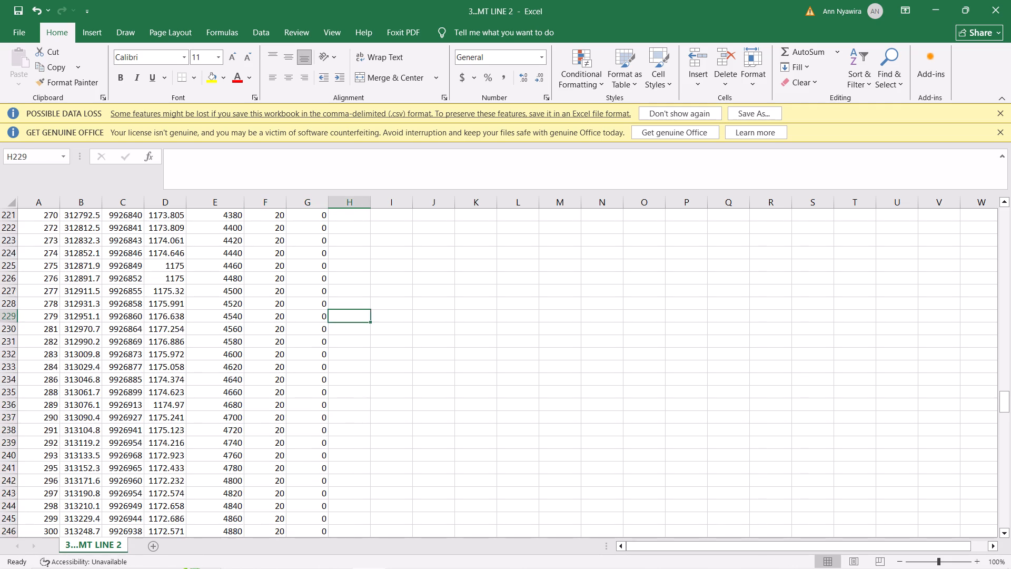
scroll(273, 396, down, 8)
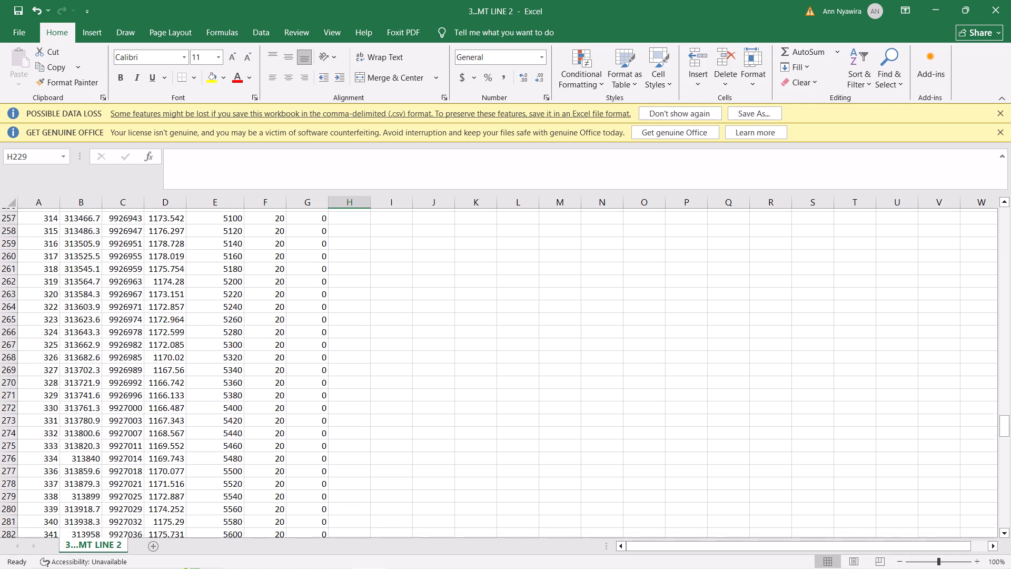
scroll(273, 396, down, 8)
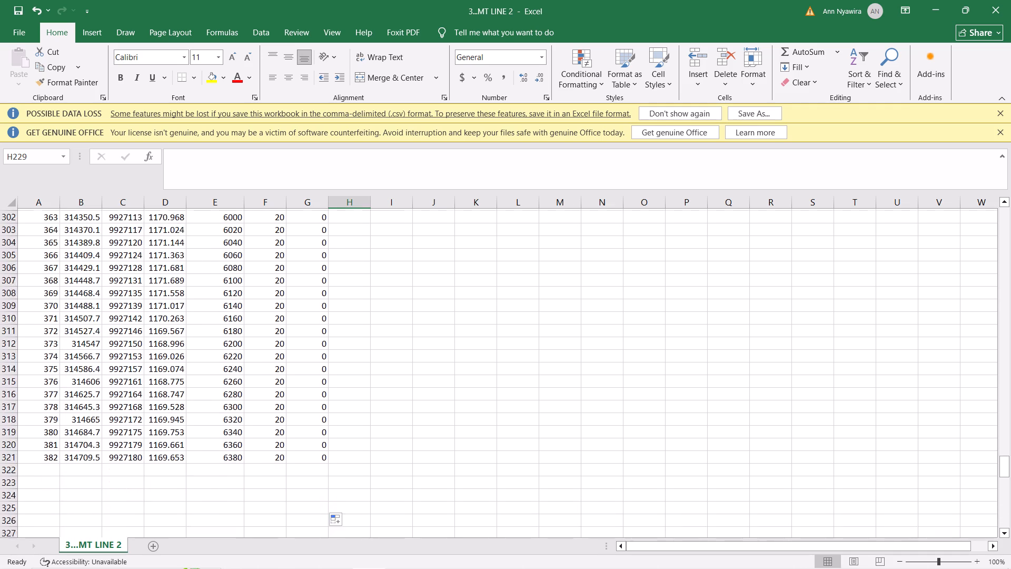
scroll(273, 396, up, 19)
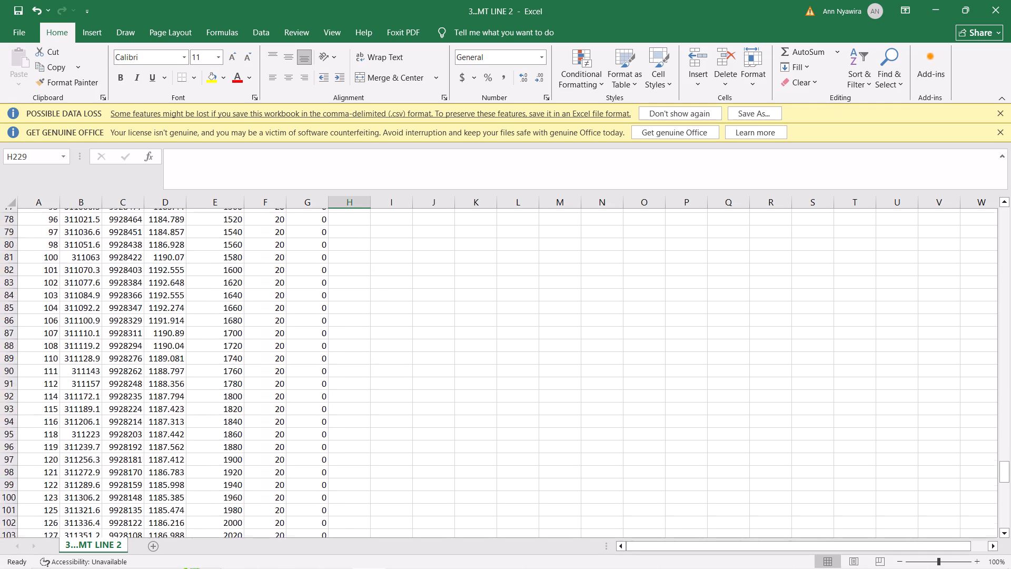
scroll(273, 396, up, 11)
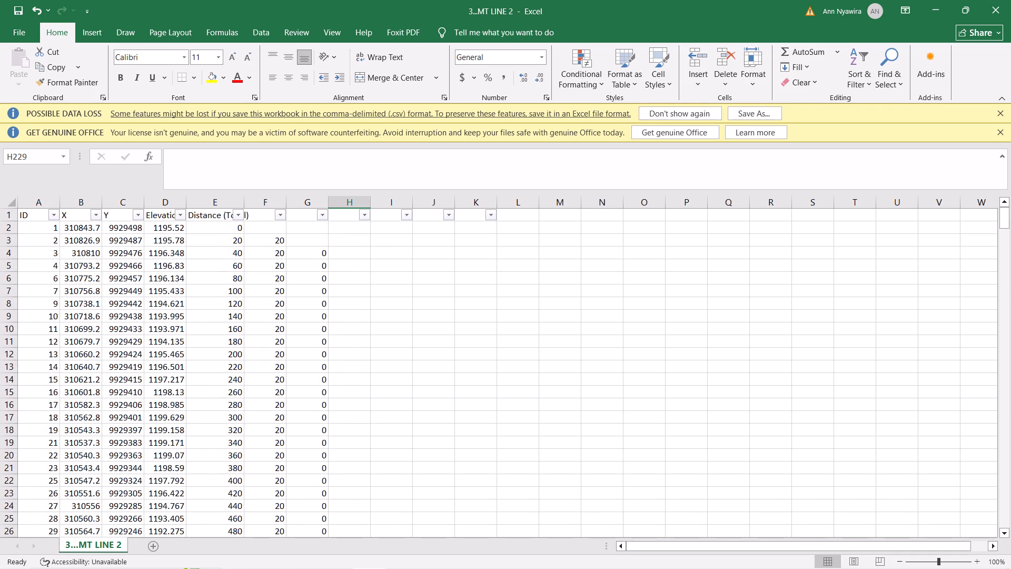
Remove the filter from the sheet's header row.
key(ctrl+a)
click(864, 74)
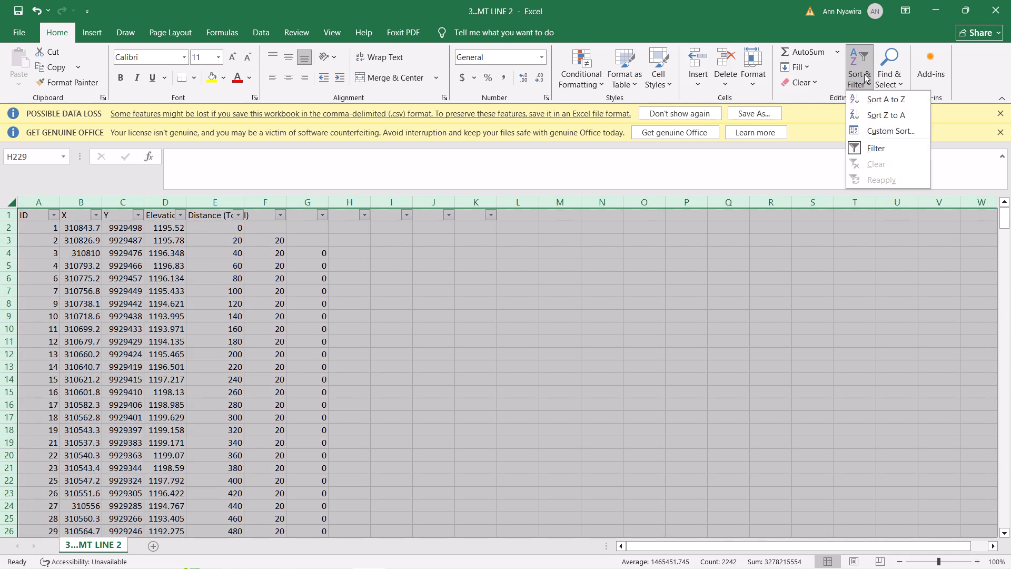
click(878, 149)
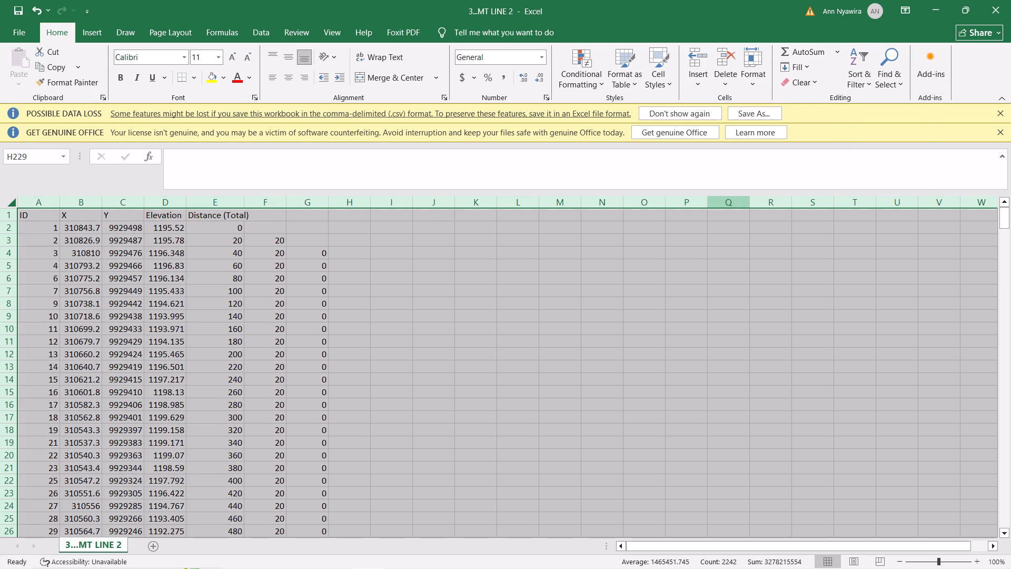
click(446, 337)
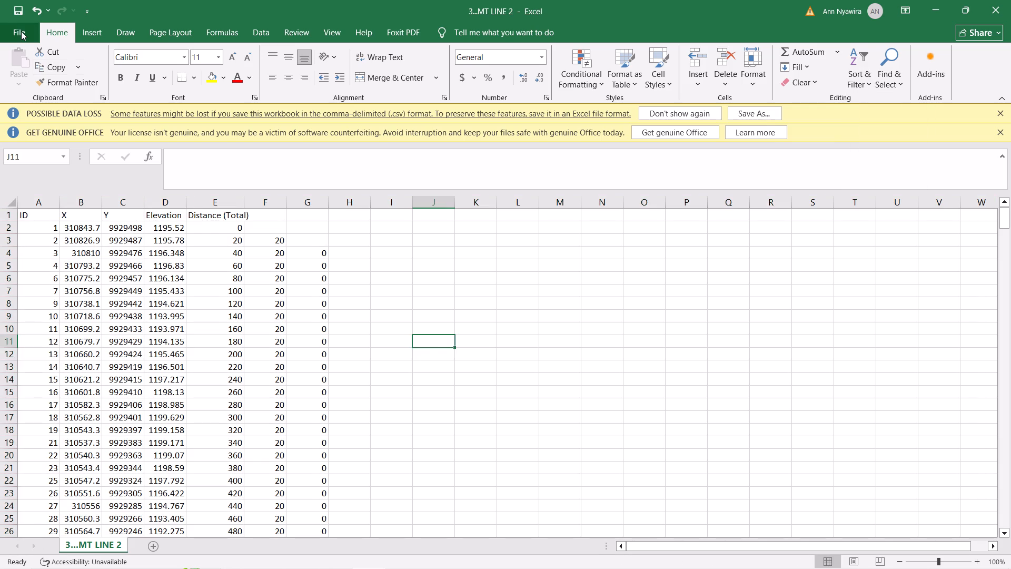
Save the sheet as comma-delimited CSV 3...MT LINE 2 in folder 2, replacing the existing file, and close the workbook.
click(21, 31)
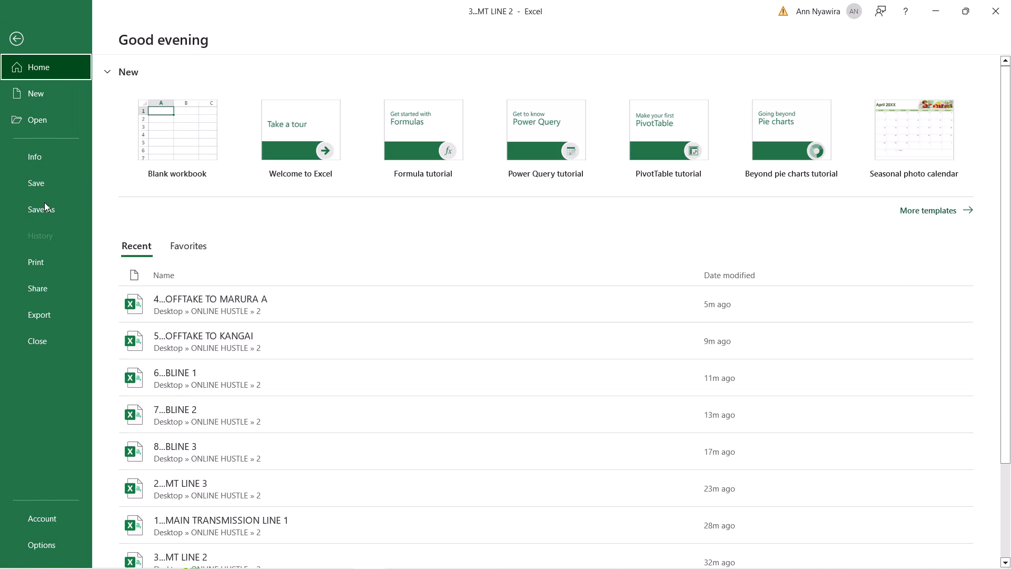
click(44, 202)
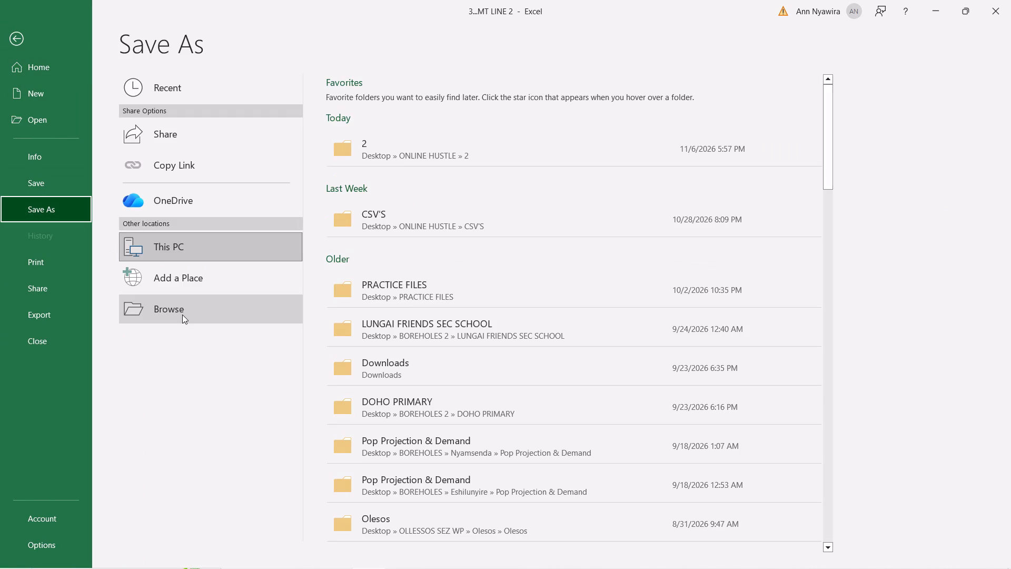
click(182, 315)
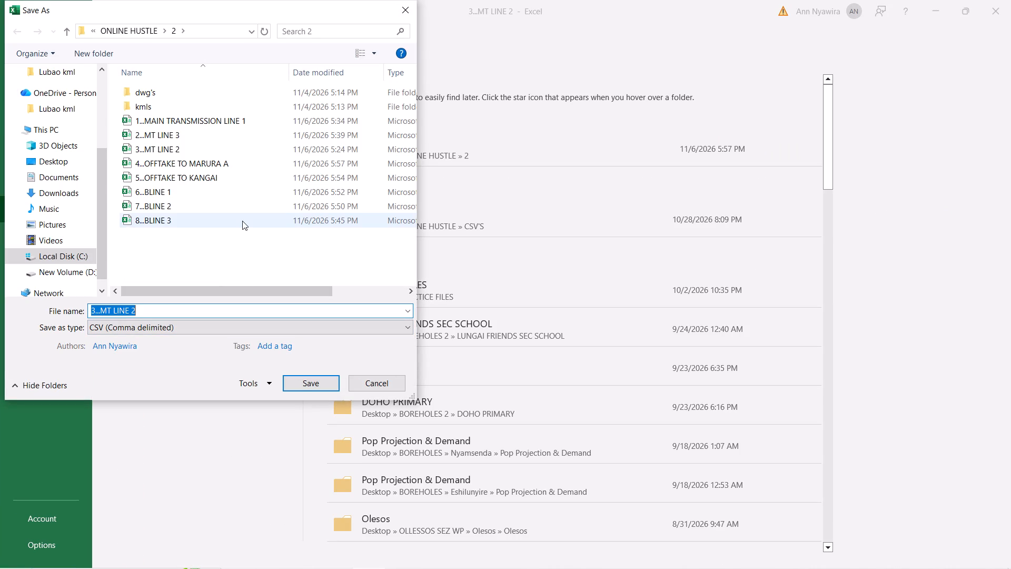
click(322, 386)
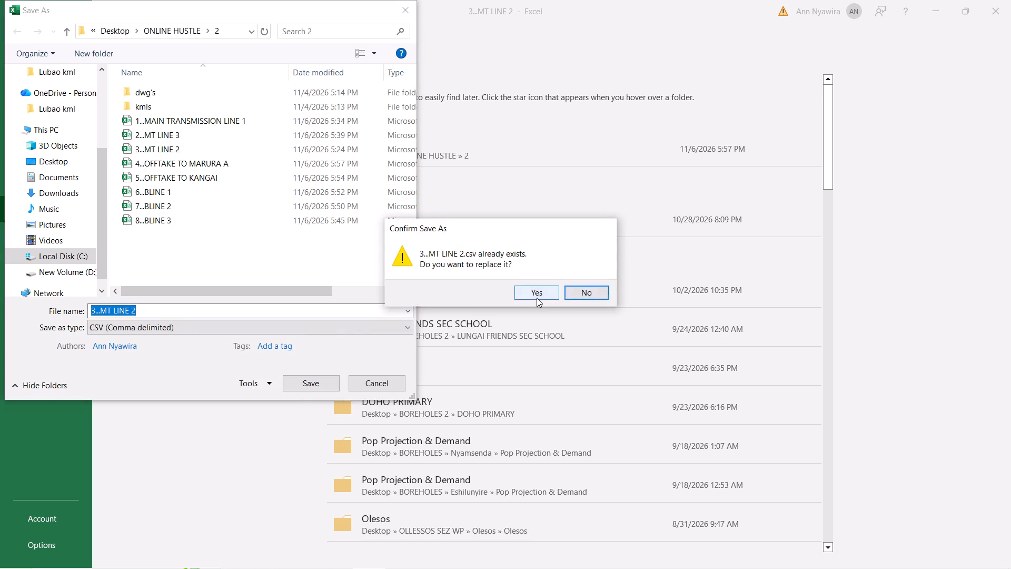
click(537, 298)
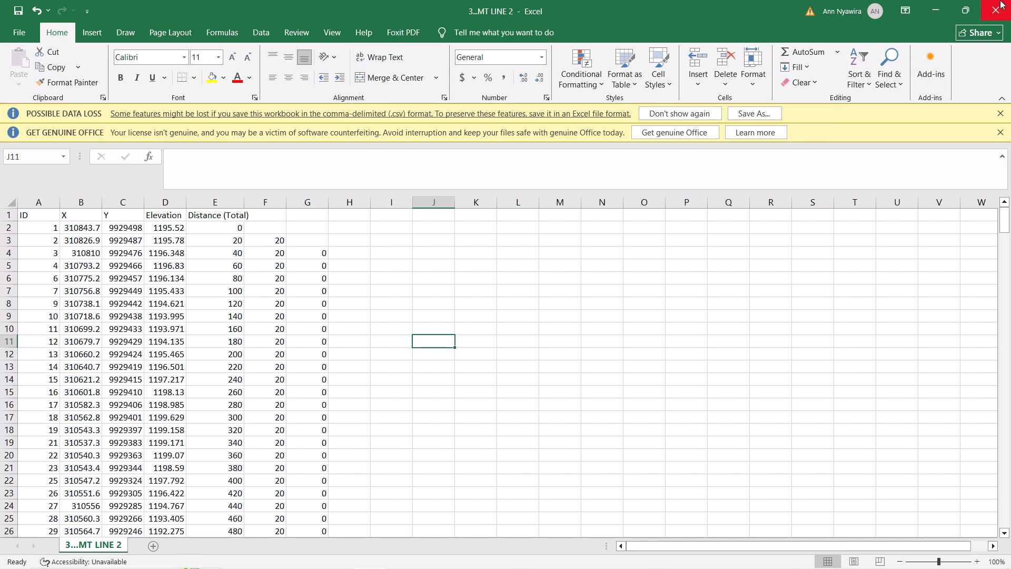
click(1000, 0)
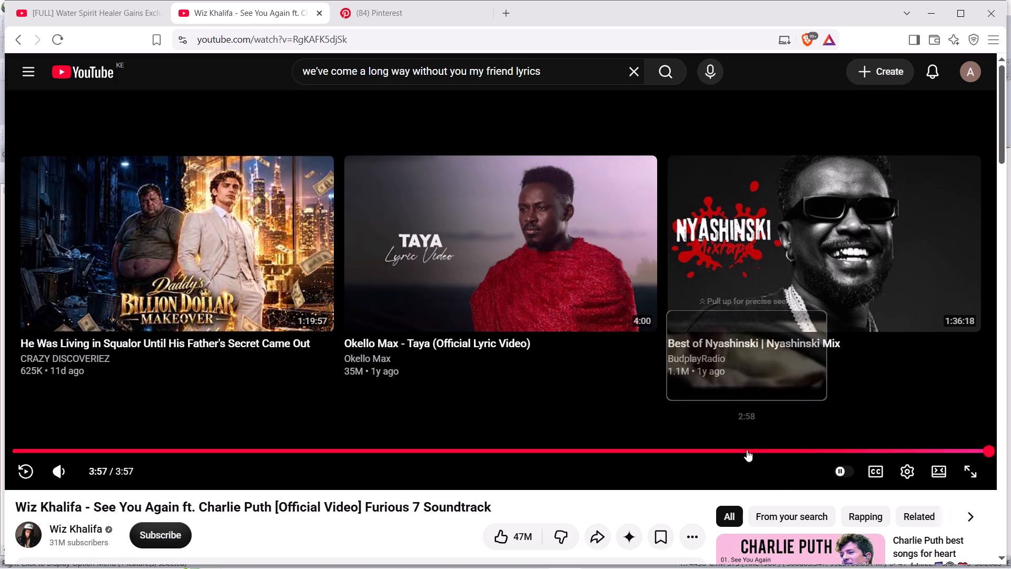
Turn on autoplay for the YouTube player.
click(842, 467)
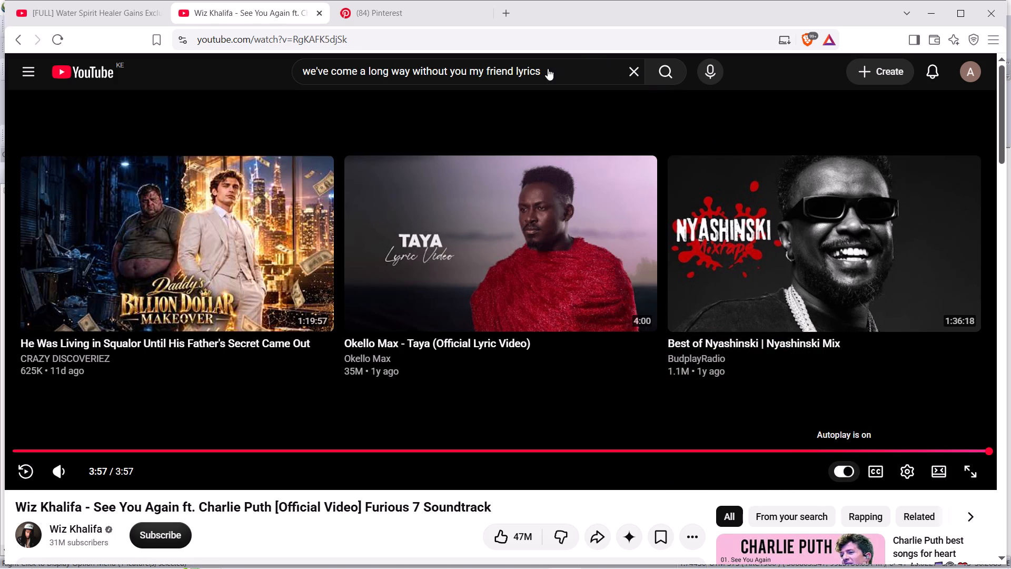
Search YouTube for cover songs and play the Ni/Co cover of Rewrite the Stars.
drag(546, 68, 269, 76)
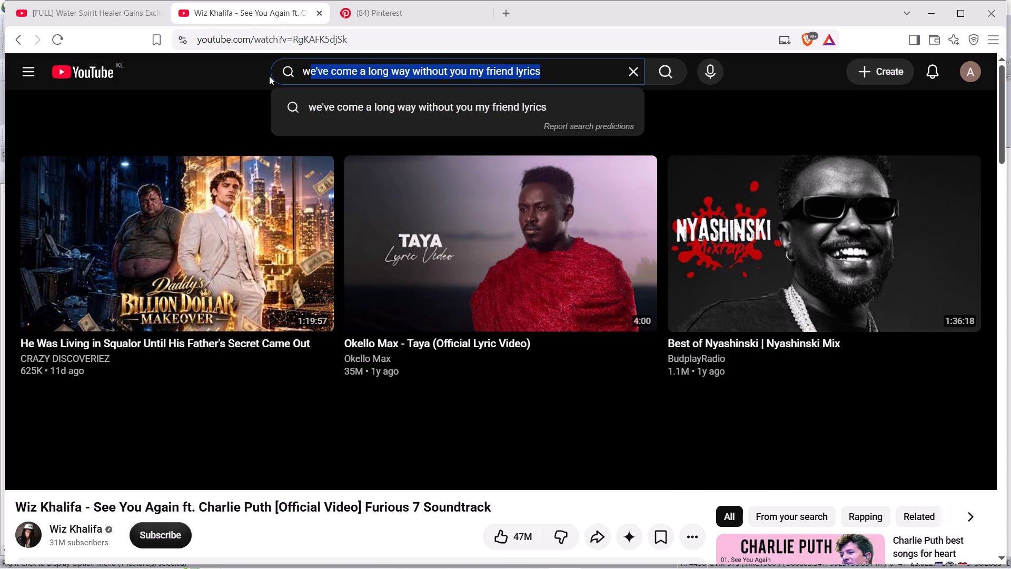
text(cover)
key(space)
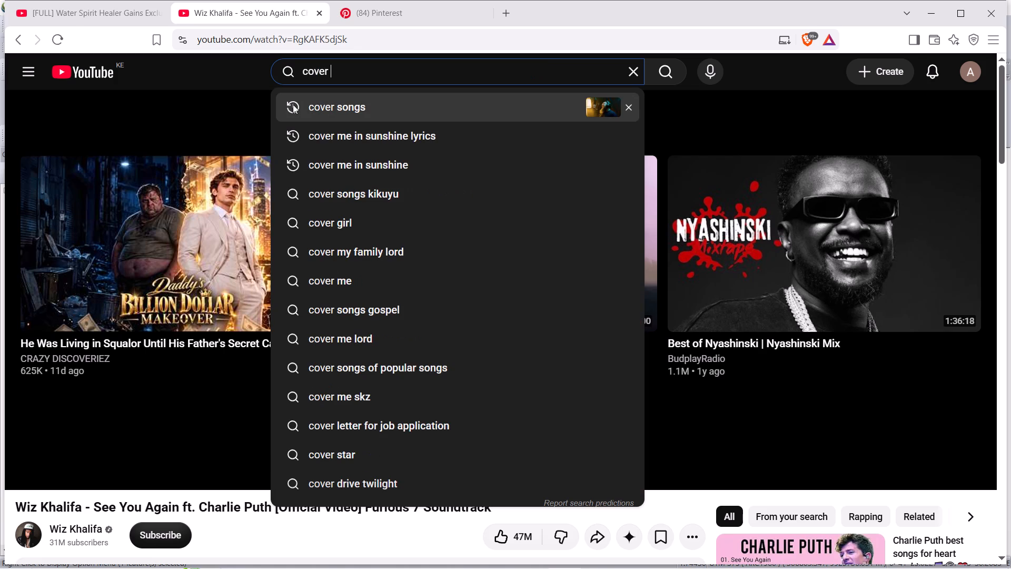
click(329, 100)
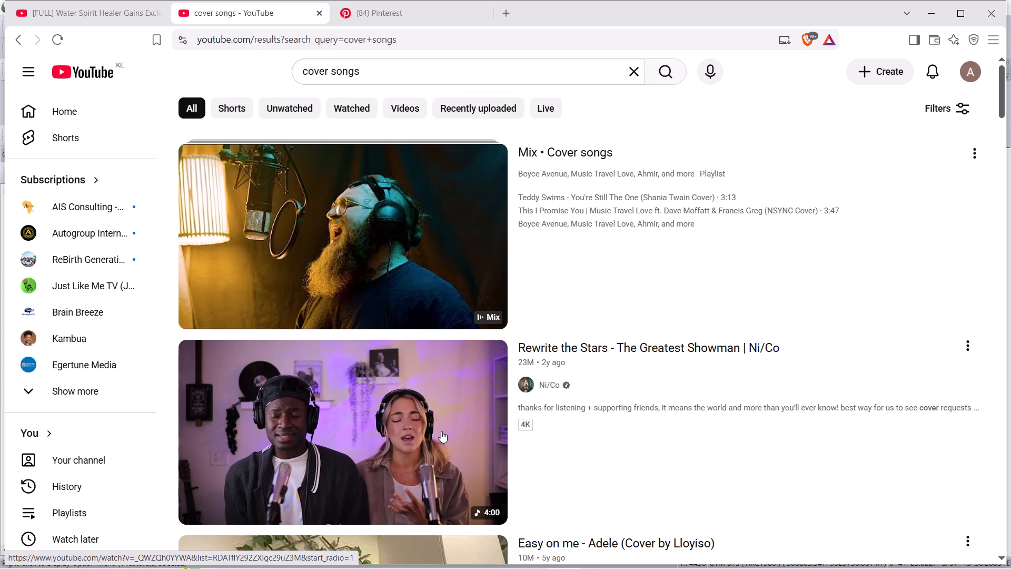
scroll(441, 431, down, 4)
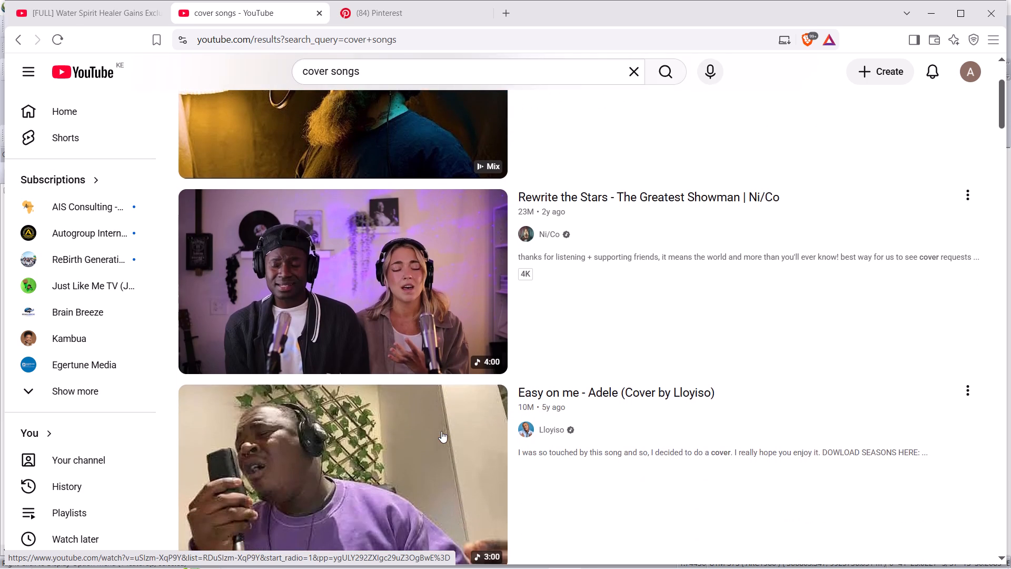
scroll(441, 431, down, 1)
click(434, 359)
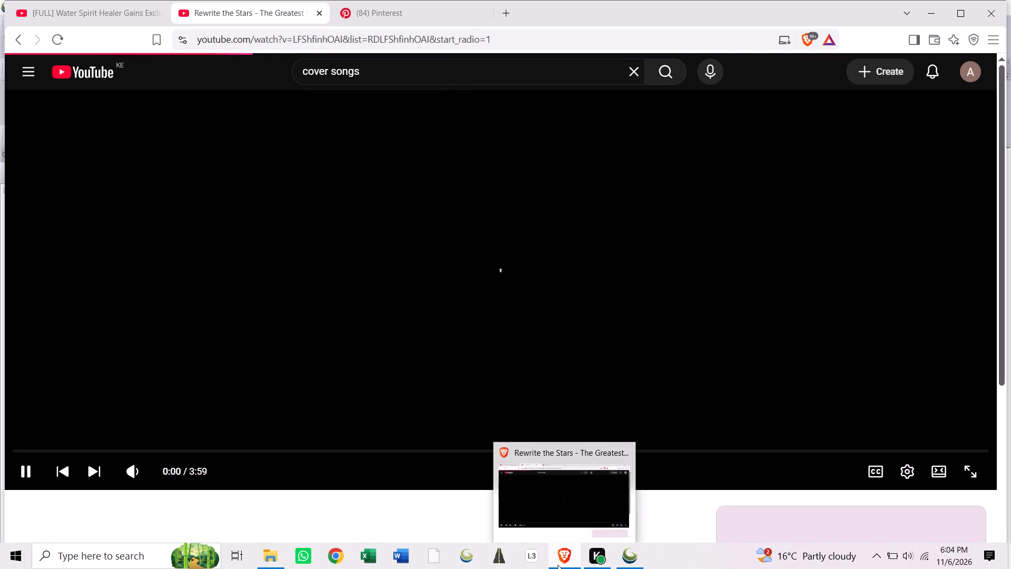
In File Explorer, open the wp 1 drawing from Desktop > ONLINE HUSTLE > 2 > dwg's with Autodesk Civil 3D 2022.
click(269, 554)
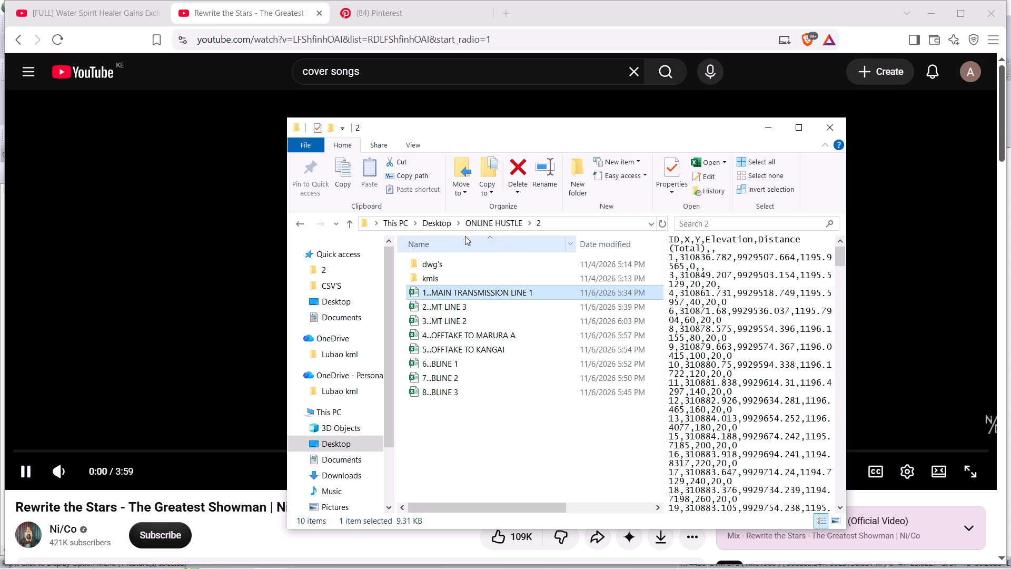
click(440, 223)
click(440, 223)
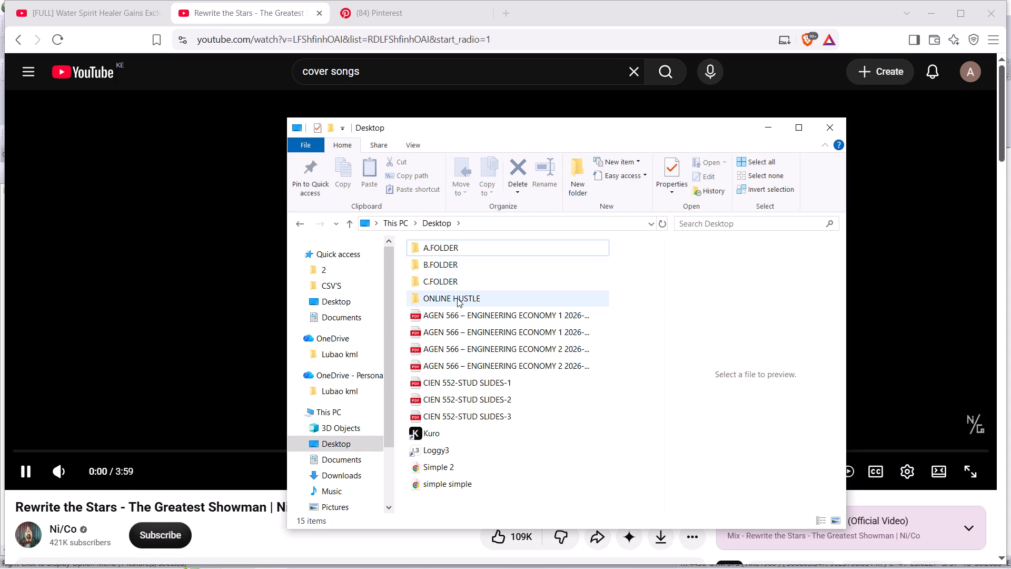
double_click(457, 297)
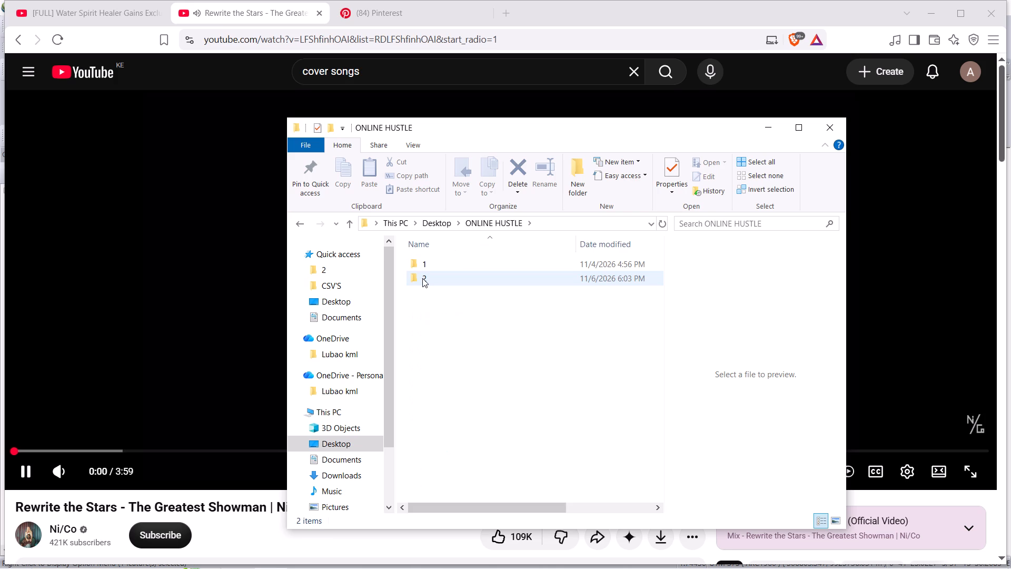
double_click(422, 278)
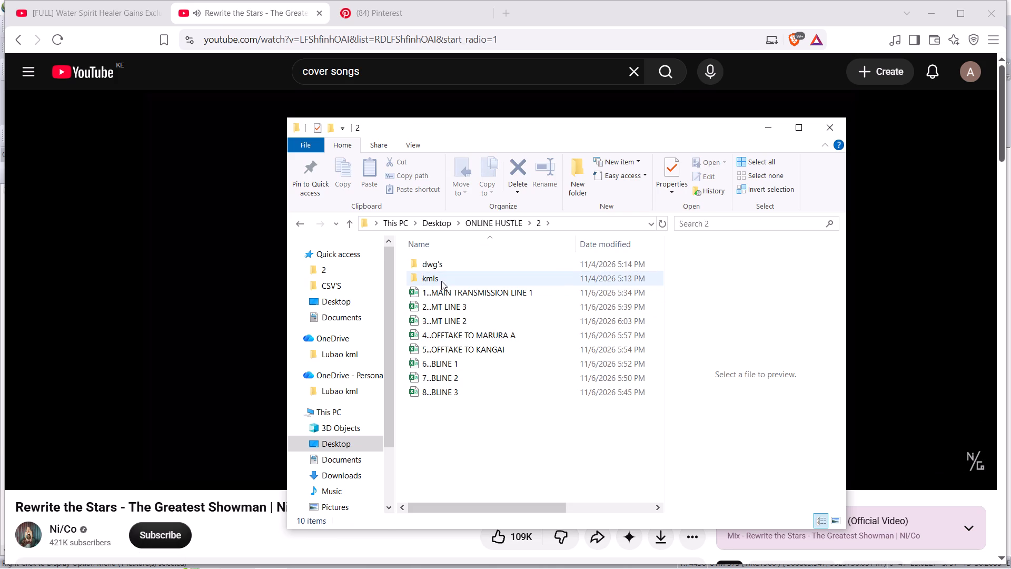
double_click(442, 266)
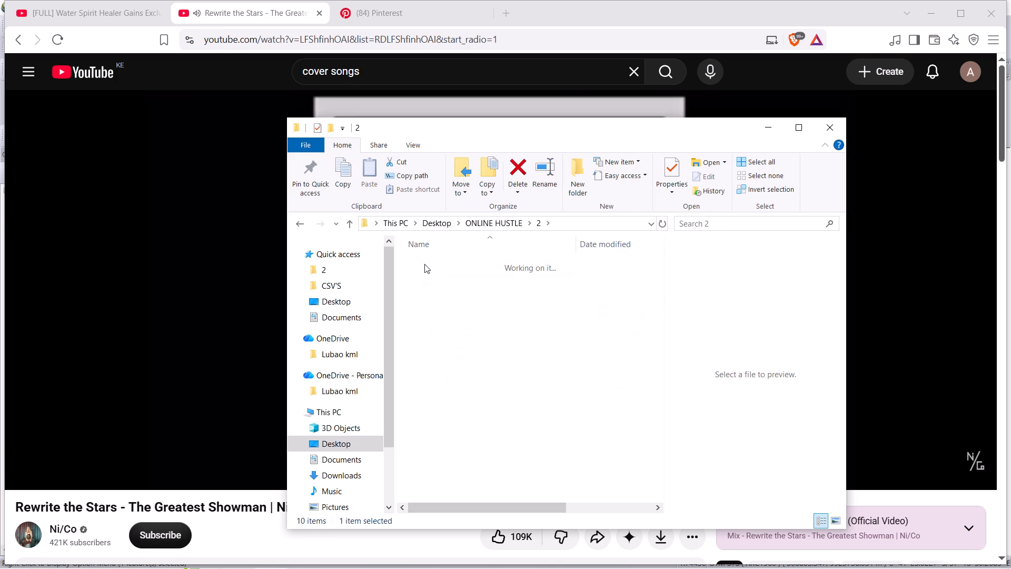
right_click(424, 263)
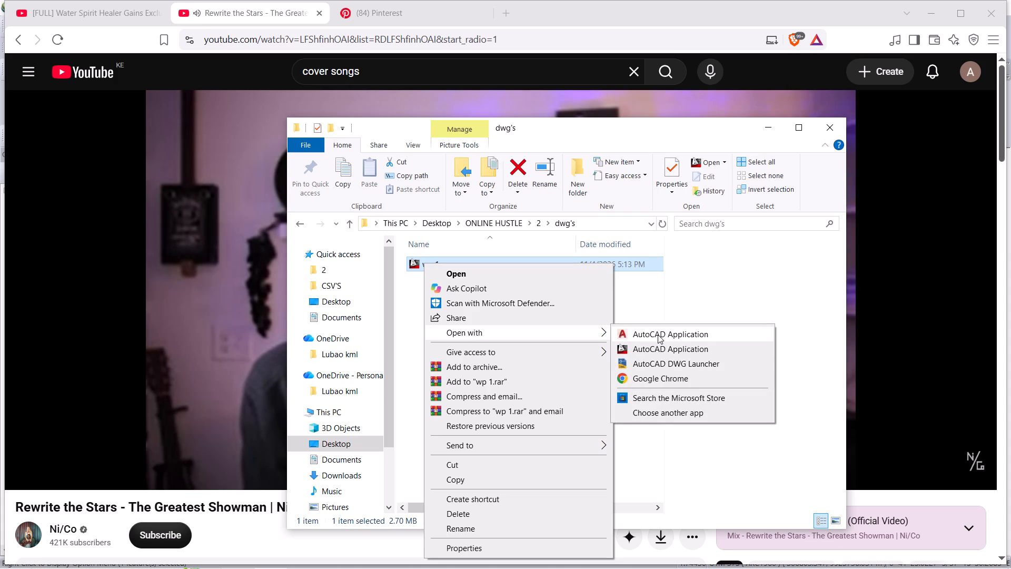
click(658, 335)
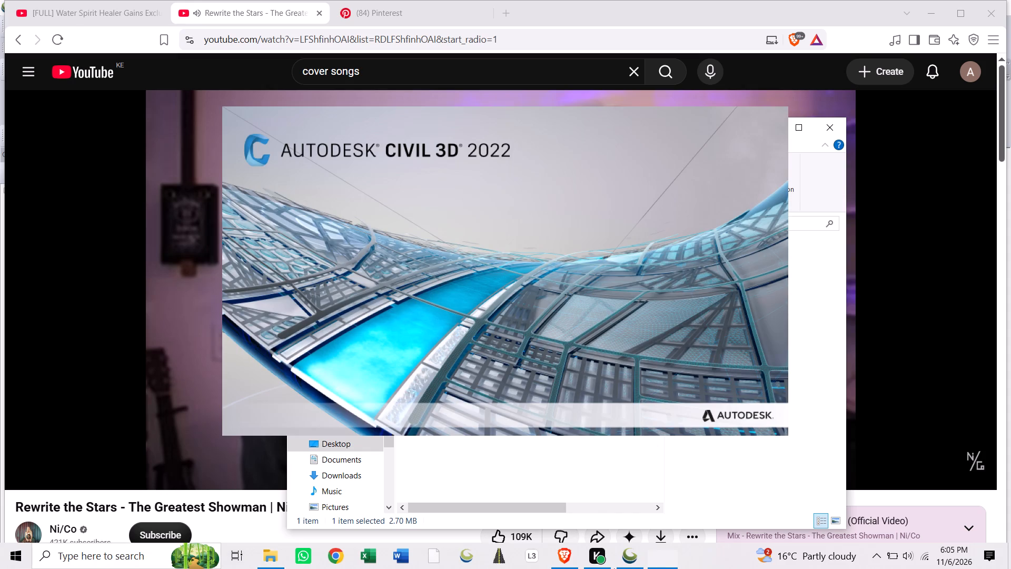
click(665, 561)
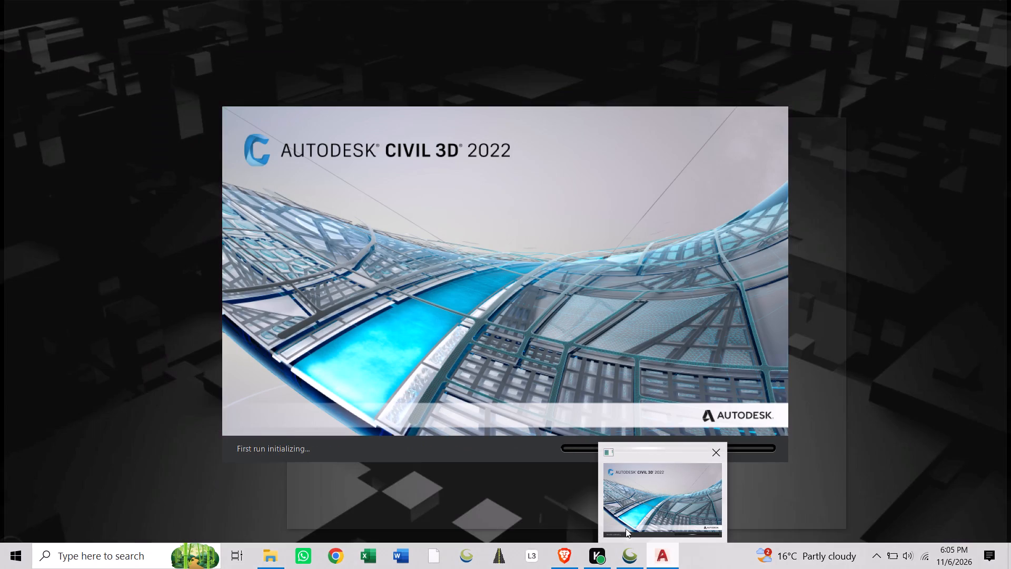